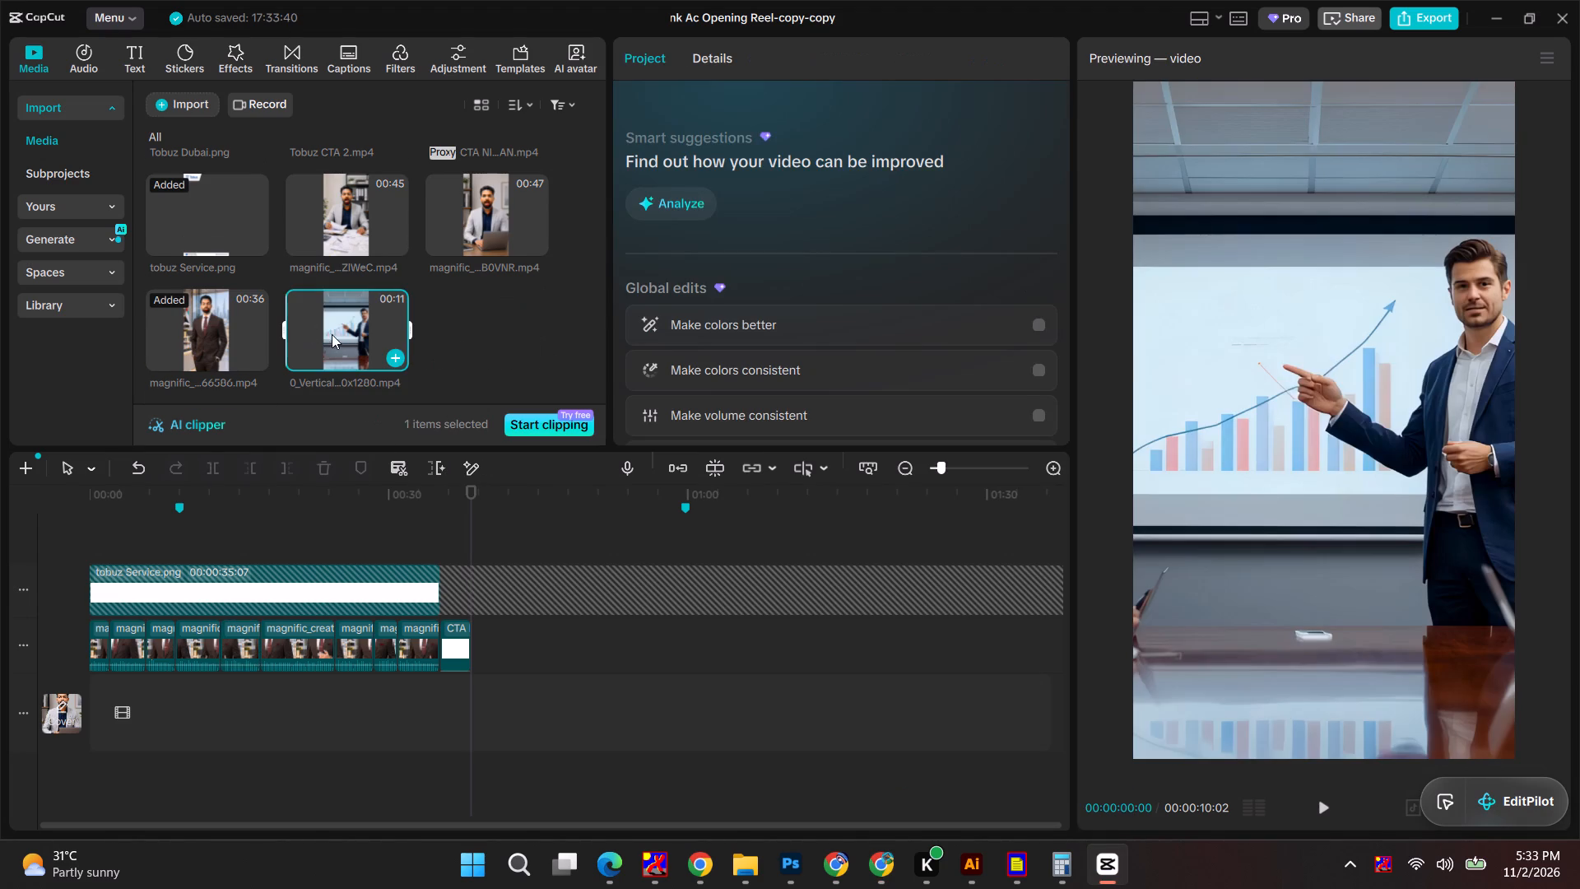
pyautogui.moveTo(338, 336); pyautogui.dragTo(89, 609)
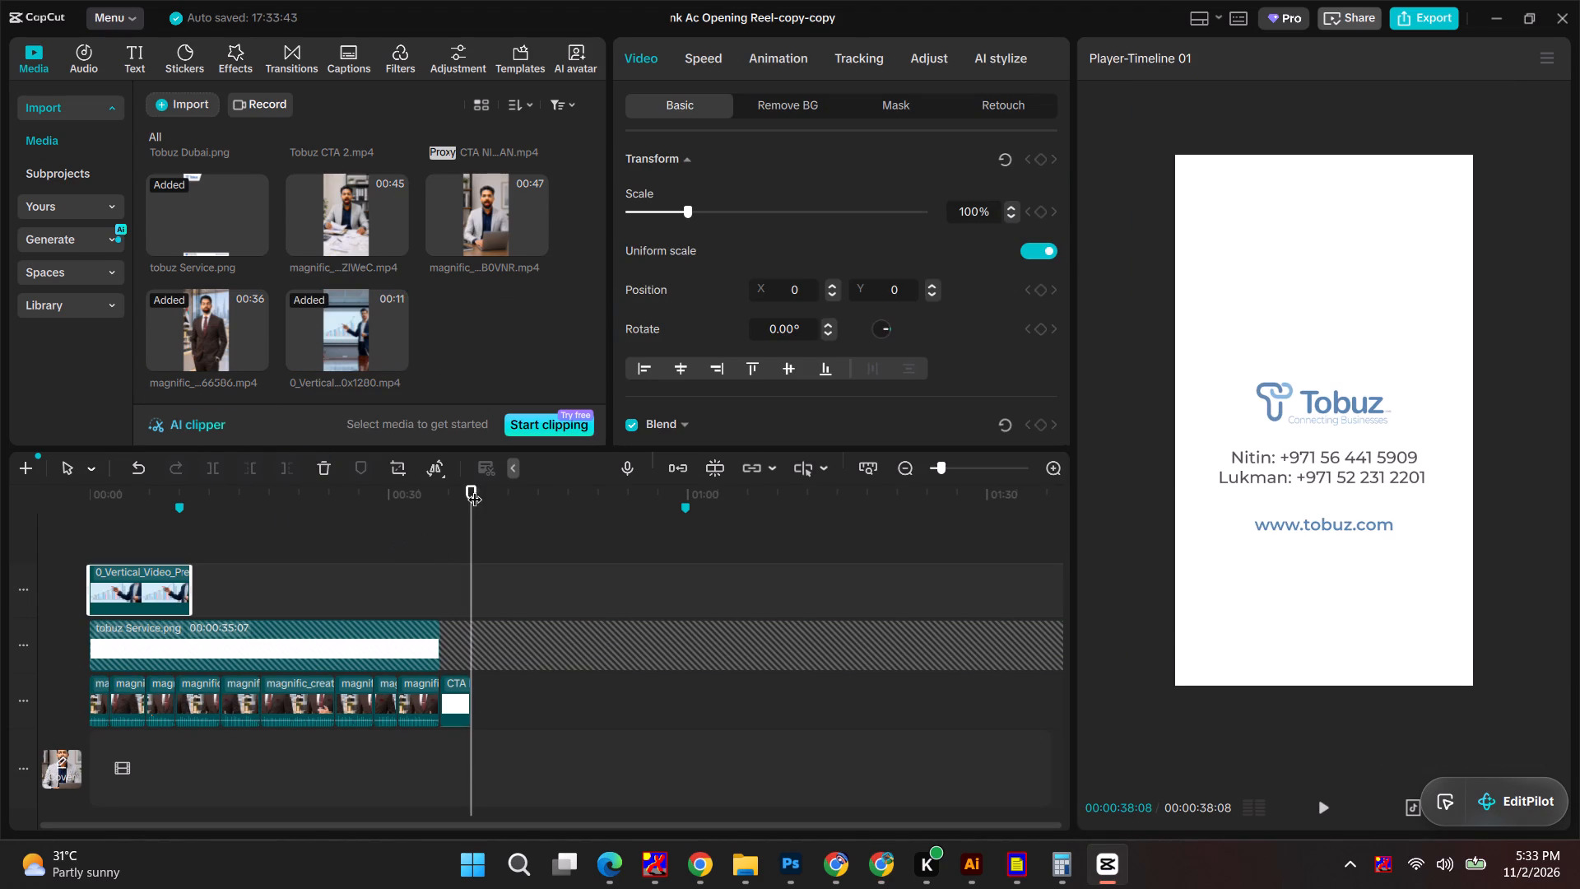
# Play the reel's opening, split the presenter clip at 00:00:02:01 and delete the part after the cut.
pyautogui.moveTo(467, 487); pyautogui.dragTo(54, 490)
pyautogui.press('space')
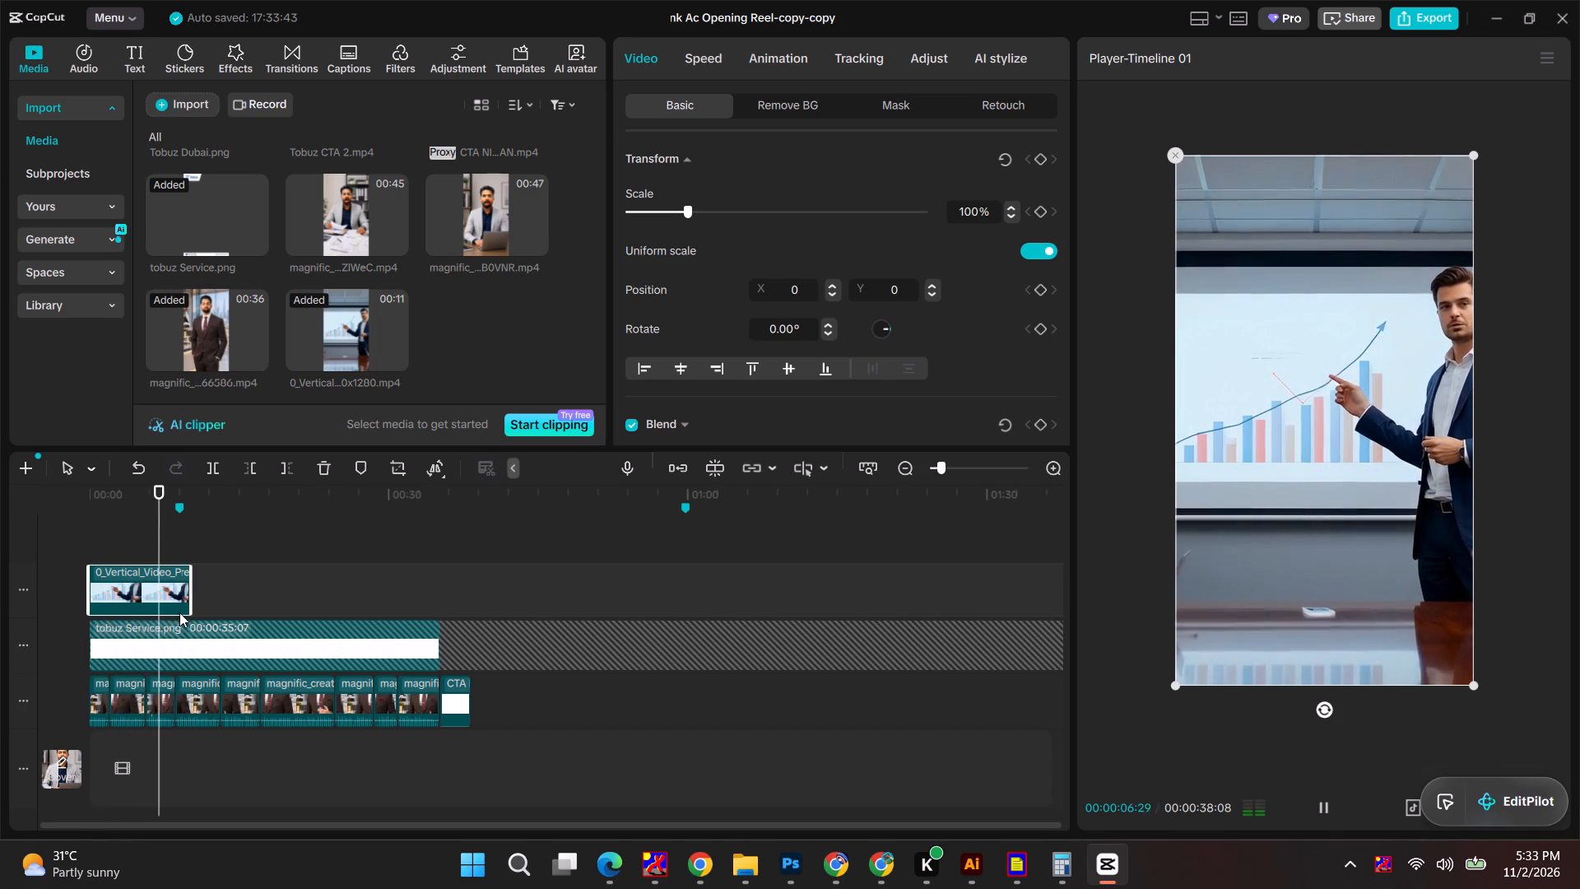
pyautogui.moveTo(173, 486); pyautogui.dragTo(112, 498)
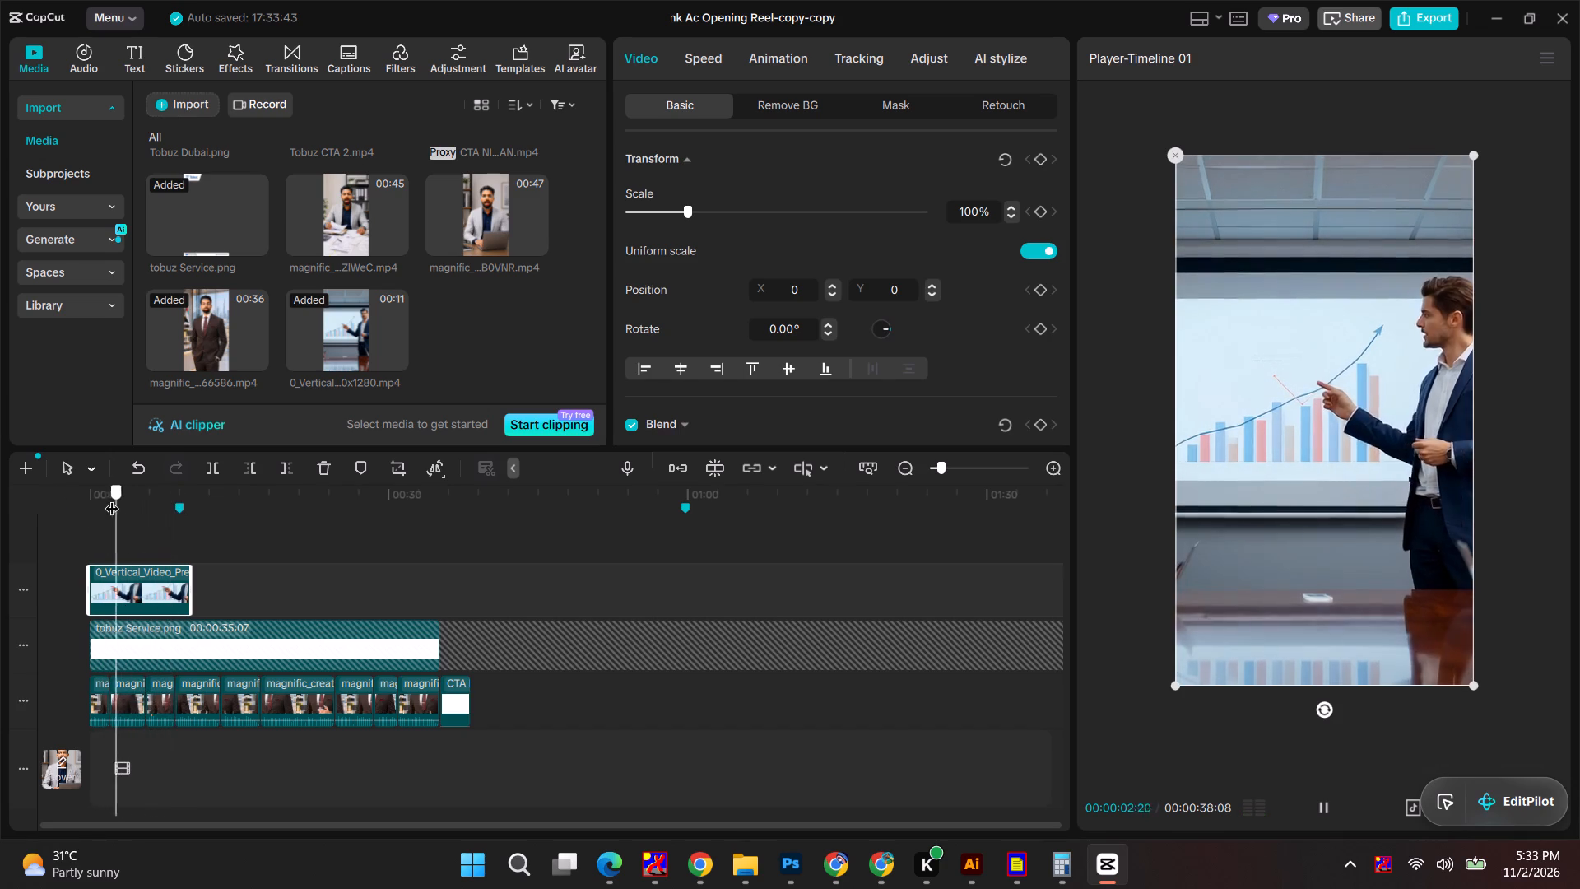
pyautogui.moveTo(112, 498); pyautogui.dragTo(82, 500)
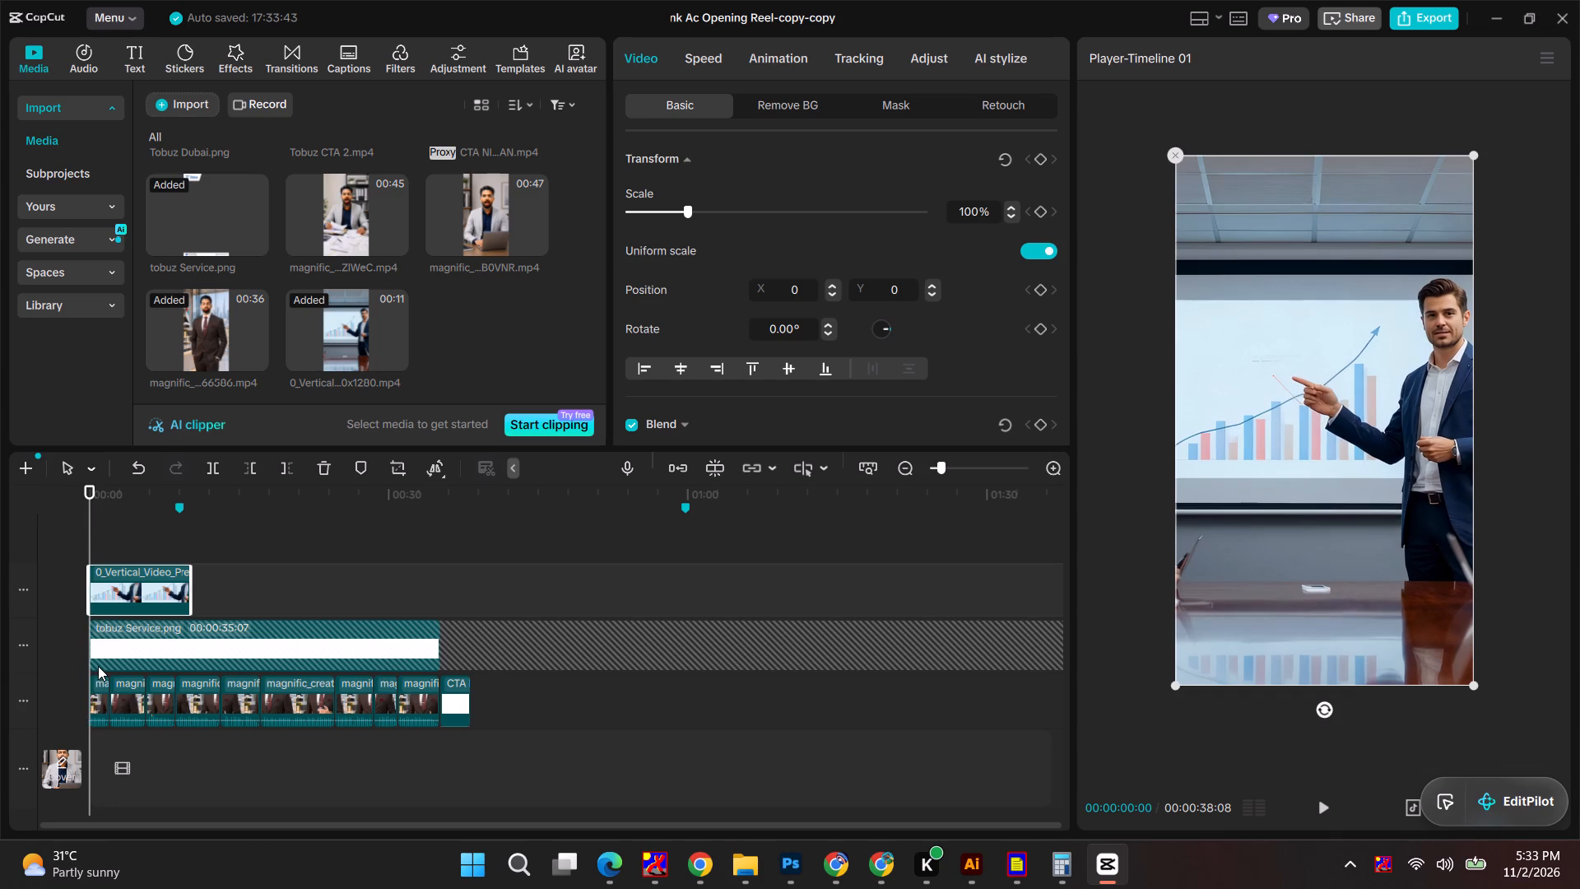
pyautogui.press('space')
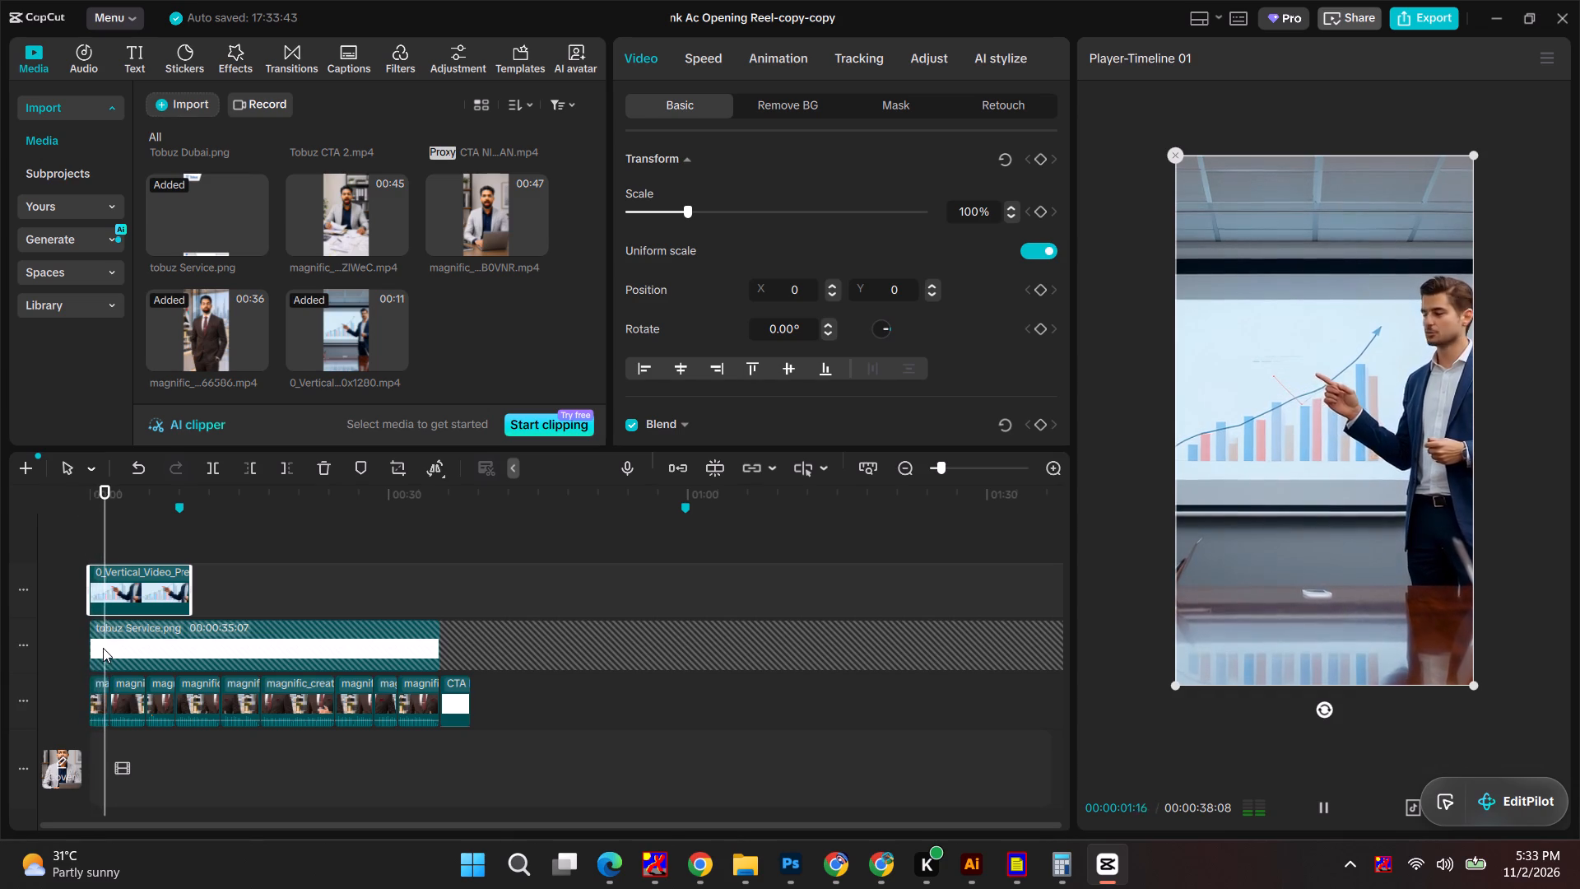
pyautogui.keyDown('ctrl'); pyautogui.scroll(14, 89, 631); pyautogui.keyUp('ctrl')
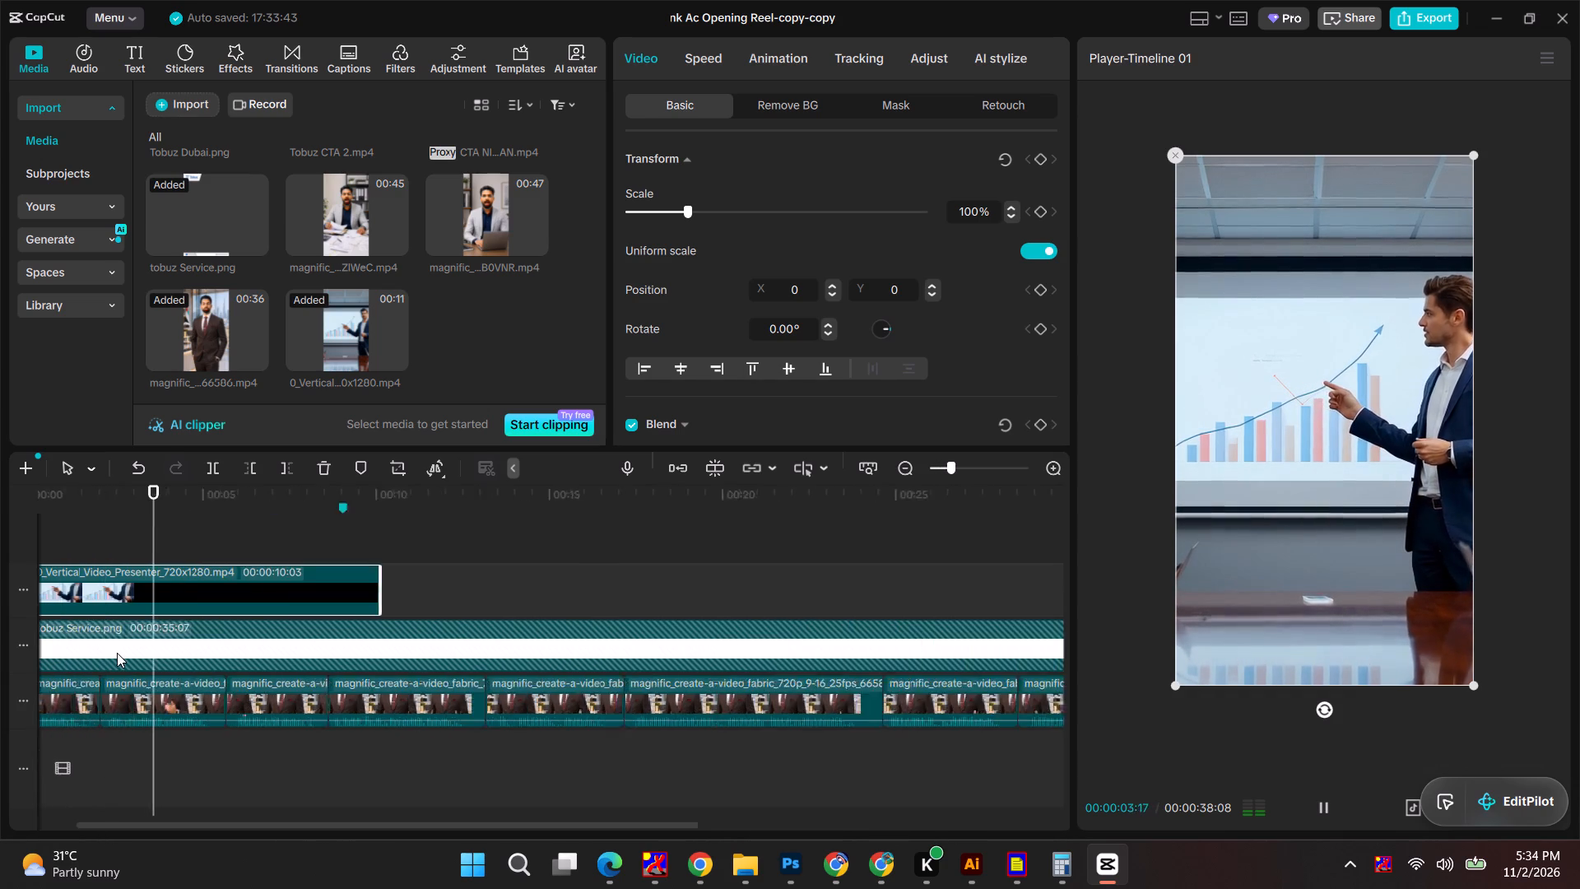
pyautogui.keyDown('ctrl'); pyautogui.scroll(10, 117, 653); pyautogui.keyUp('ctrl')
pyautogui.moveTo(246, 829); pyautogui.dragTo(83, 810)
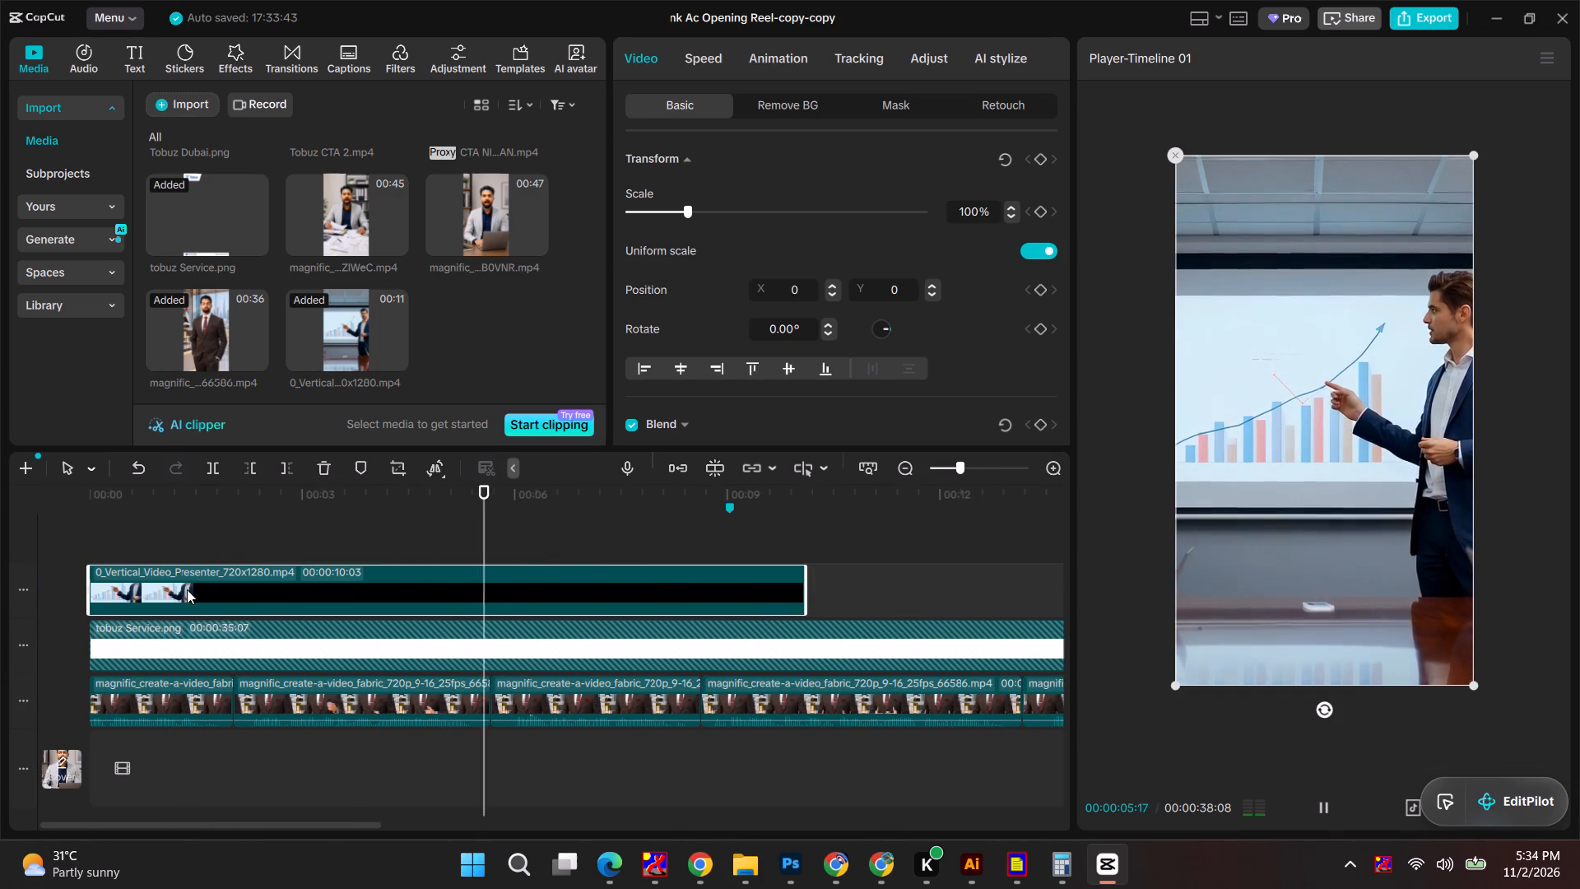
pyautogui.moveTo(192, 489); pyautogui.dragTo(233, 489)
pyautogui.click(221, 590)
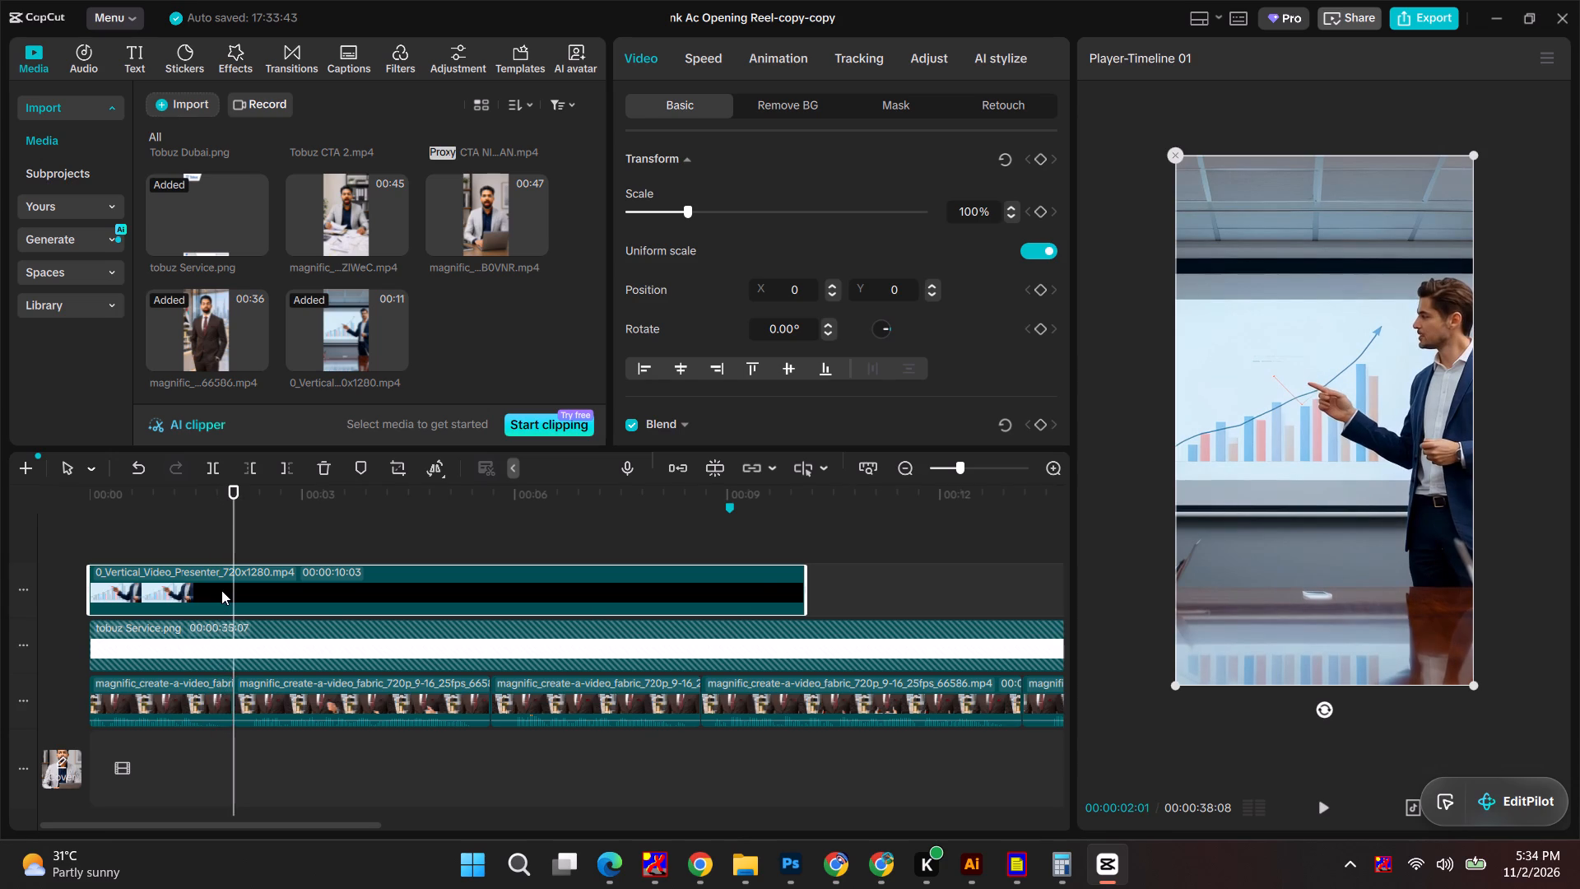
pyautogui.hotkey('ctrl', 'b')
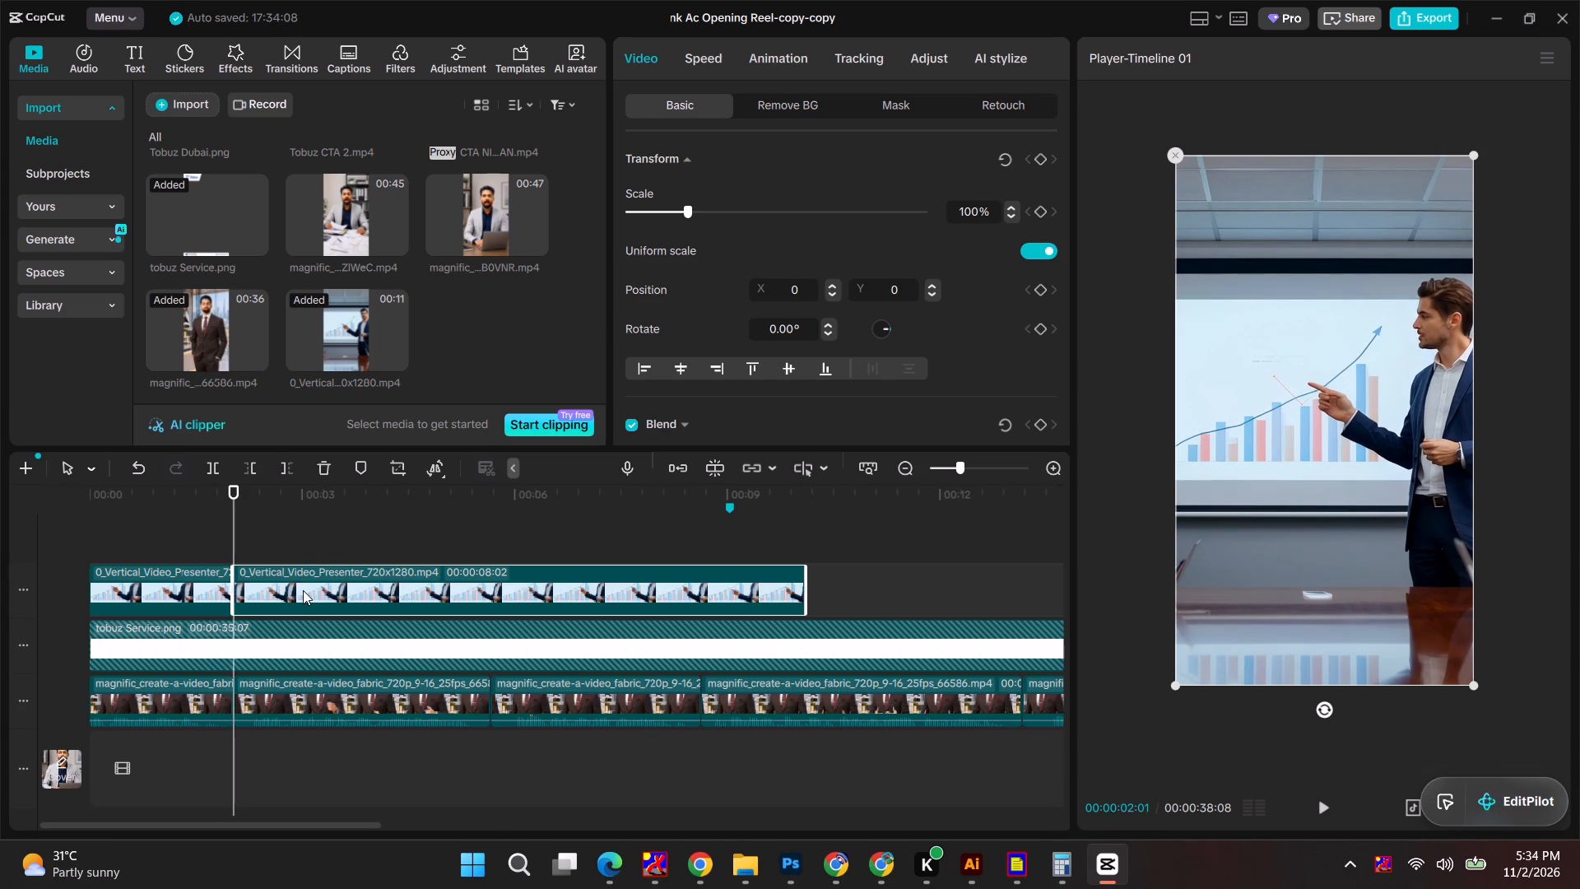
pyautogui.press('BackSpace')
# Play the reel from the start and move the shortened presenter clip beneath the tobuz Service.png overlay, keeping it at the timeline's start.
pyautogui.moveTo(234, 488); pyautogui.dragTo(21, 488)
pyautogui.press('space')
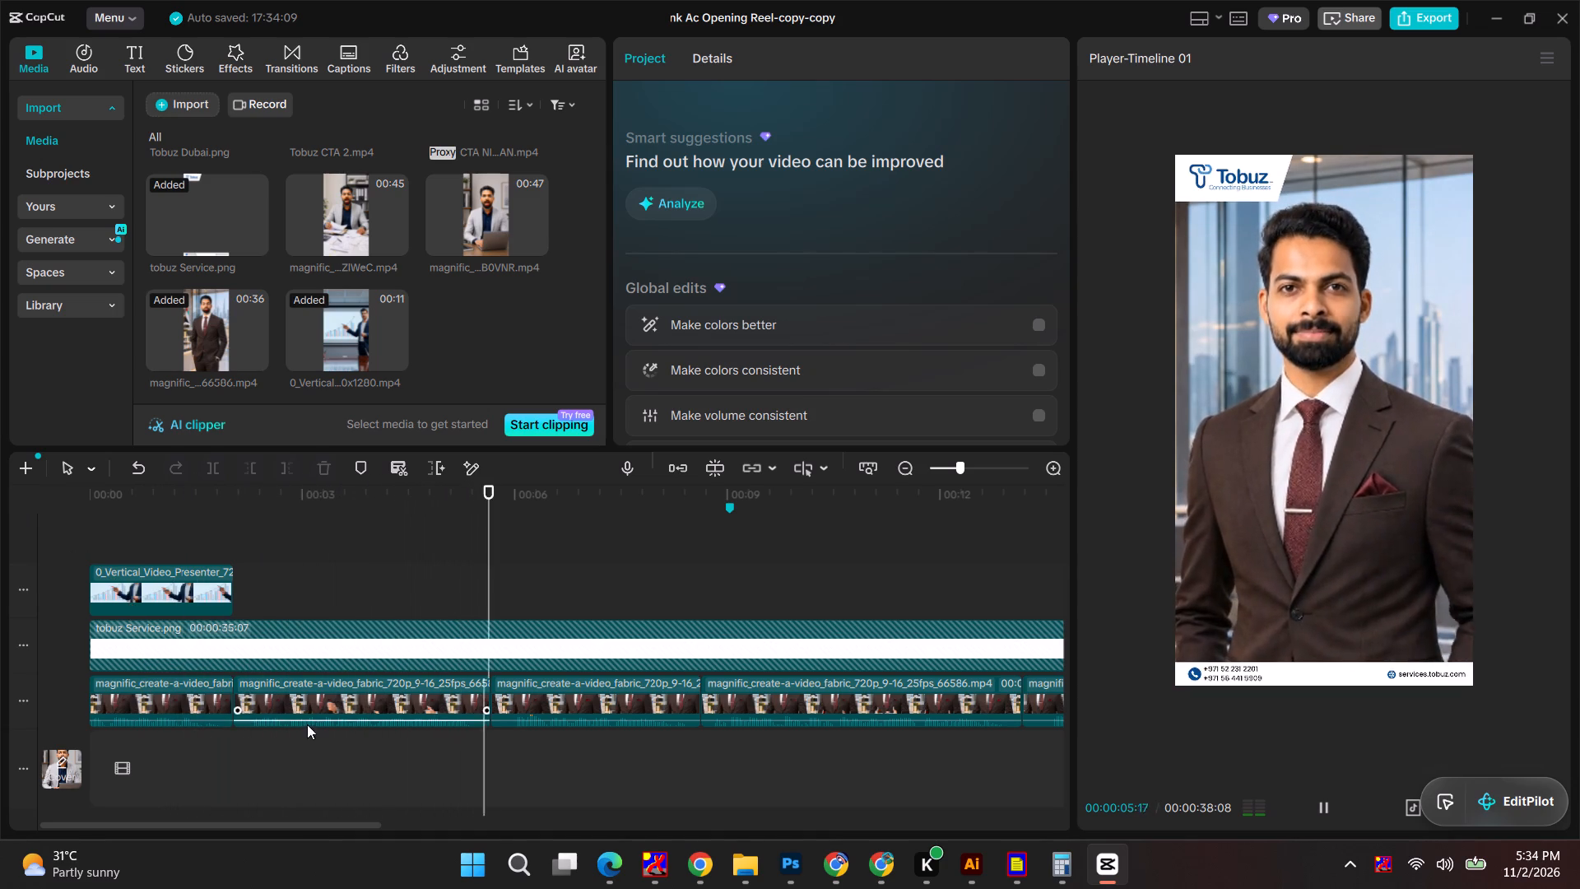
pyautogui.moveTo(202, 596); pyautogui.dragTo(195, 684)
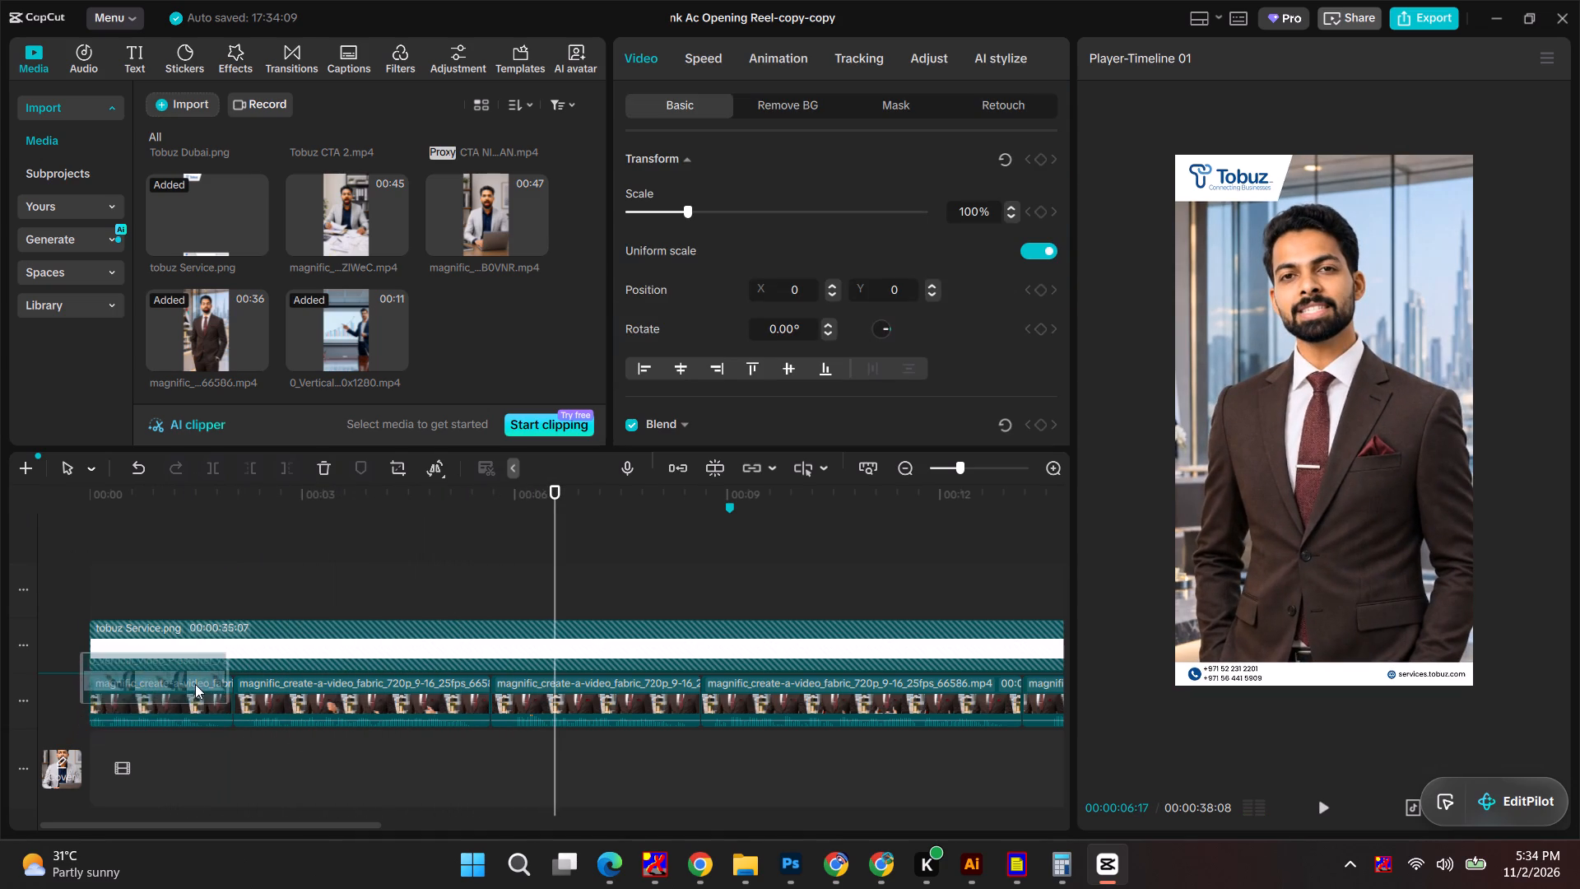
pyautogui.moveTo(195, 684); pyautogui.dragTo(196, 683)
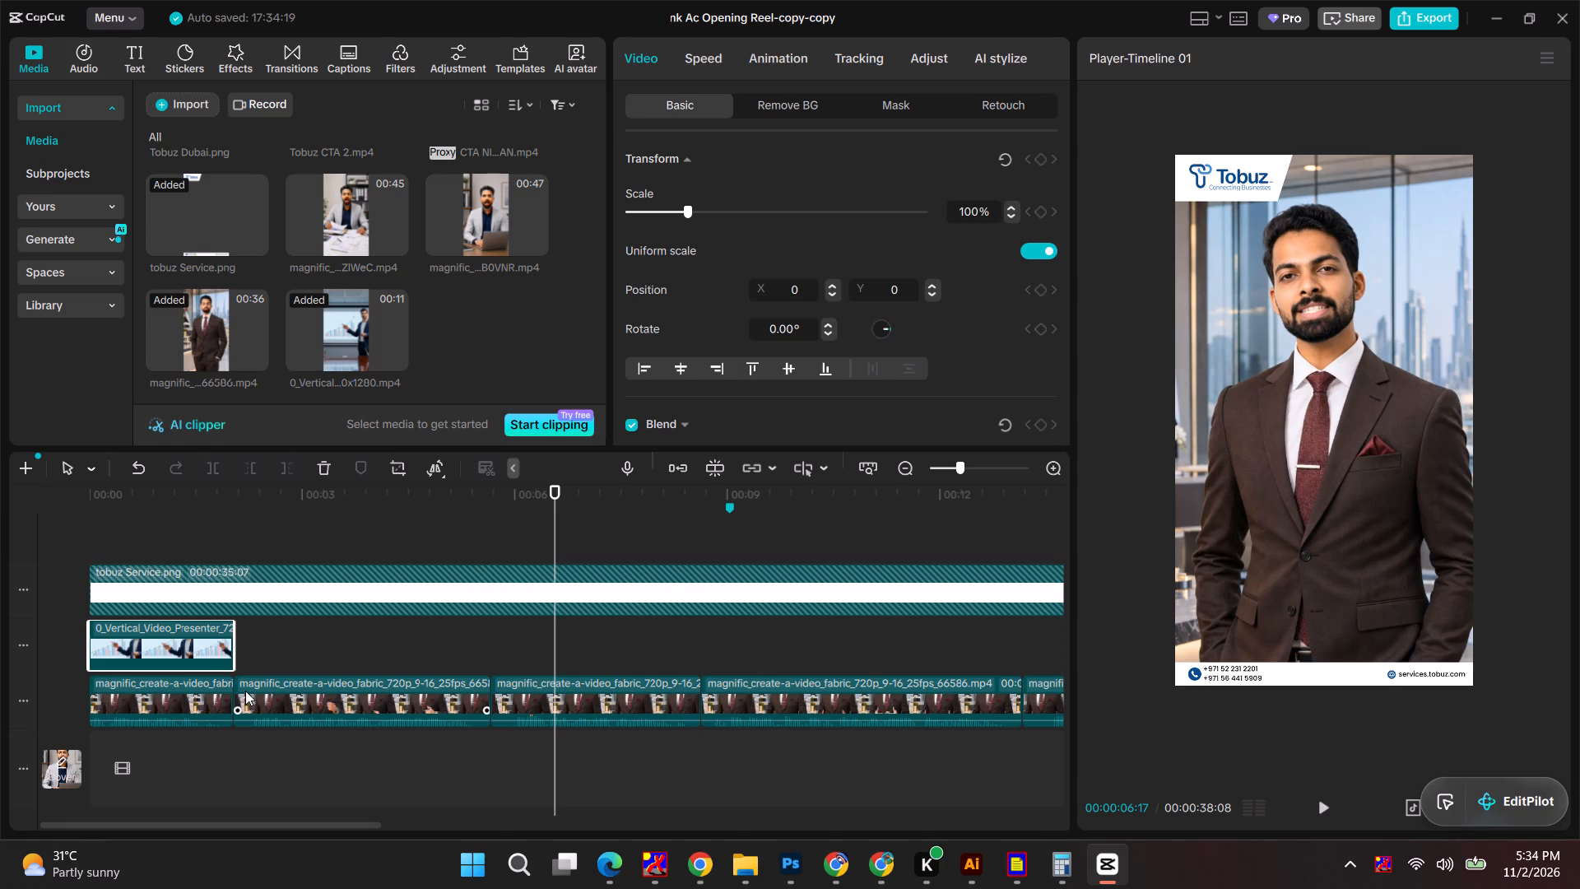
pyautogui.moveTo(210, 651); pyautogui.dragTo(202, 652)
# Move the second talking clip up onto the presenter clip's track, starting directly where the presenter clip ends.
pyautogui.moveTo(279, 700); pyautogui.dragTo(284, 647)
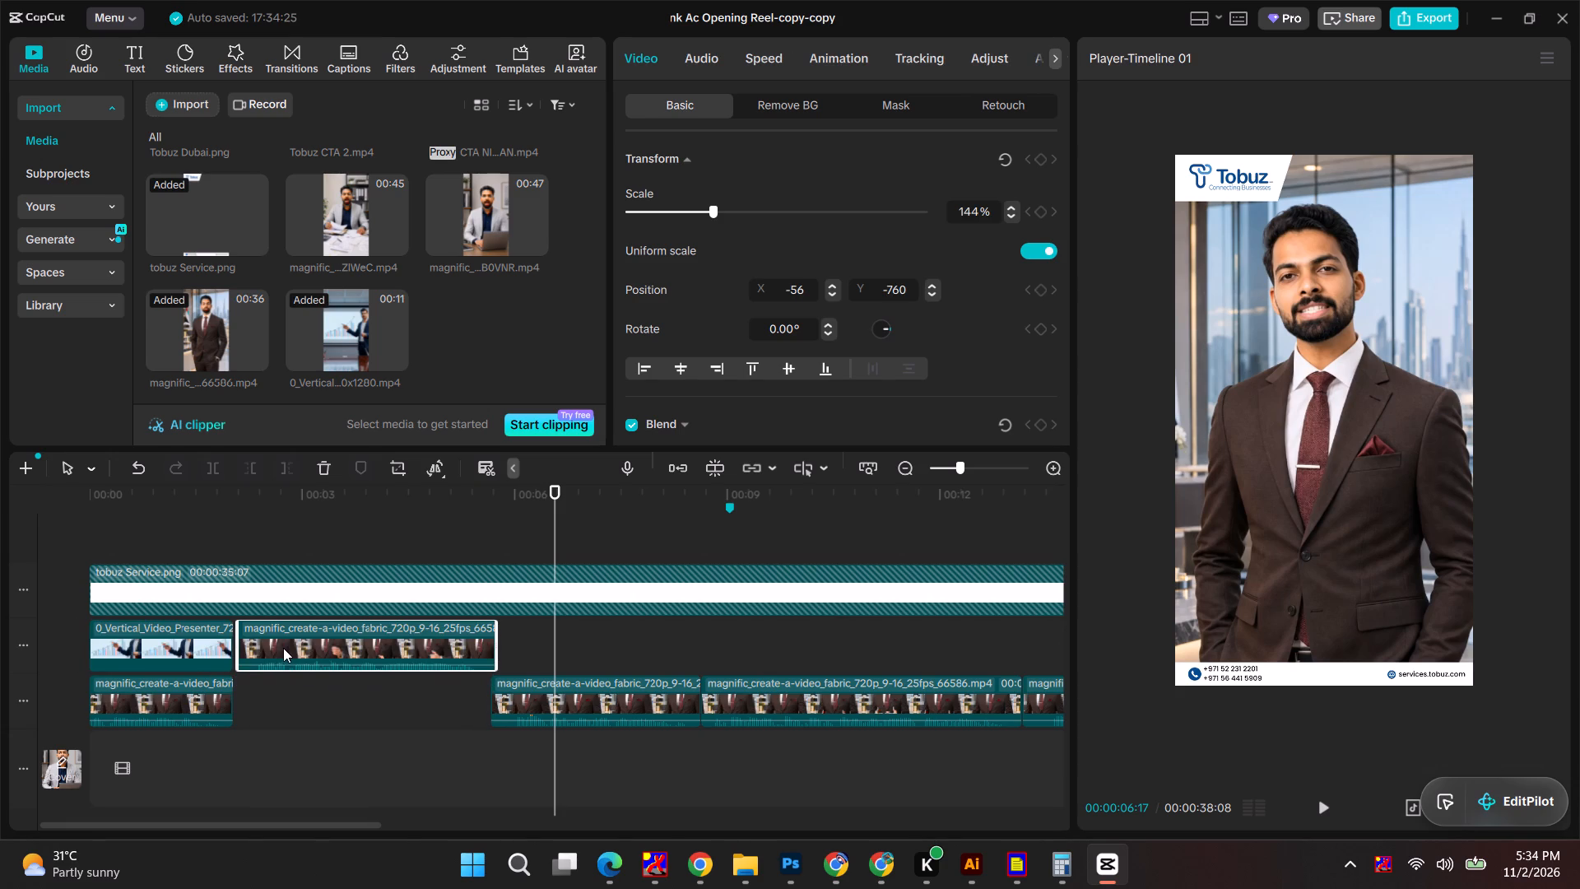
pyautogui.moveTo(281, 649); pyautogui.dragTo(273, 655)
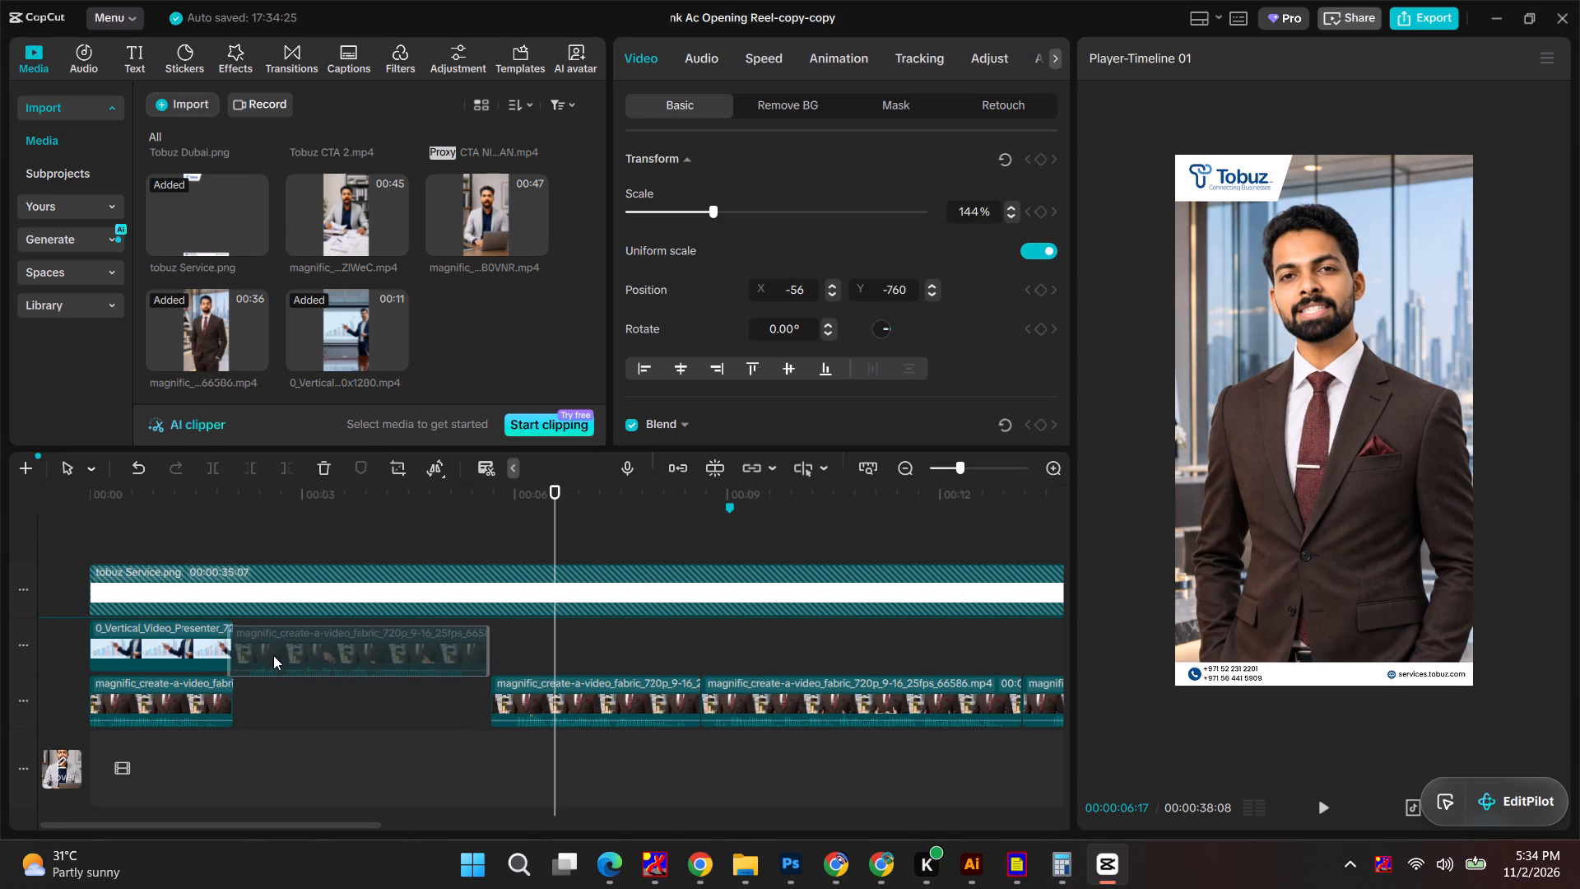
pyautogui.moveTo(273, 655); pyautogui.dragTo(273, 653)
pyautogui.moveTo(272, 649); pyautogui.dragTo(272, 714)
pyautogui.moveTo(273, 656); pyautogui.dragTo(275, 716)
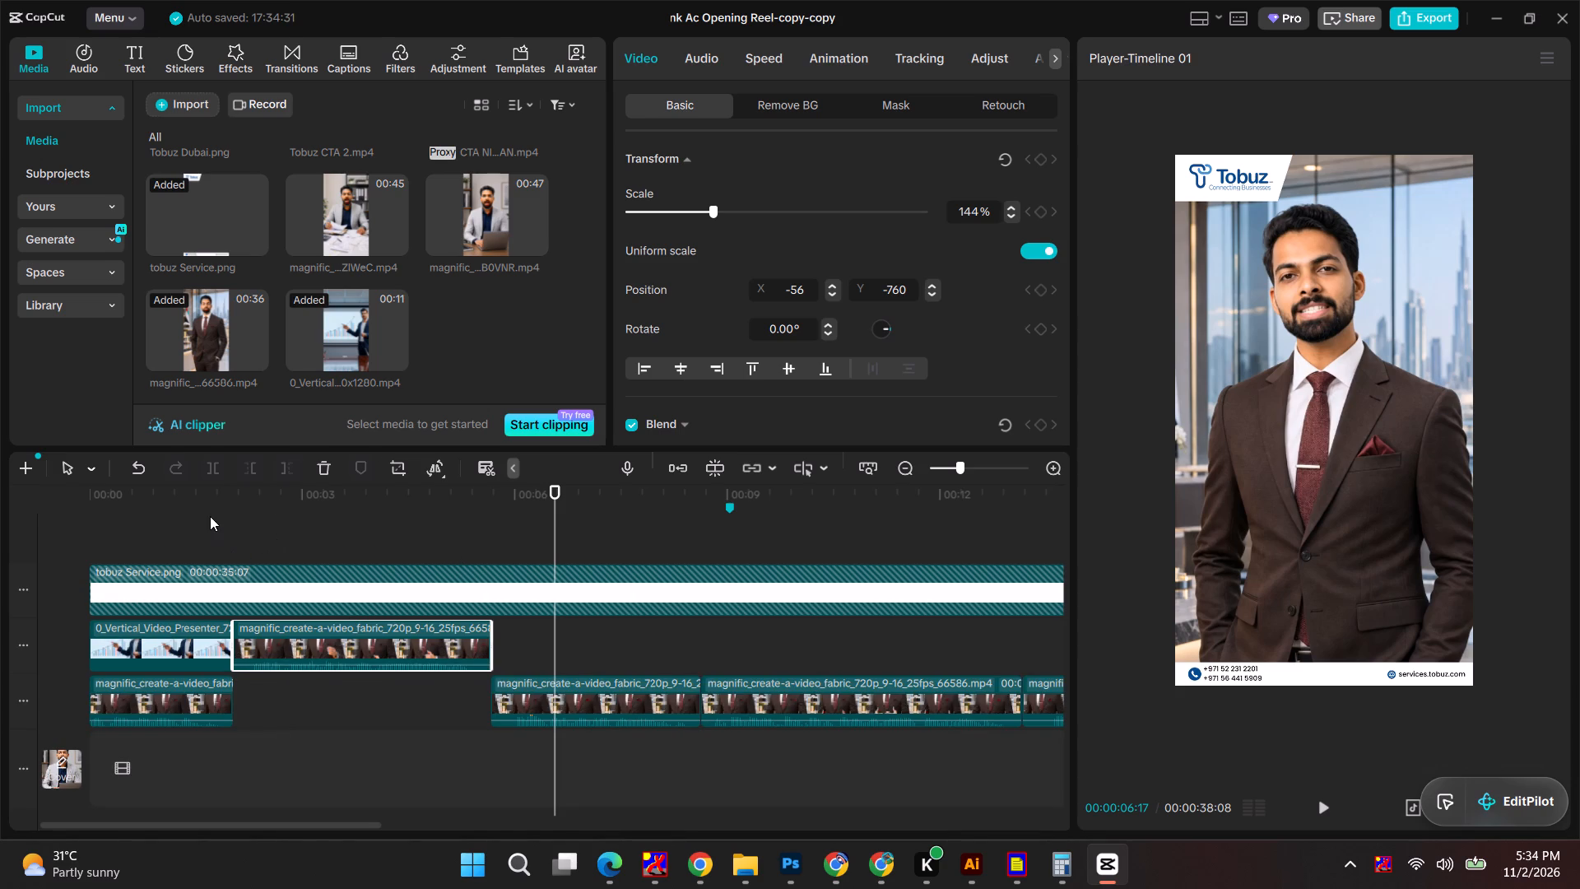
# Play the reel's opening and extend the end of the first talking clip to about 00:00:02:03.
pyautogui.moveTo(211, 496); pyautogui.dragTo(45, 502)
pyautogui.press('space')
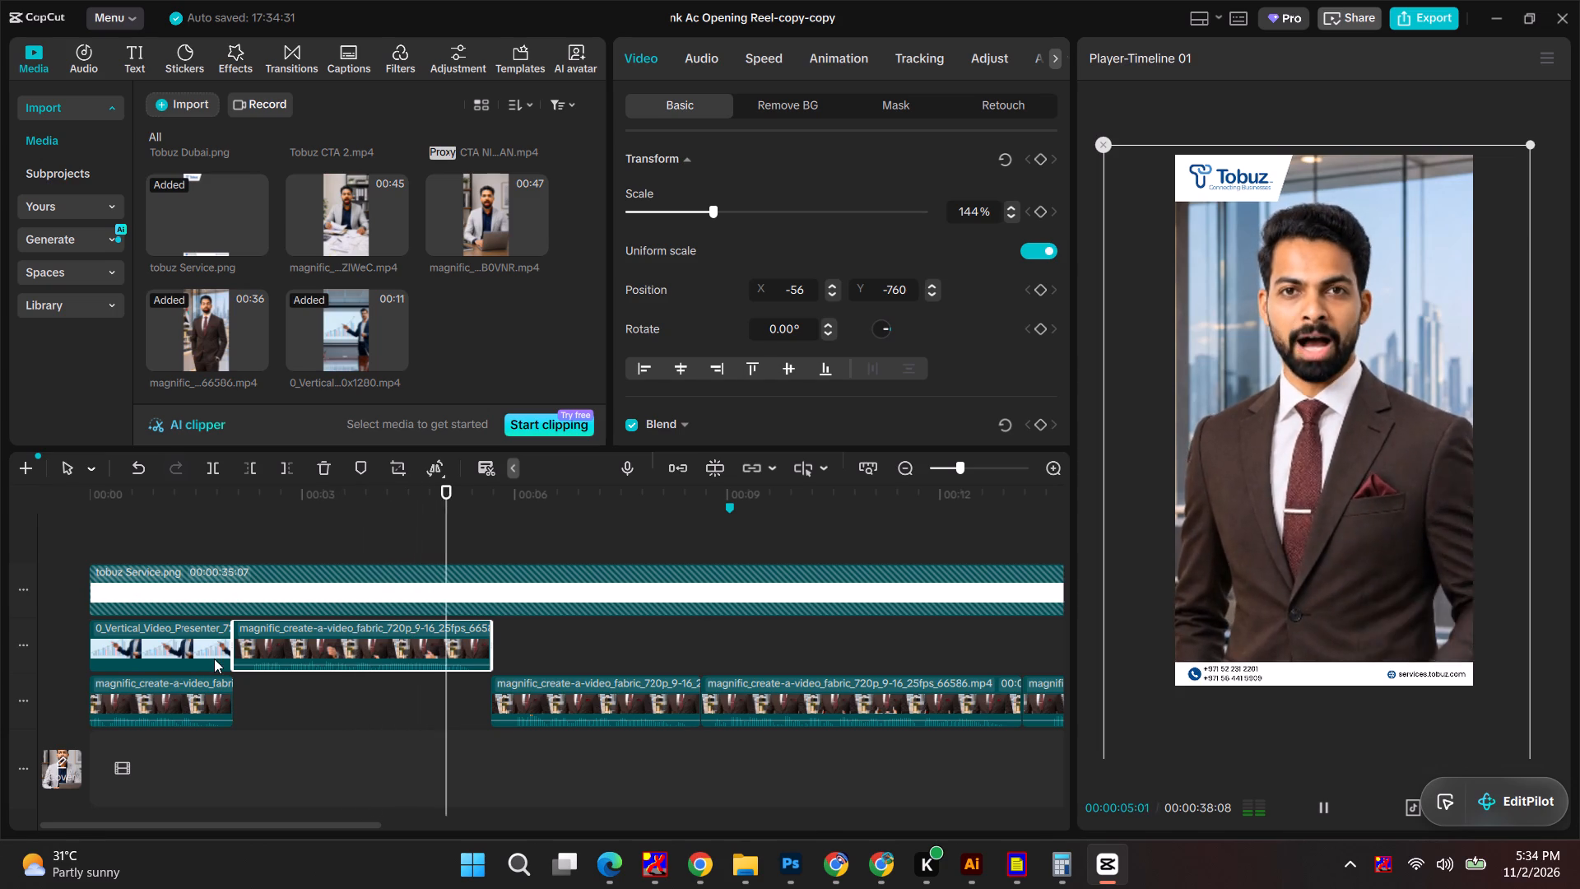
pyautogui.keyDown('ctrl'); pyautogui.scroll(4, 232, 654); pyautogui.keyUp('ctrl')
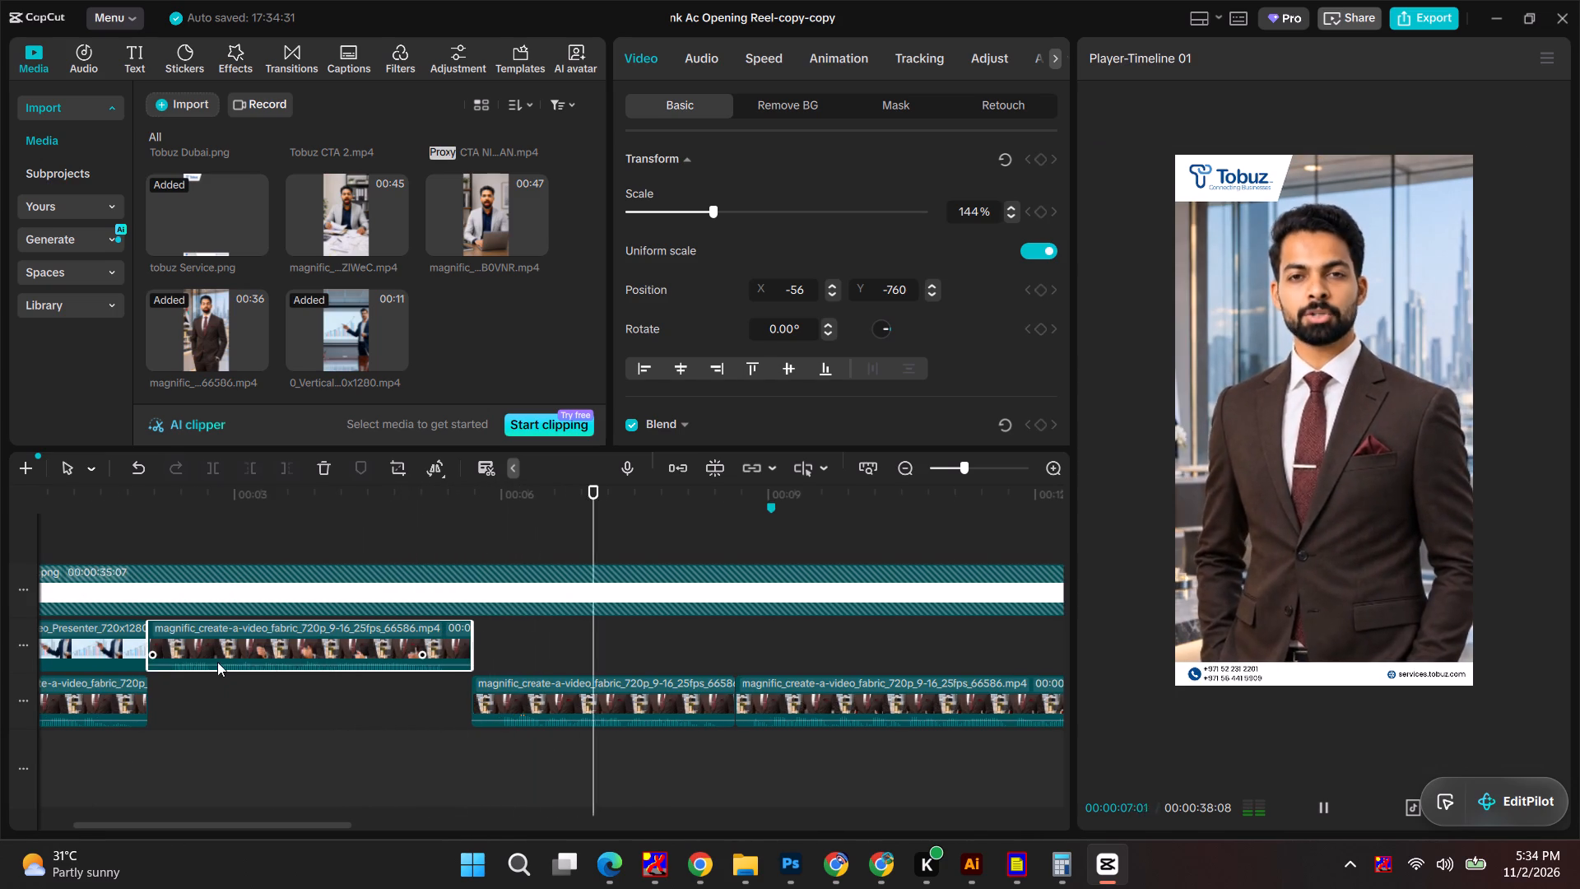
pyautogui.click(119, 649)
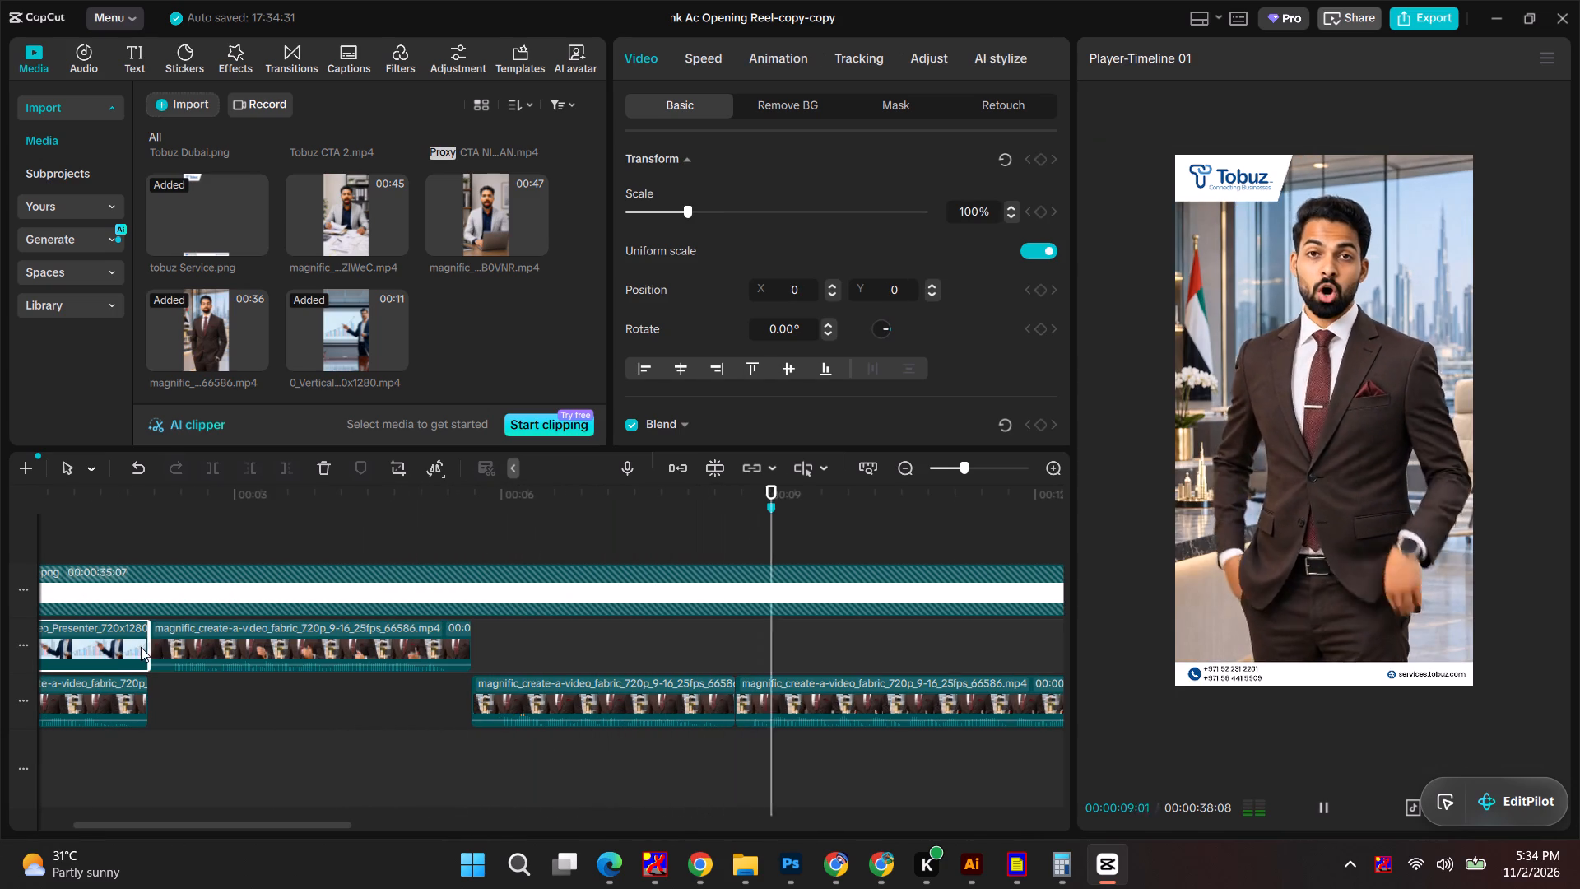
pyautogui.click(188, 646)
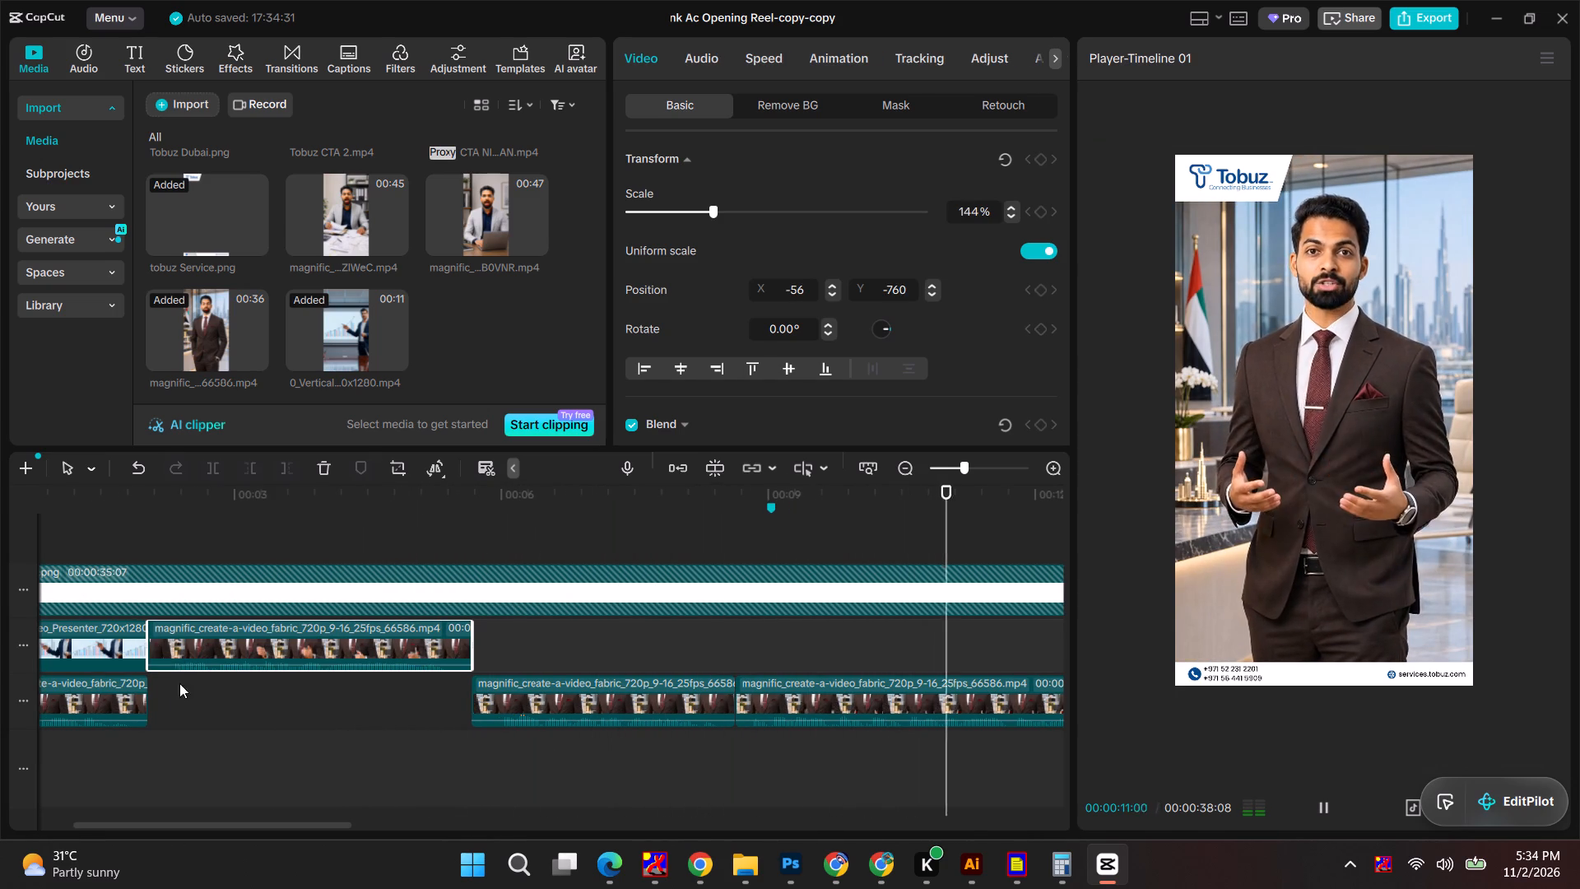
pyautogui.click(137, 695)
pyautogui.moveTo(147, 698); pyautogui.dragTo(152, 699)
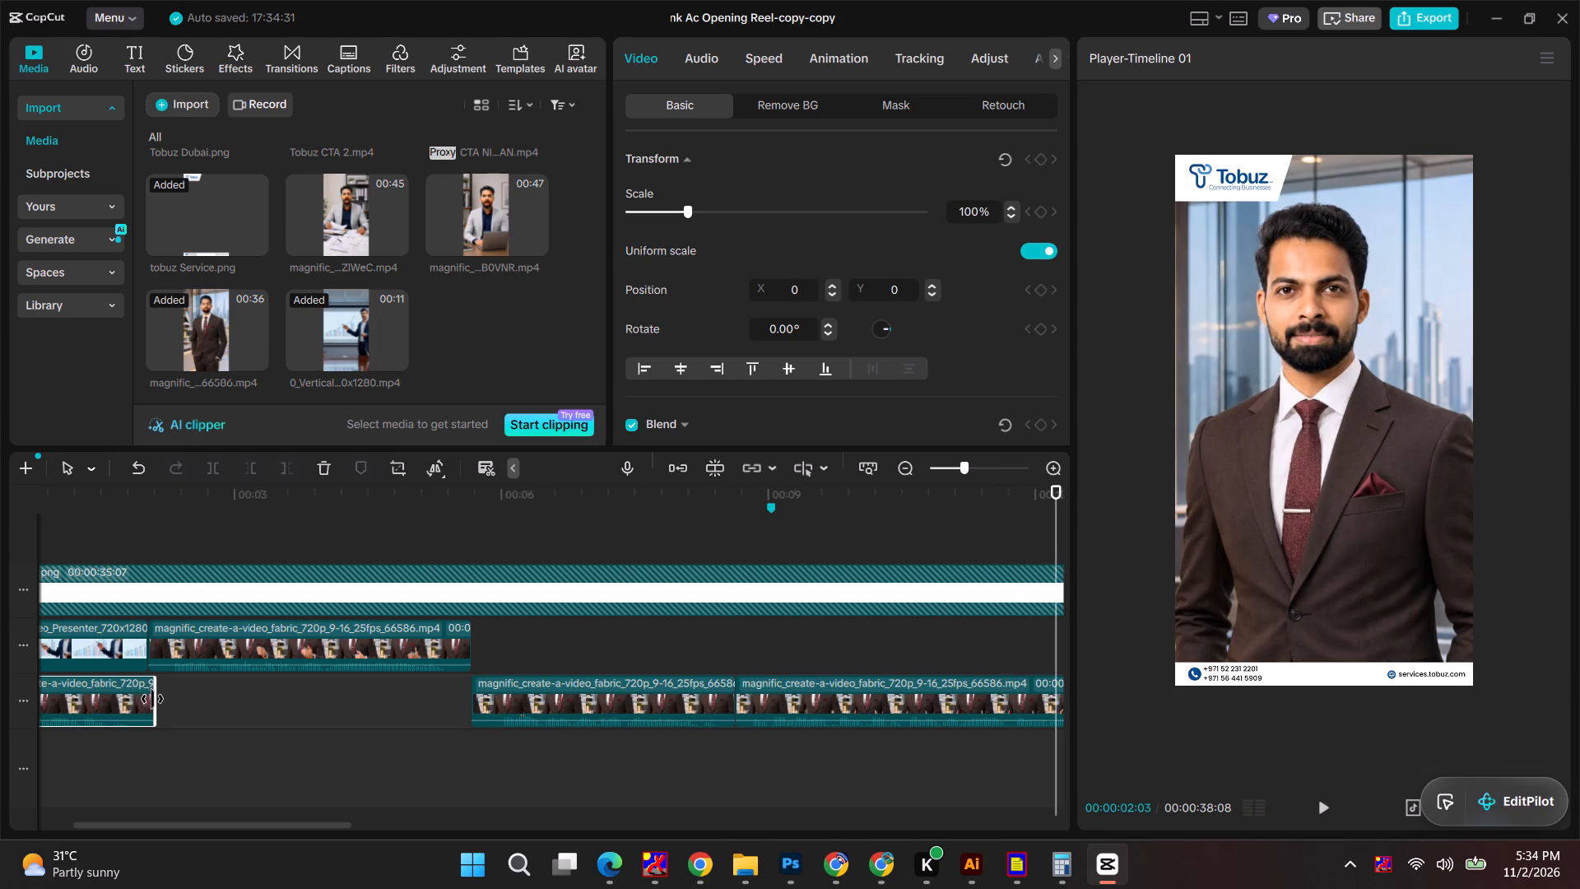
pyautogui.moveTo(152, 699); pyautogui.dragTo(156, 700)
# Trim the start of the second talking clip by a few frames, just past the first talking clip's extended end.
pyautogui.click(176, 651)
pyautogui.moveTo(150, 645); pyautogui.dragTo(162, 649)
# Extend the end of the presenter clip slightly to meet the start of the second talking clip.
pyautogui.click(98, 651)
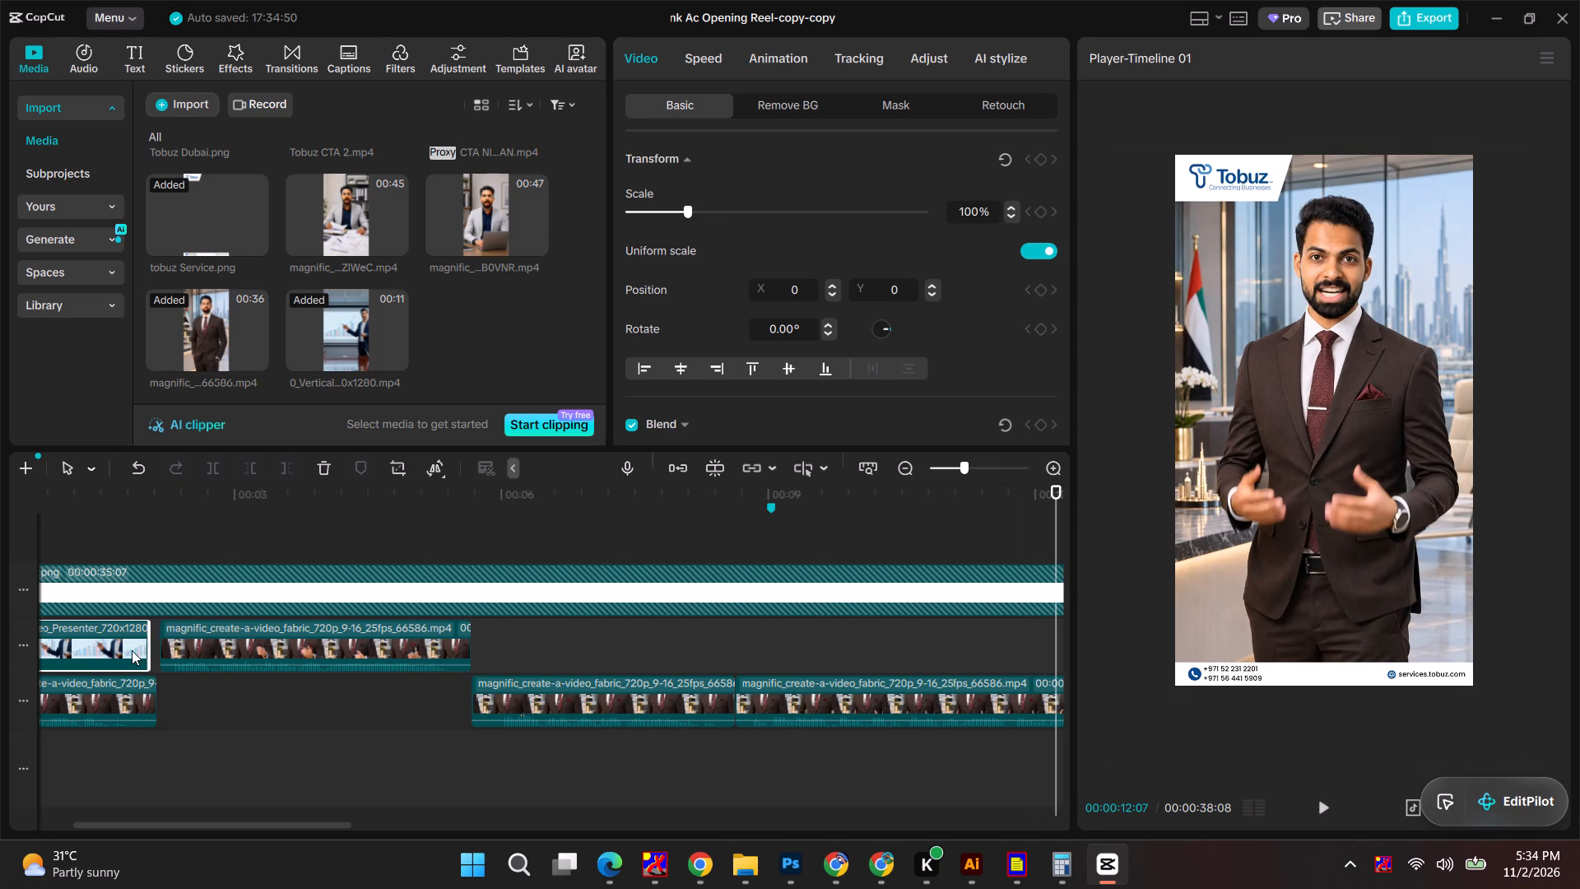
pyautogui.moveTo(150, 643); pyautogui.dragTo(158, 643)
pyautogui.moveTo(181, 494); pyautogui.dragTo(0, 482)
pyautogui.press('space')
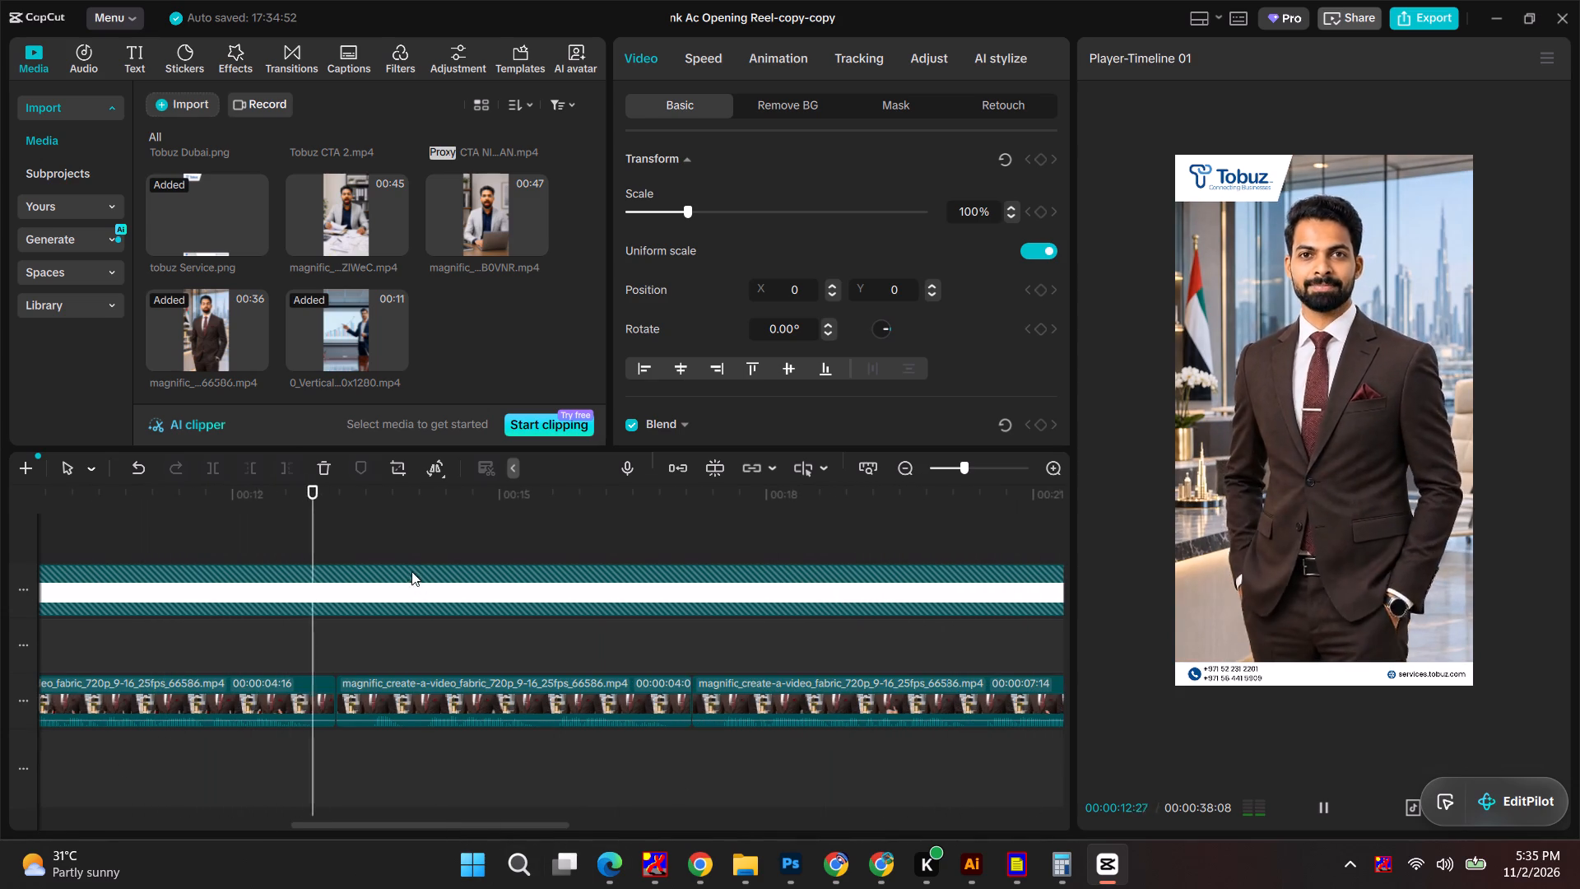
pyautogui.moveTo(360, 505); pyautogui.dragTo(484, 524)
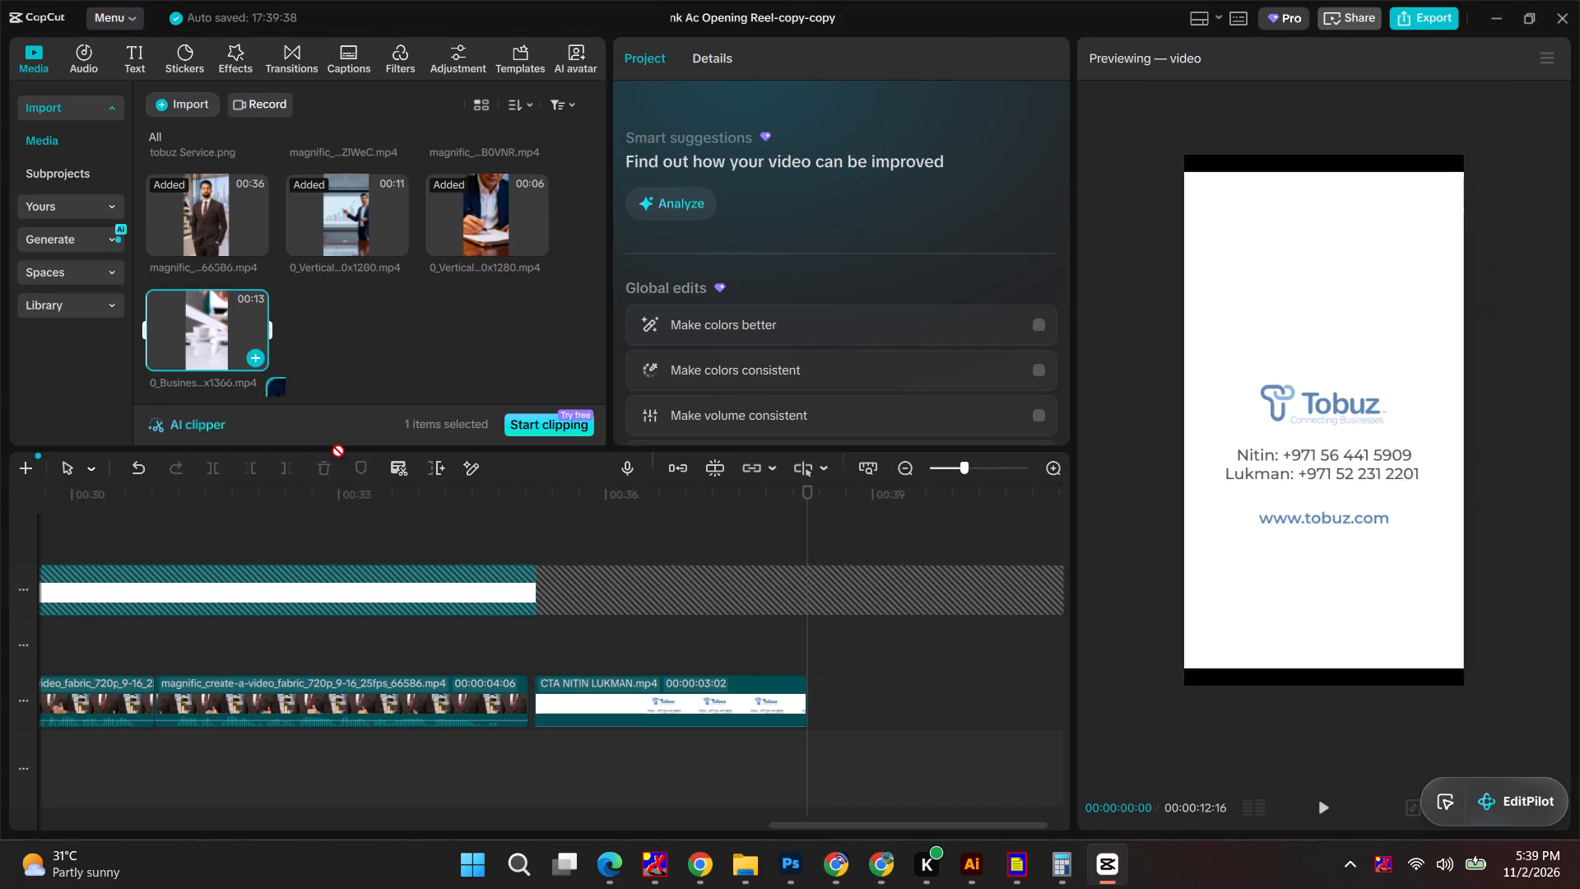
pyautogui.moveTo(332, 444); pyautogui.dragTo(0, 640)
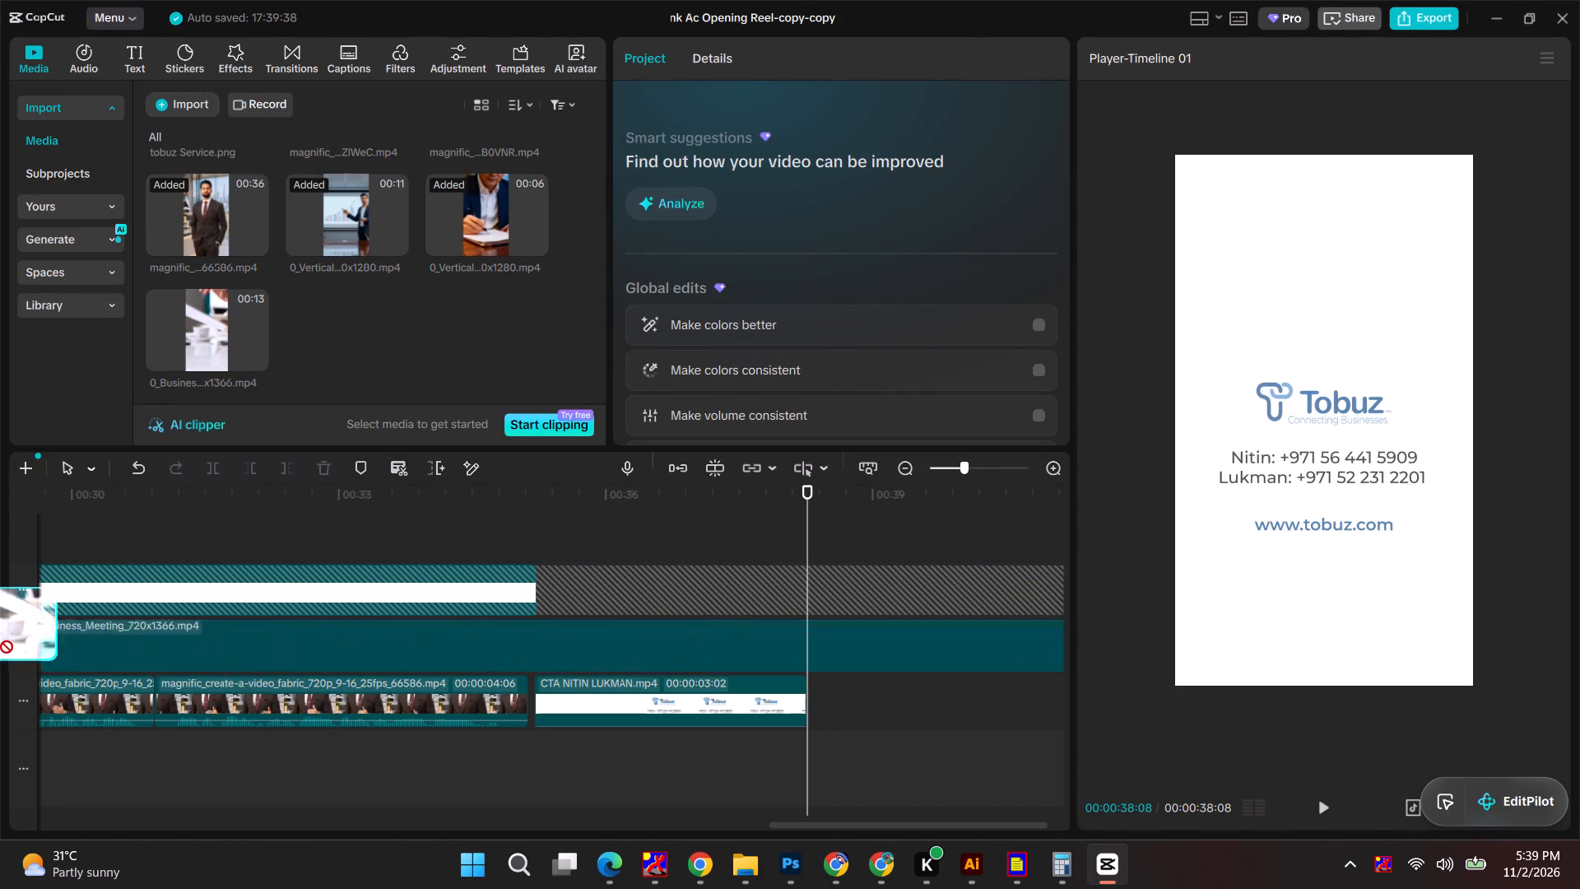
pyautogui.moveTo(0, 640); pyautogui.dragTo(111, 657)
pyautogui.scroll(-6, 221, 647)
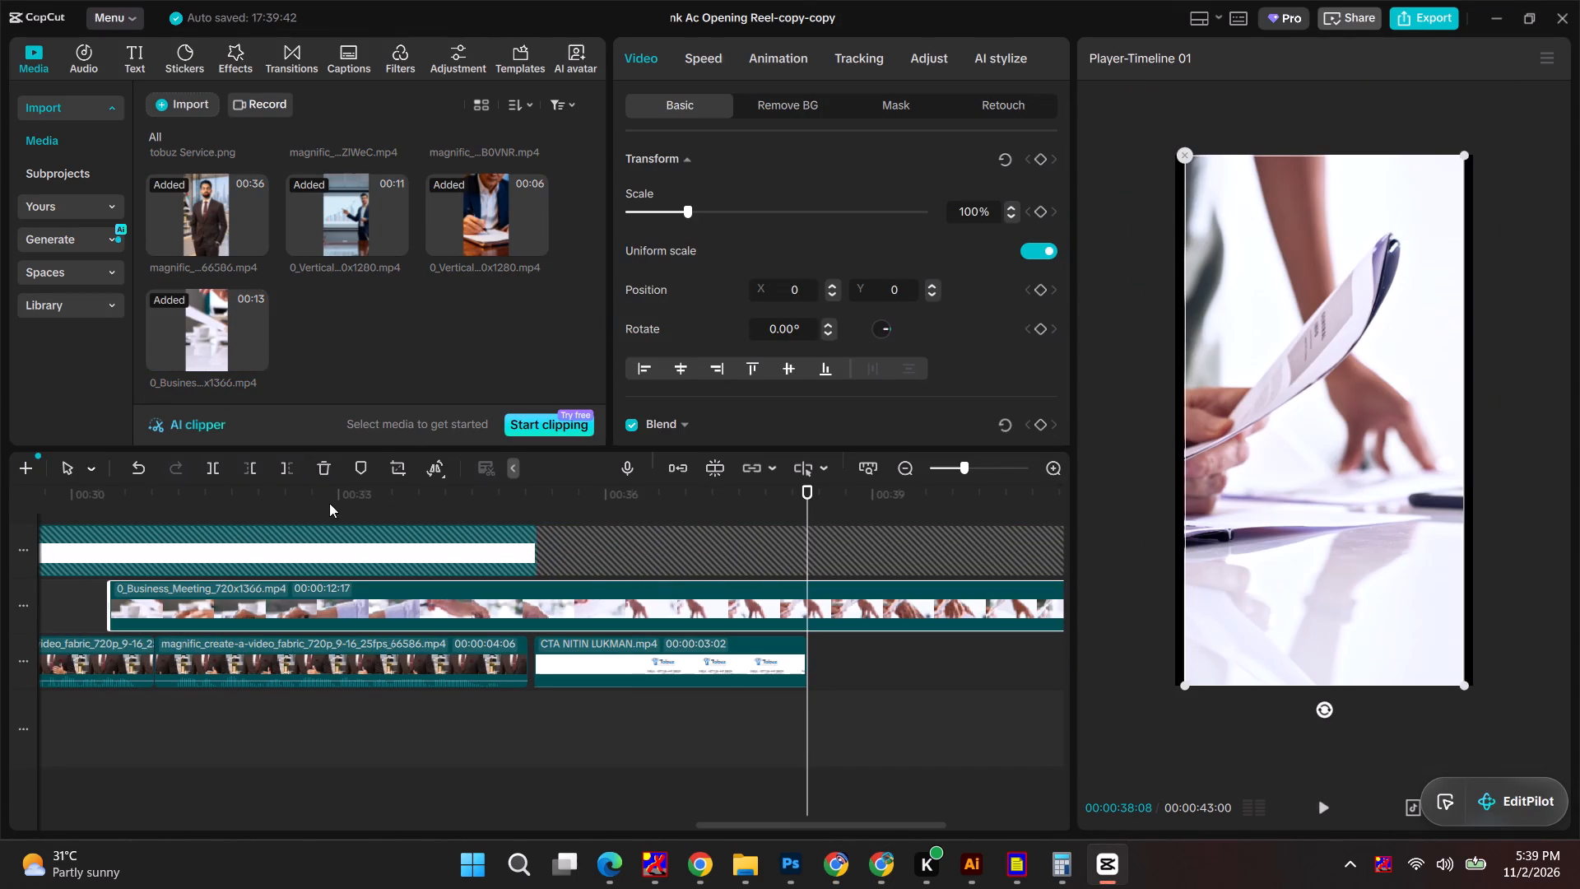
# Move the business meeting clip earlier on its track so it starts directly after the contract clip, at about 00:00:08:20.
pyautogui.moveTo(370, 500); pyautogui.dragTo(8, 514)
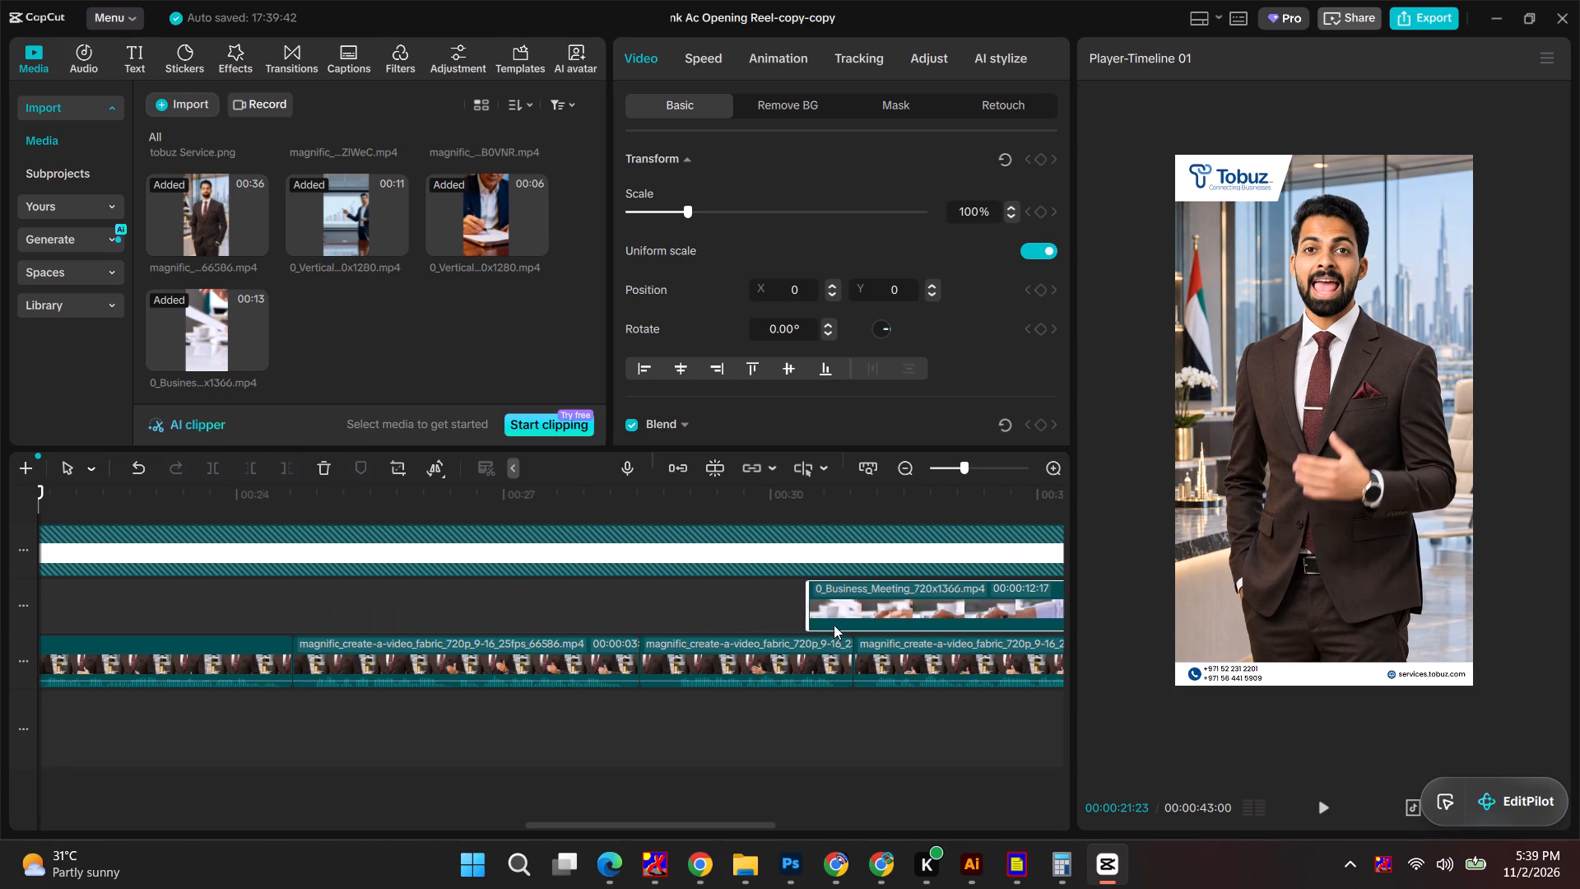
pyautogui.moveTo(839, 612); pyautogui.dragTo(100, 621)
pyautogui.moveTo(195, 496); pyautogui.dragTo(0, 507)
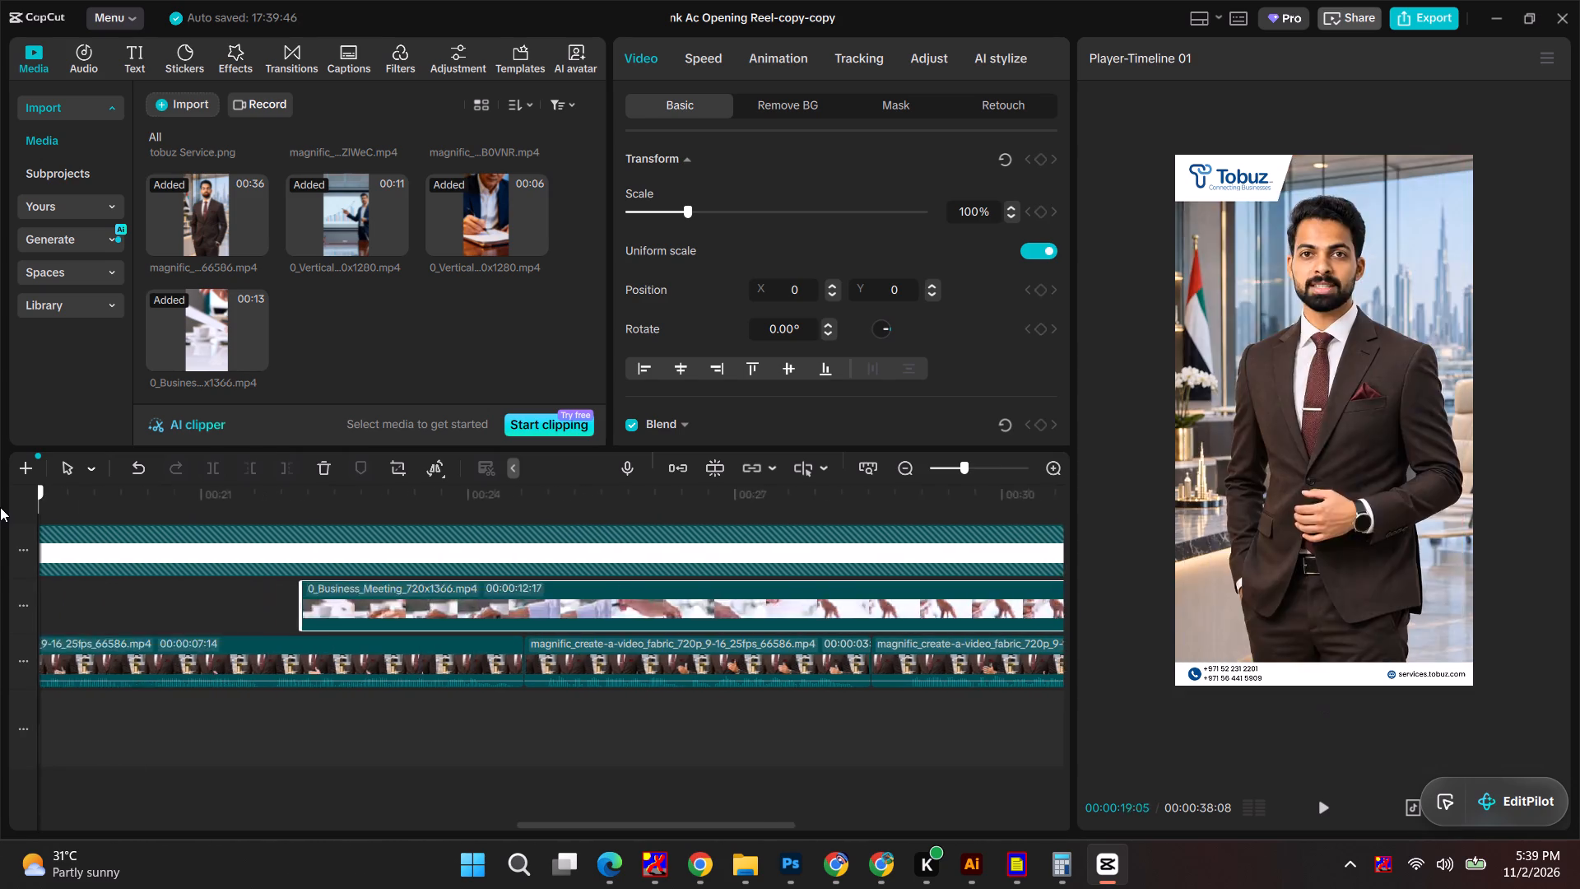
pyautogui.moveTo(0, 507); pyautogui.dragTo(0, 510)
pyautogui.moveTo(990, 612); pyautogui.dragTo(35, 621)
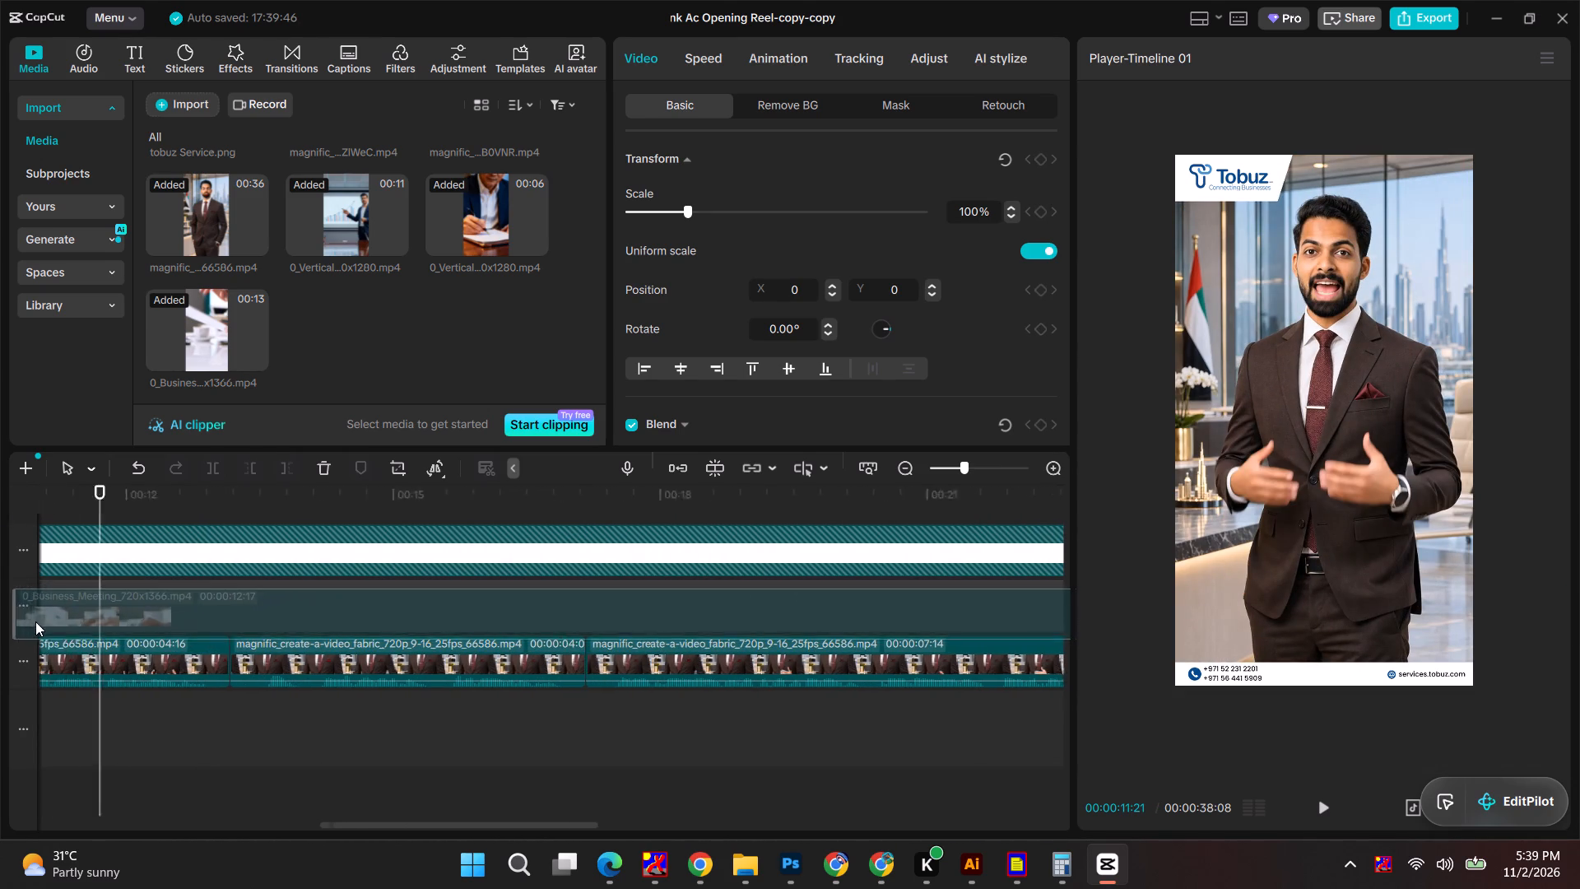
pyautogui.moveTo(35, 621); pyautogui.dragTo(77, 619)
pyautogui.moveTo(142, 499); pyautogui.dragTo(0, 519)
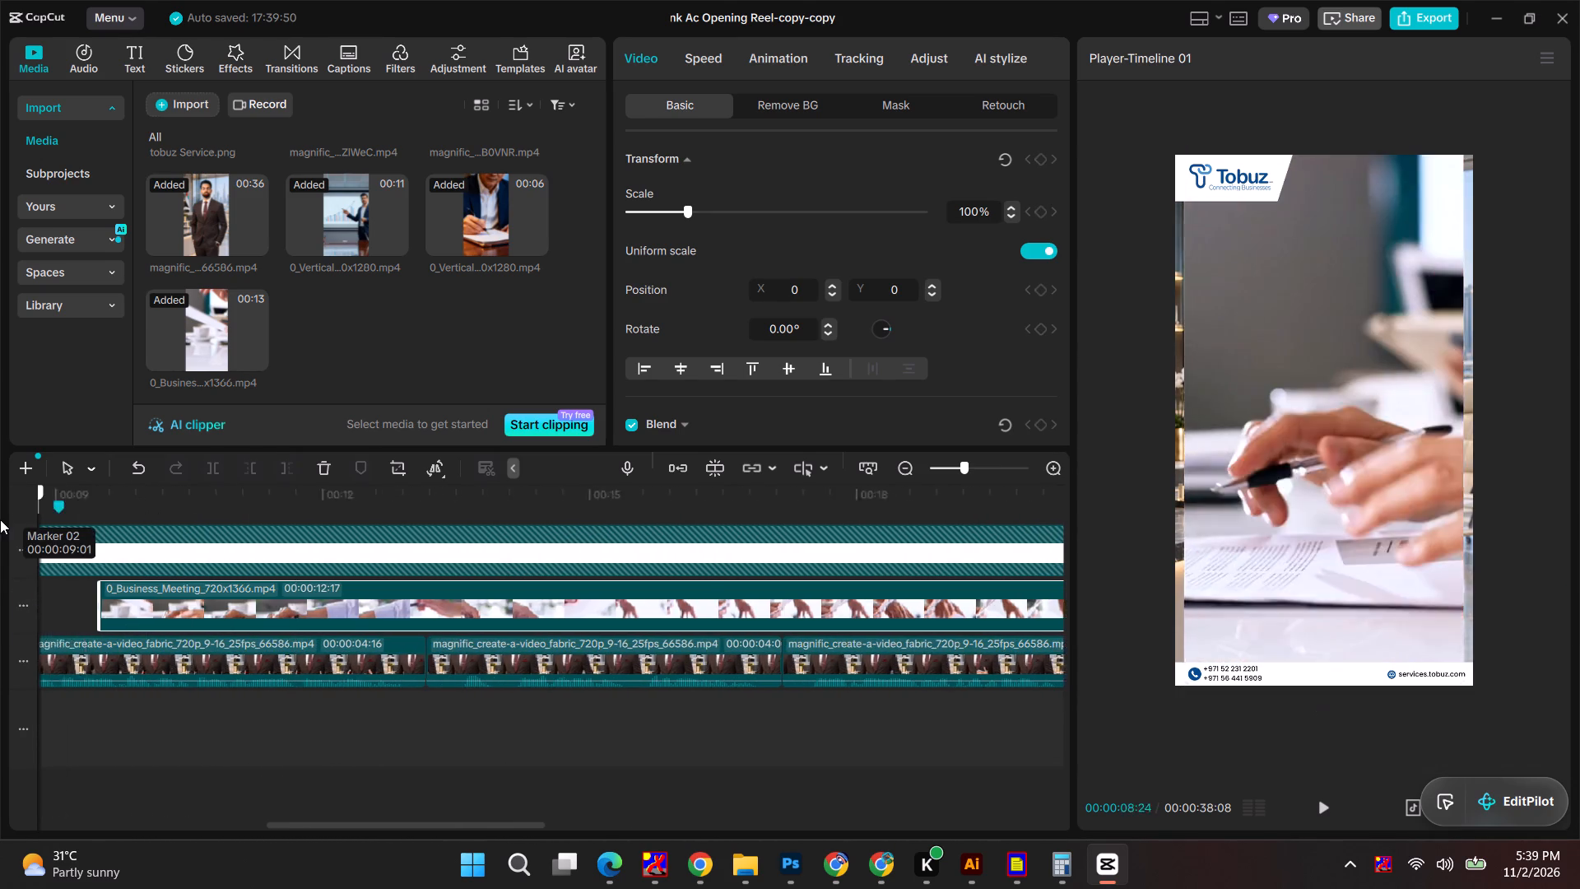
pyautogui.moveTo(0, 519); pyautogui.dragTo(538, 509)
pyautogui.press('space')
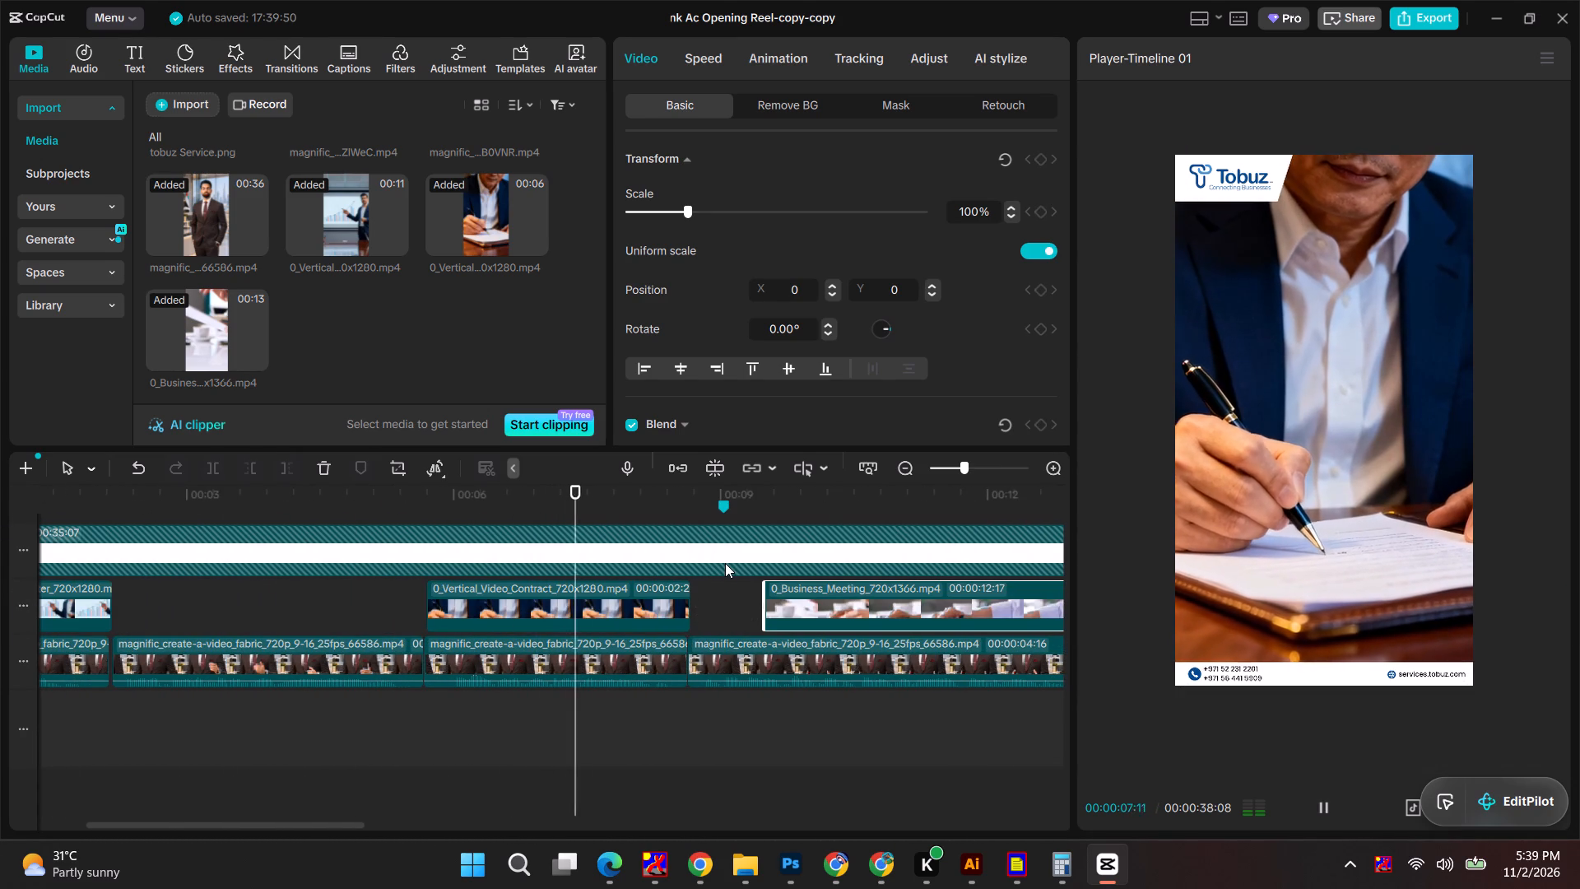
pyautogui.moveTo(850, 602); pyautogui.dragTo(782, 605)
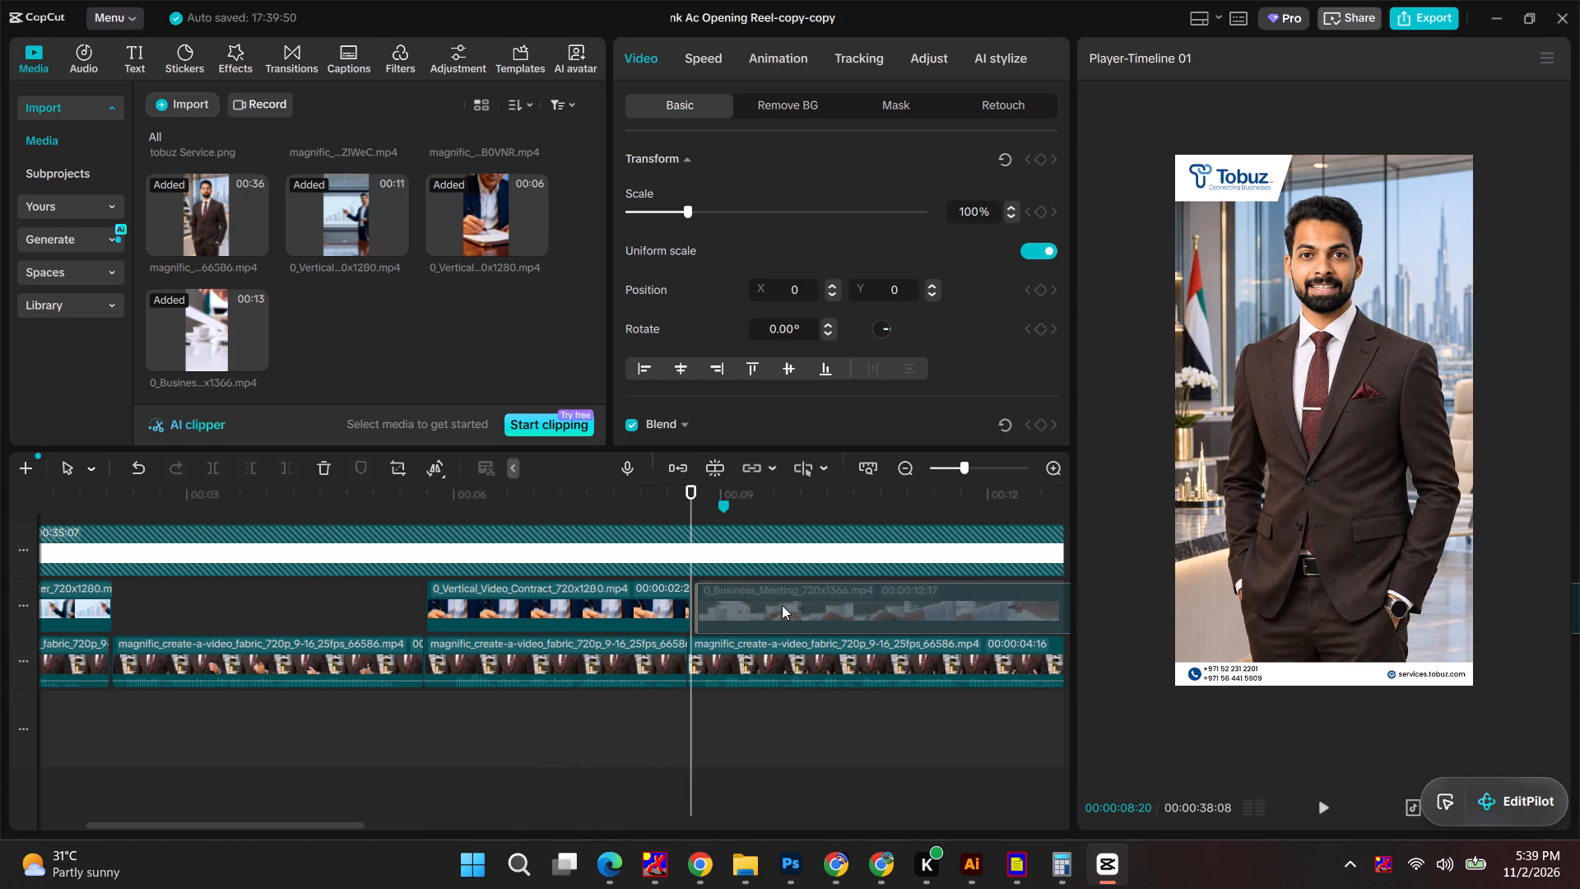
pyautogui.moveTo(782, 605); pyautogui.dragTo(777, 603)
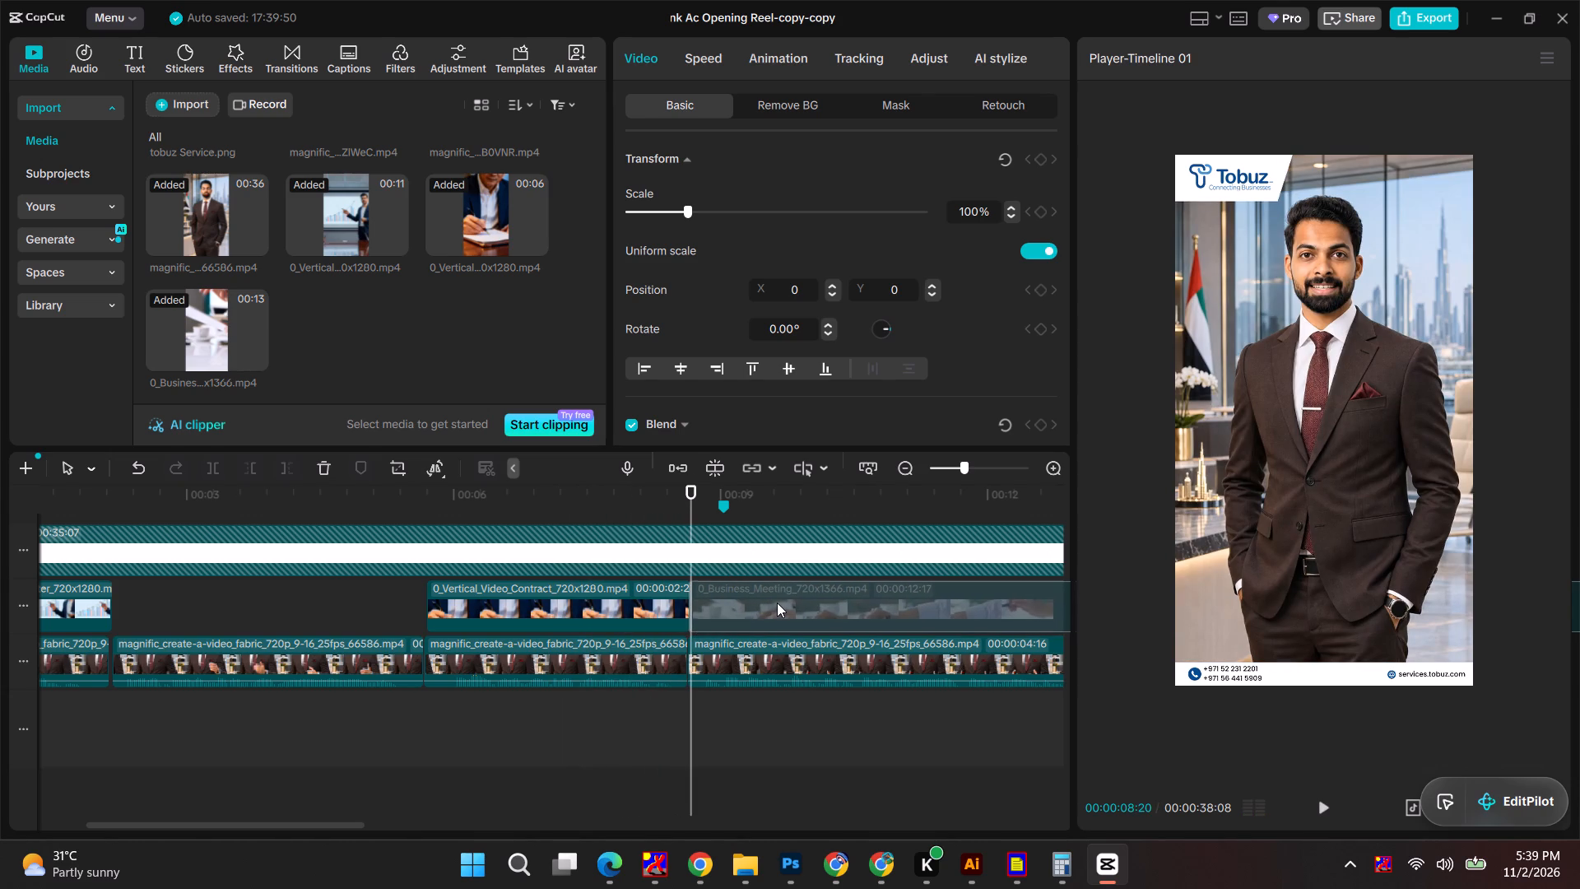
pyautogui.moveTo(777, 603); pyautogui.dragTo(778, 606)
# Play back the reel from the contract clip through the business meeting clip to judge how the footage fits.
pyautogui.press('space')
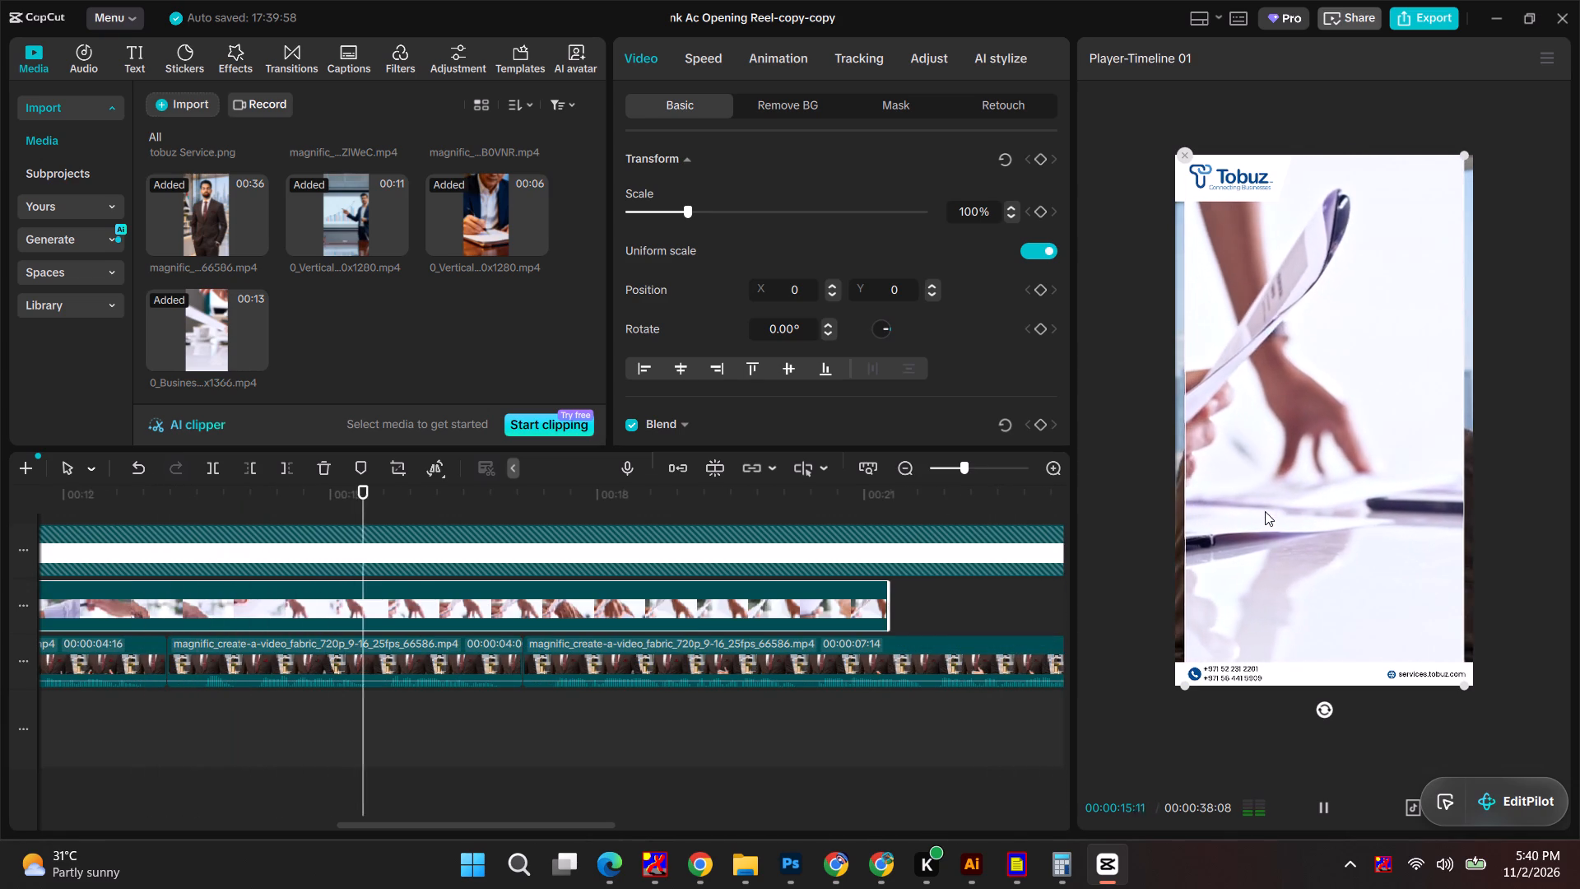
pyautogui.moveTo(492, 491); pyautogui.dragTo(301, 509)
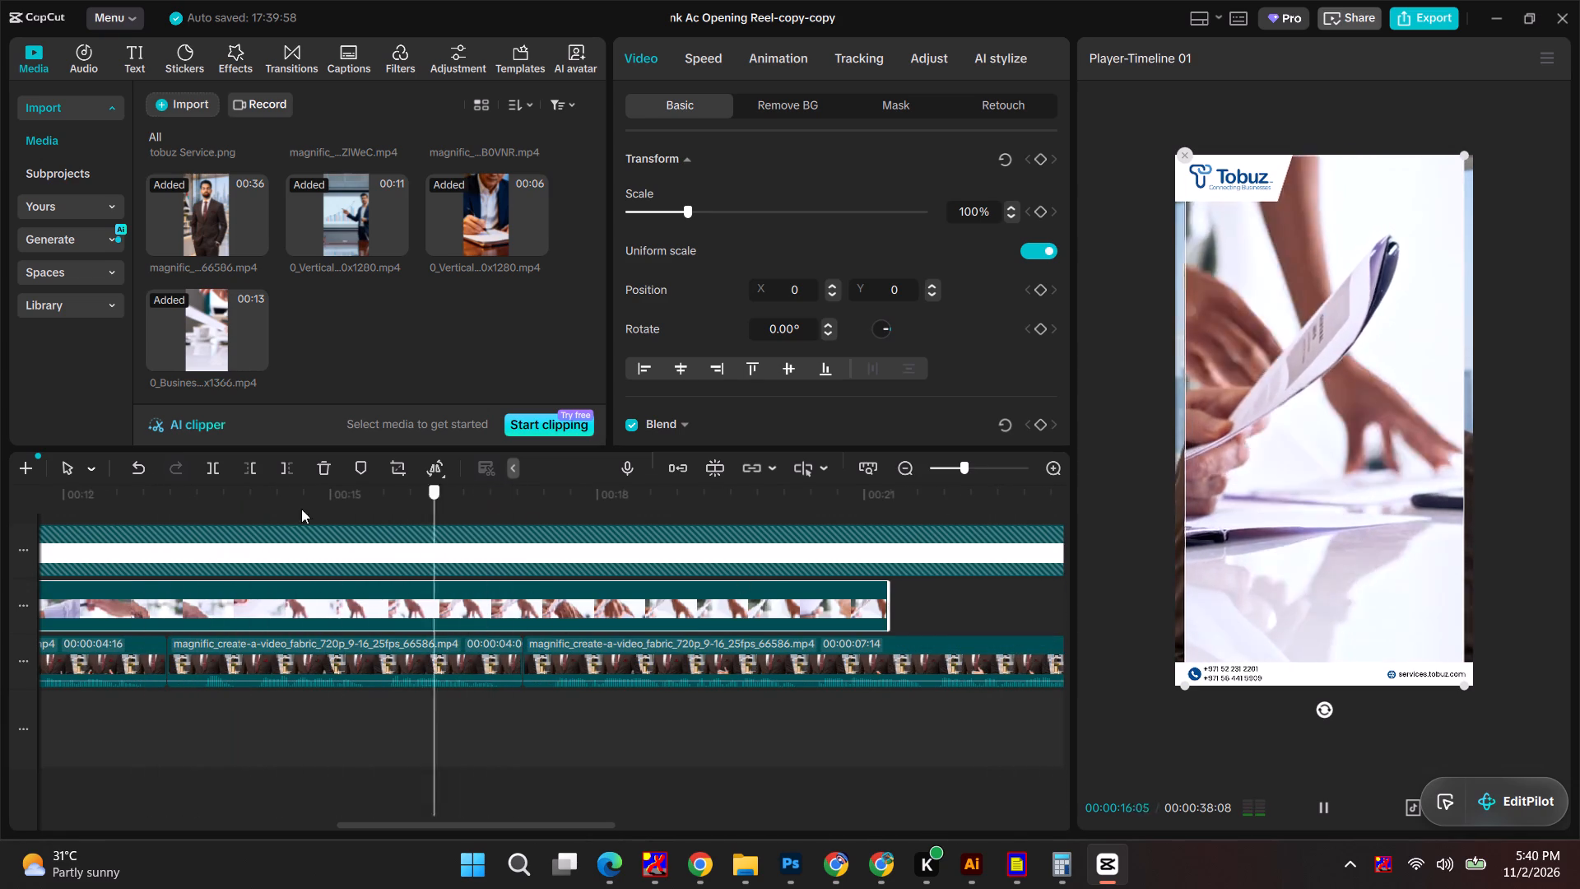
pyautogui.moveTo(301, 509); pyautogui.dragTo(293, 515)
pyautogui.press('space')
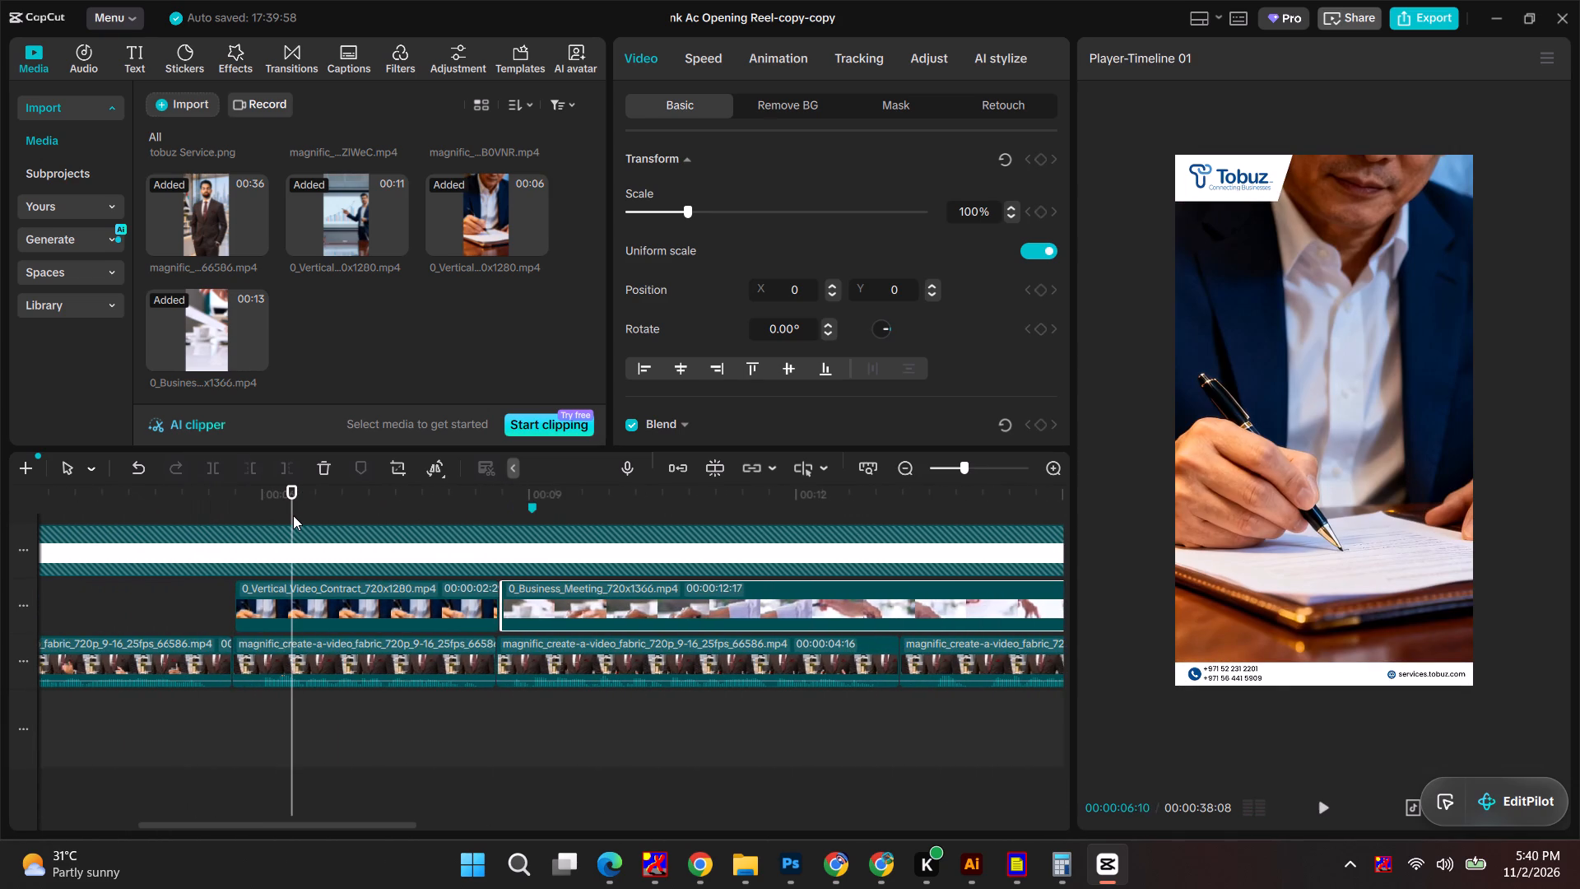
pyautogui.press('space')
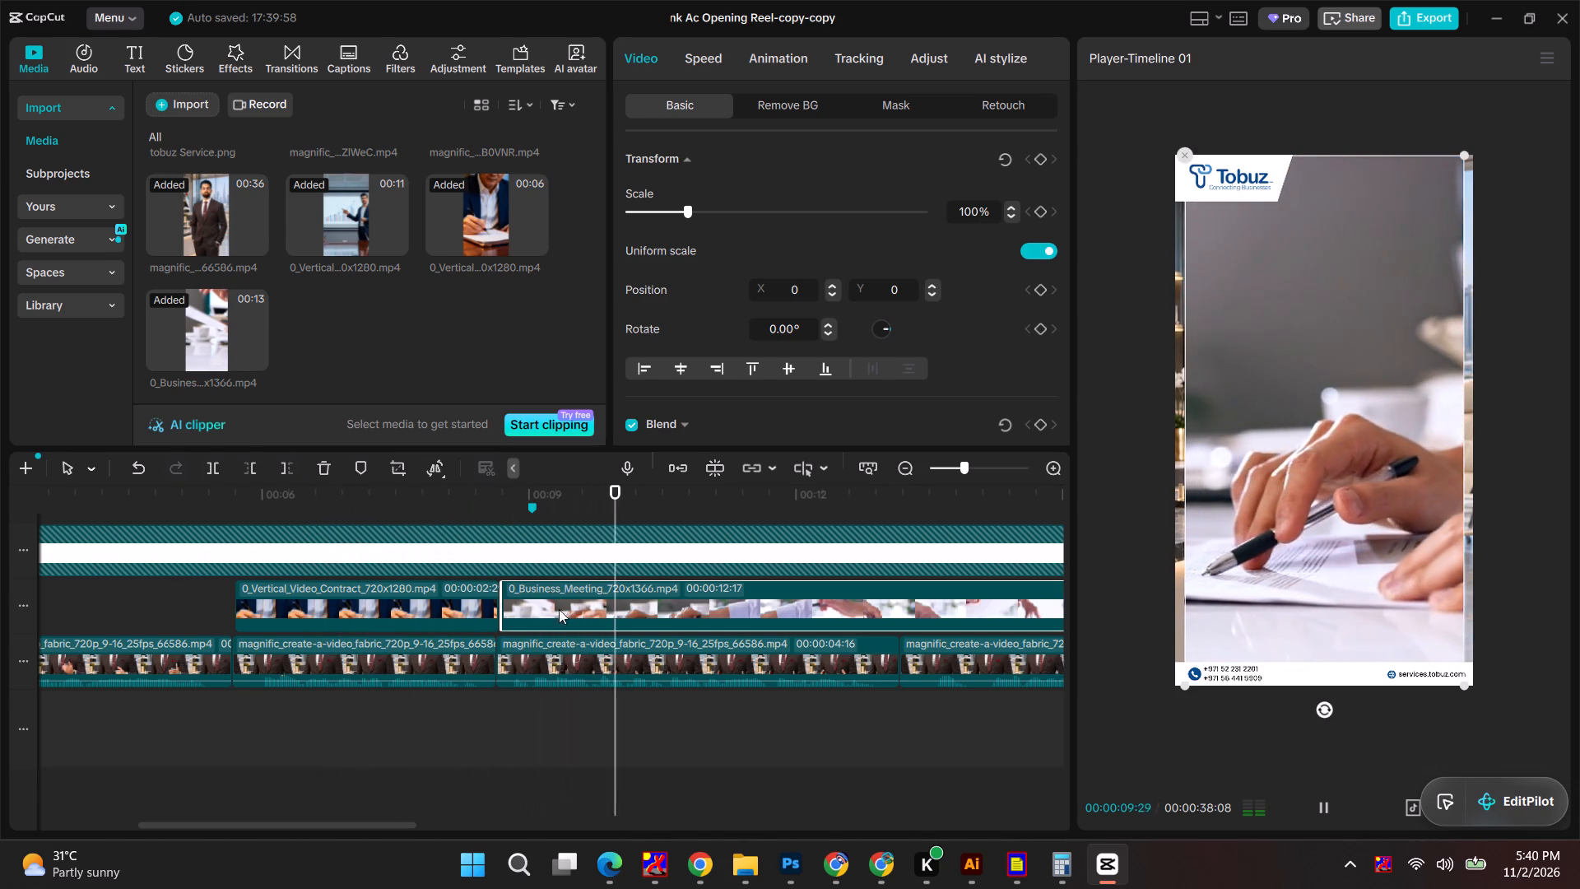
pyautogui.click(658, 604)
pyautogui.click(670, 505)
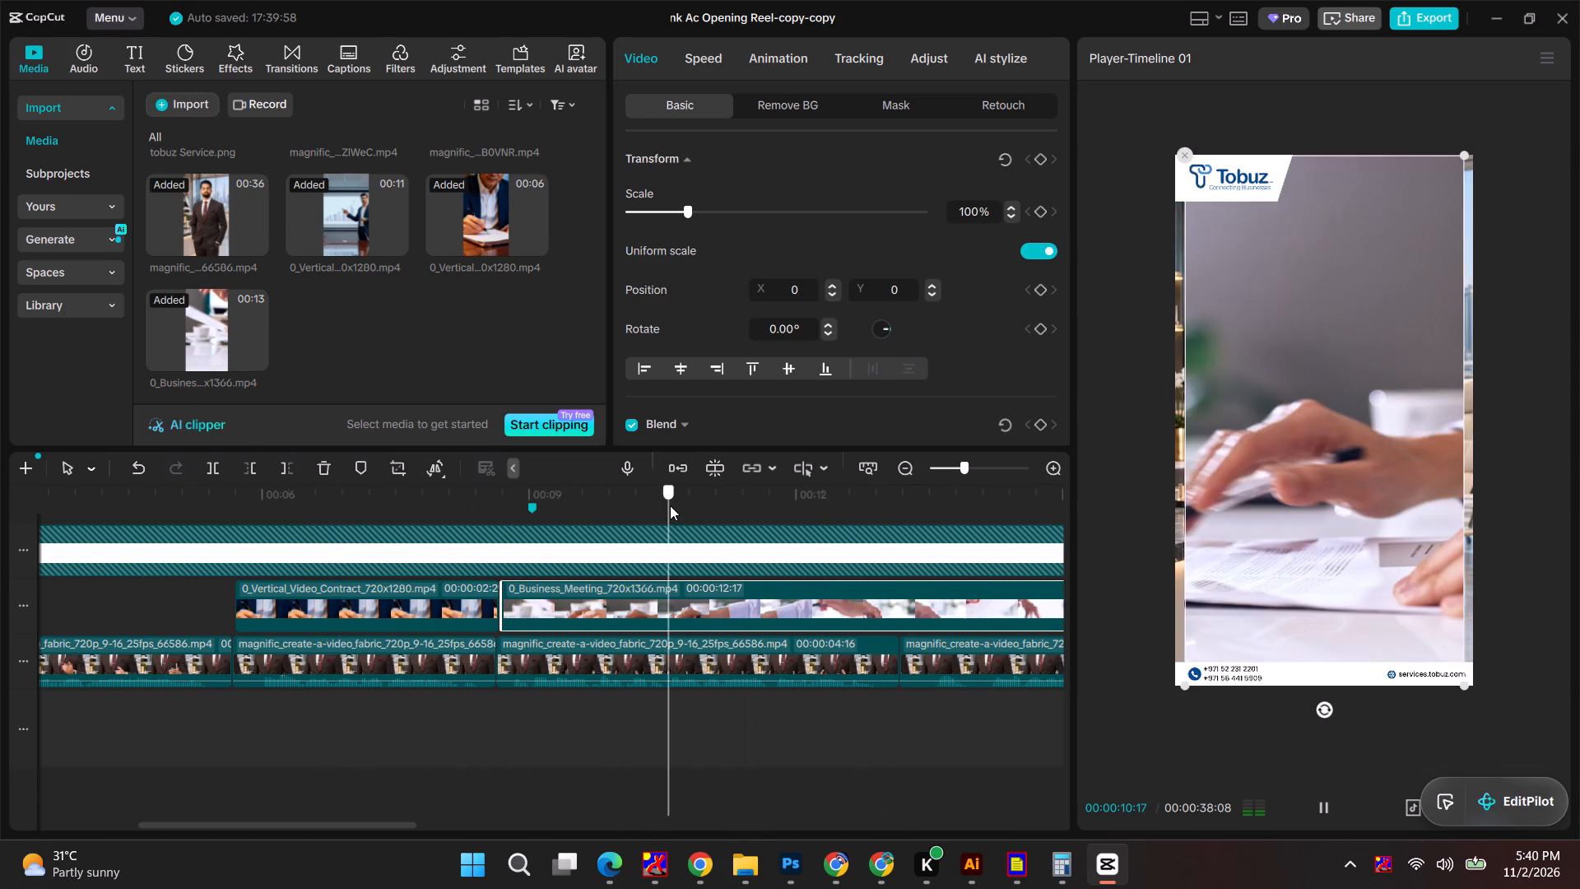
# Bring 0_Vertical_Video_Documents_720x1280.mp4 from the Downloads folder over to CapCut and import it into the project media.
pyautogui.hotkey('alt', 'Tab')
pyautogui.press('Tab')
pyautogui.hotkey('alt', 'Tab')
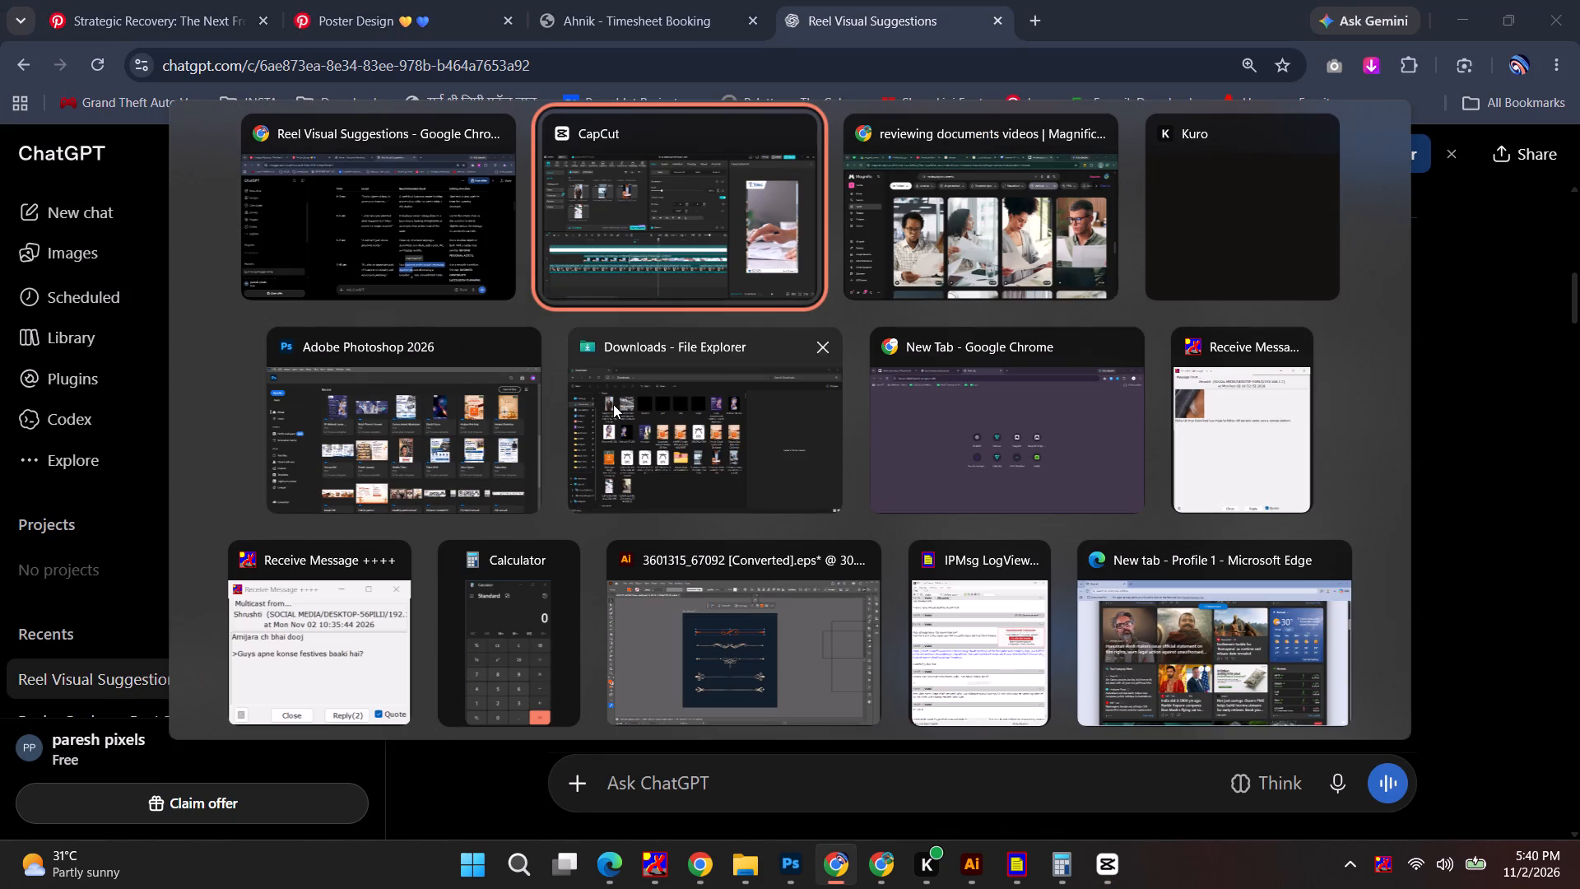
pyautogui.keyDown('alt'); pyautogui.click(652, 452); pyautogui.keyUp('alt')
pyautogui.click(81, 218)
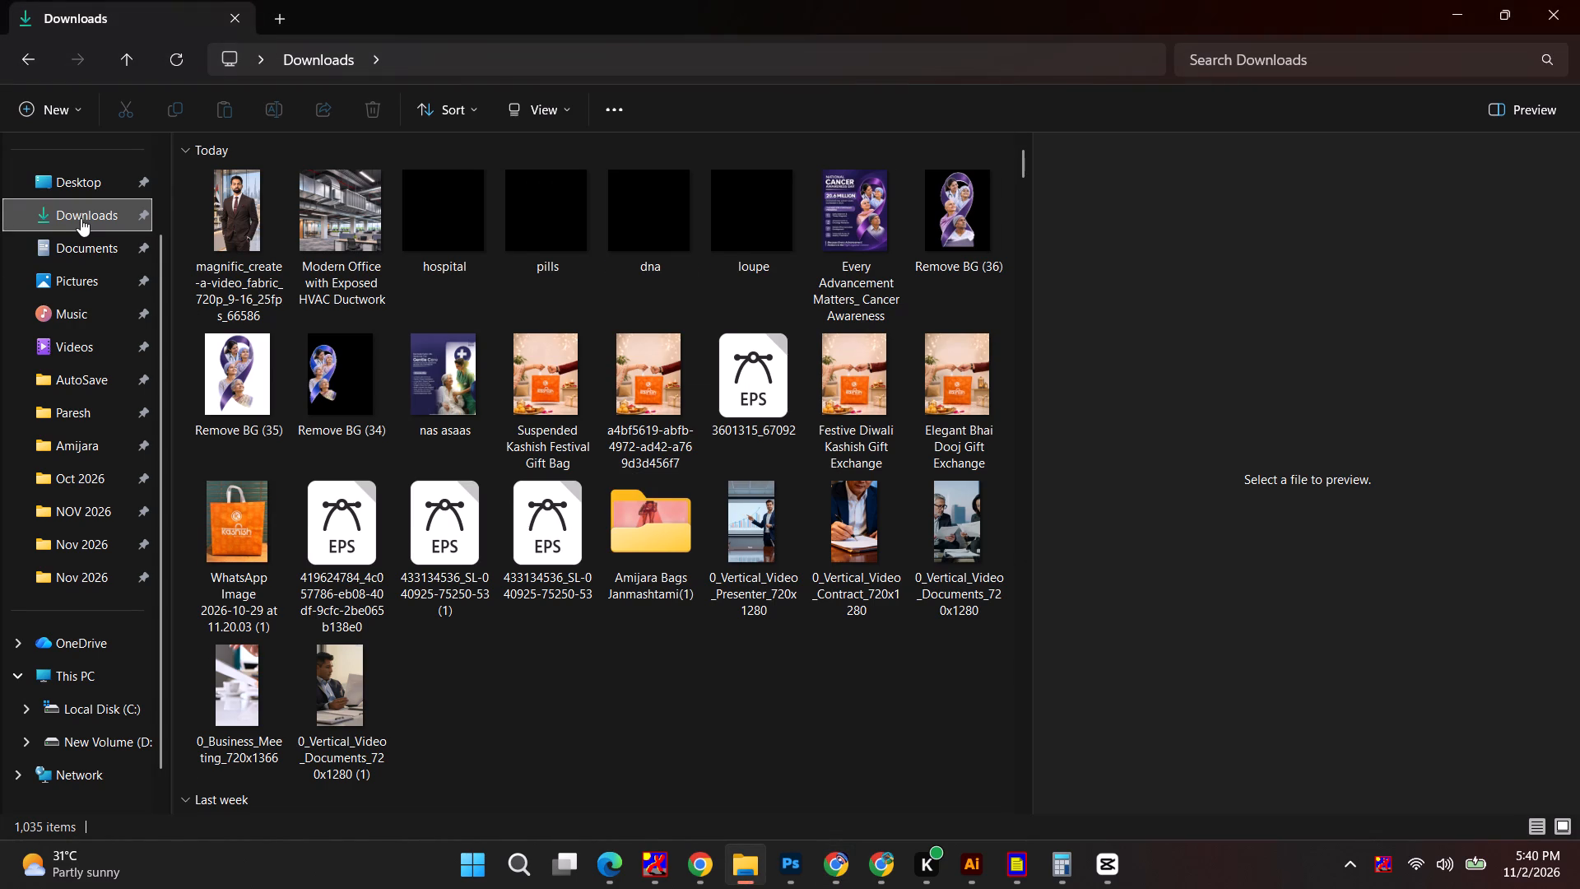
pyautogui.click(424, 230)
pyautogui.moveTo(443, 230); pyautogui.dragTo(447, 307)
pyautogui.hotkey('alt', 'Tab')
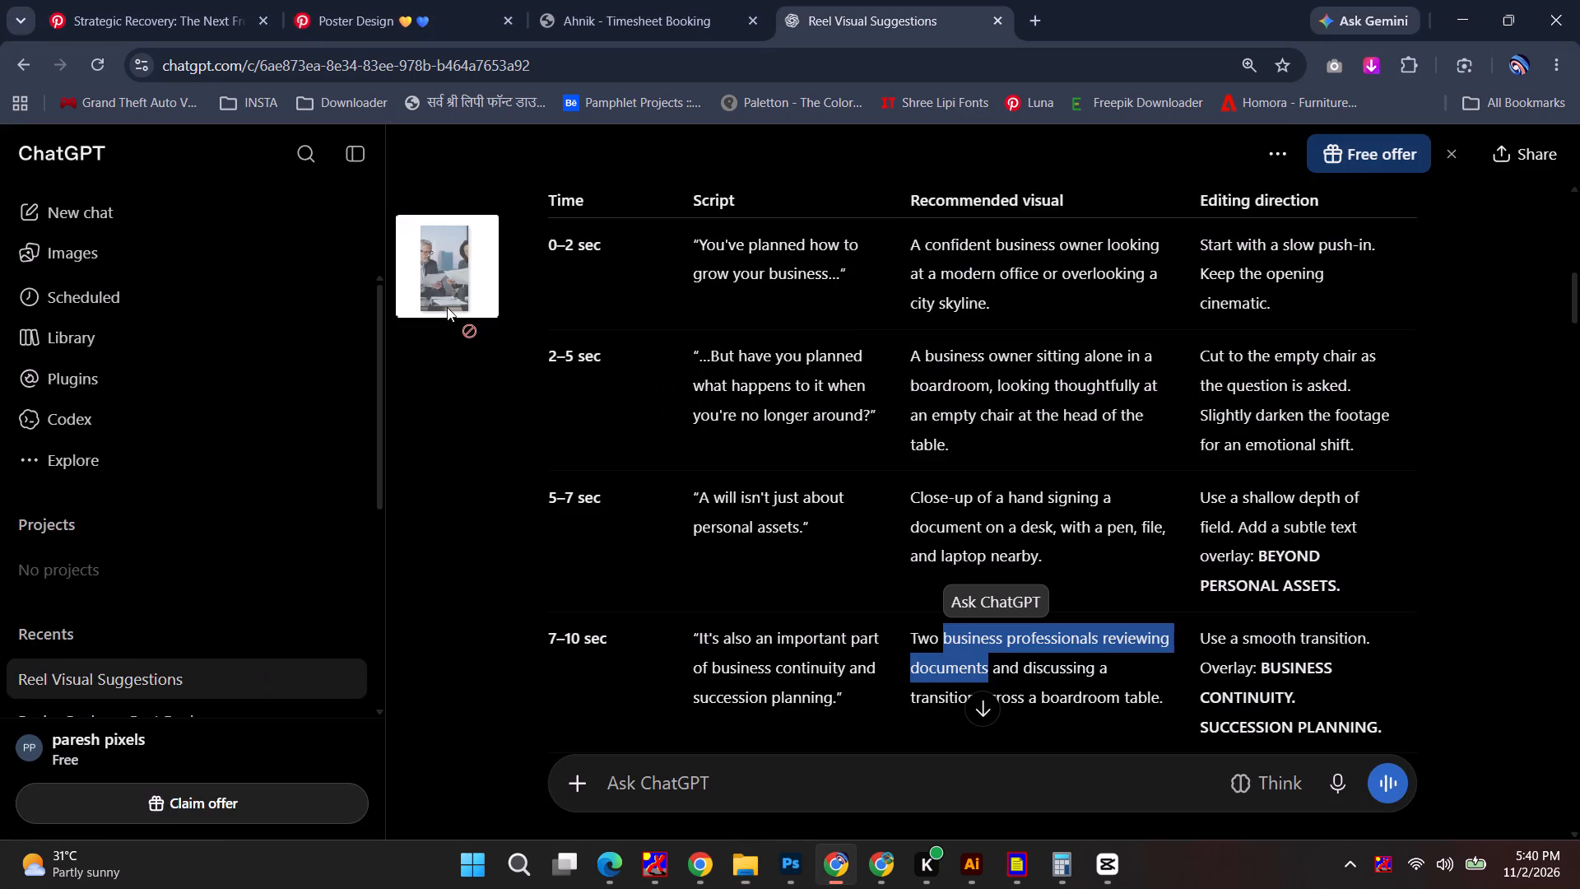
pyautogui.moveTo(447, 307); pyautogui.dragTo(713, 361)
pyautogui.hotkey('alt', 'Tab')
pyautogui.hotkey('alt', 'Tab')
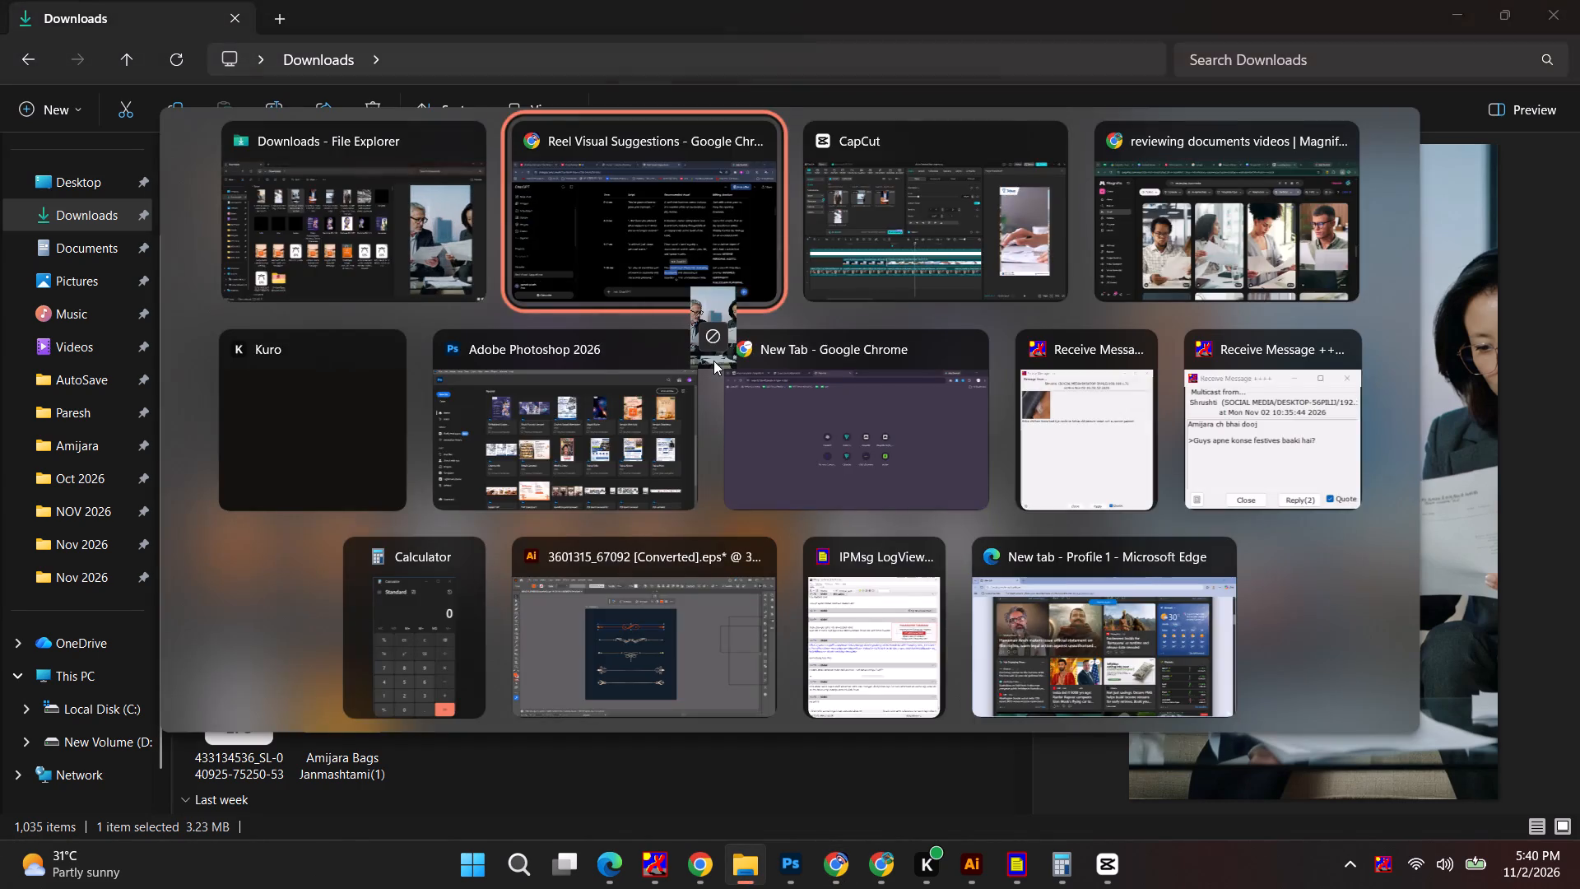
pyautogui.hotkey('alt', 'Tab')
pyautogui.moveTo(713, 361); pyautogui.dragTo(438, 366)
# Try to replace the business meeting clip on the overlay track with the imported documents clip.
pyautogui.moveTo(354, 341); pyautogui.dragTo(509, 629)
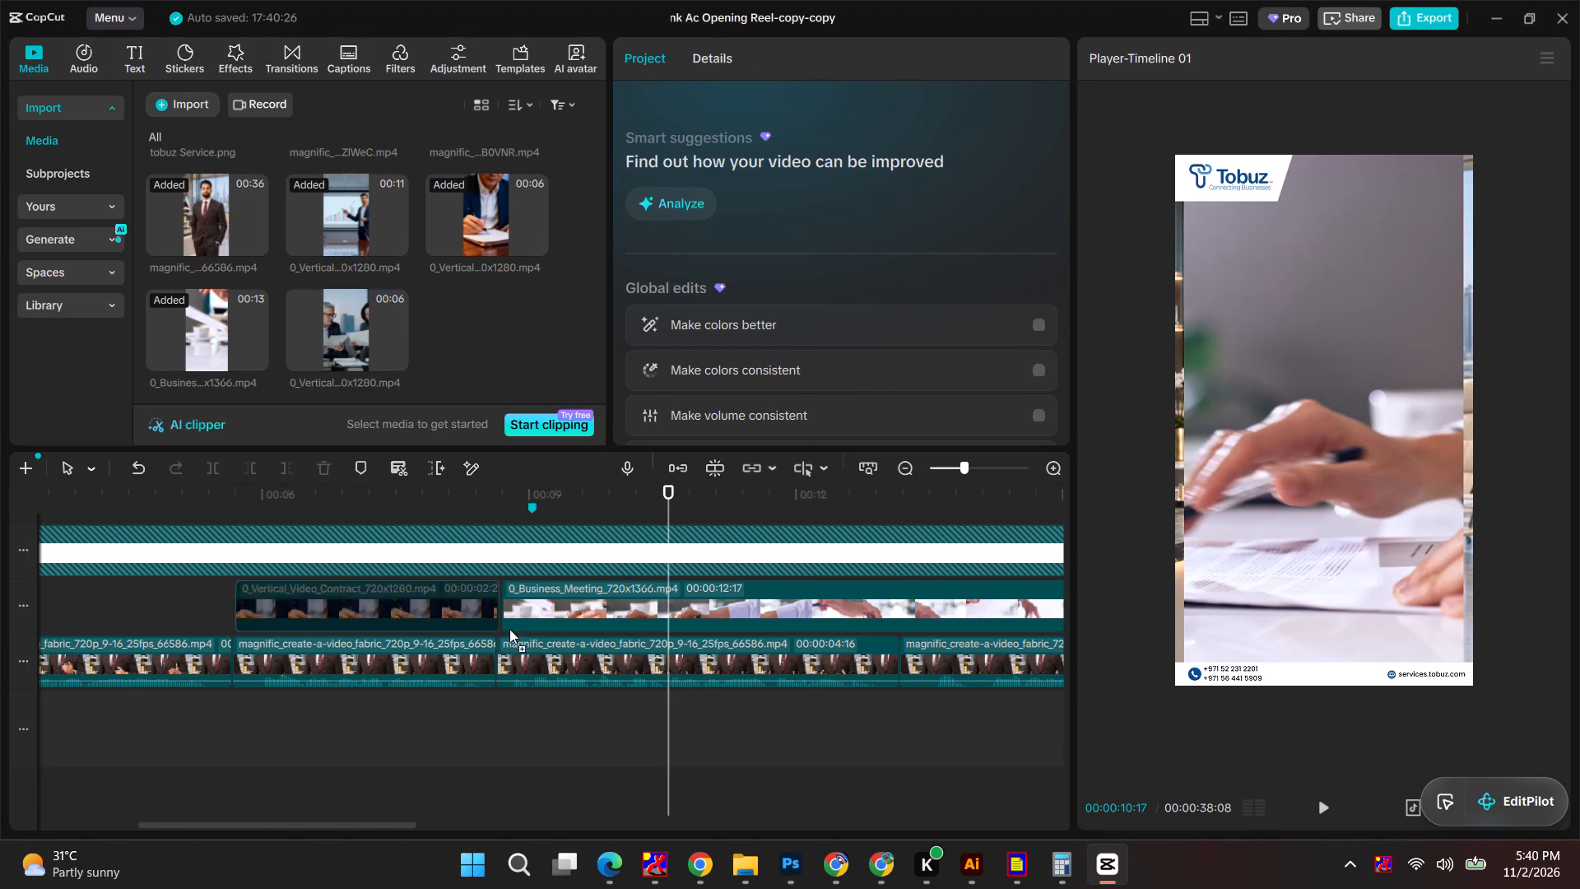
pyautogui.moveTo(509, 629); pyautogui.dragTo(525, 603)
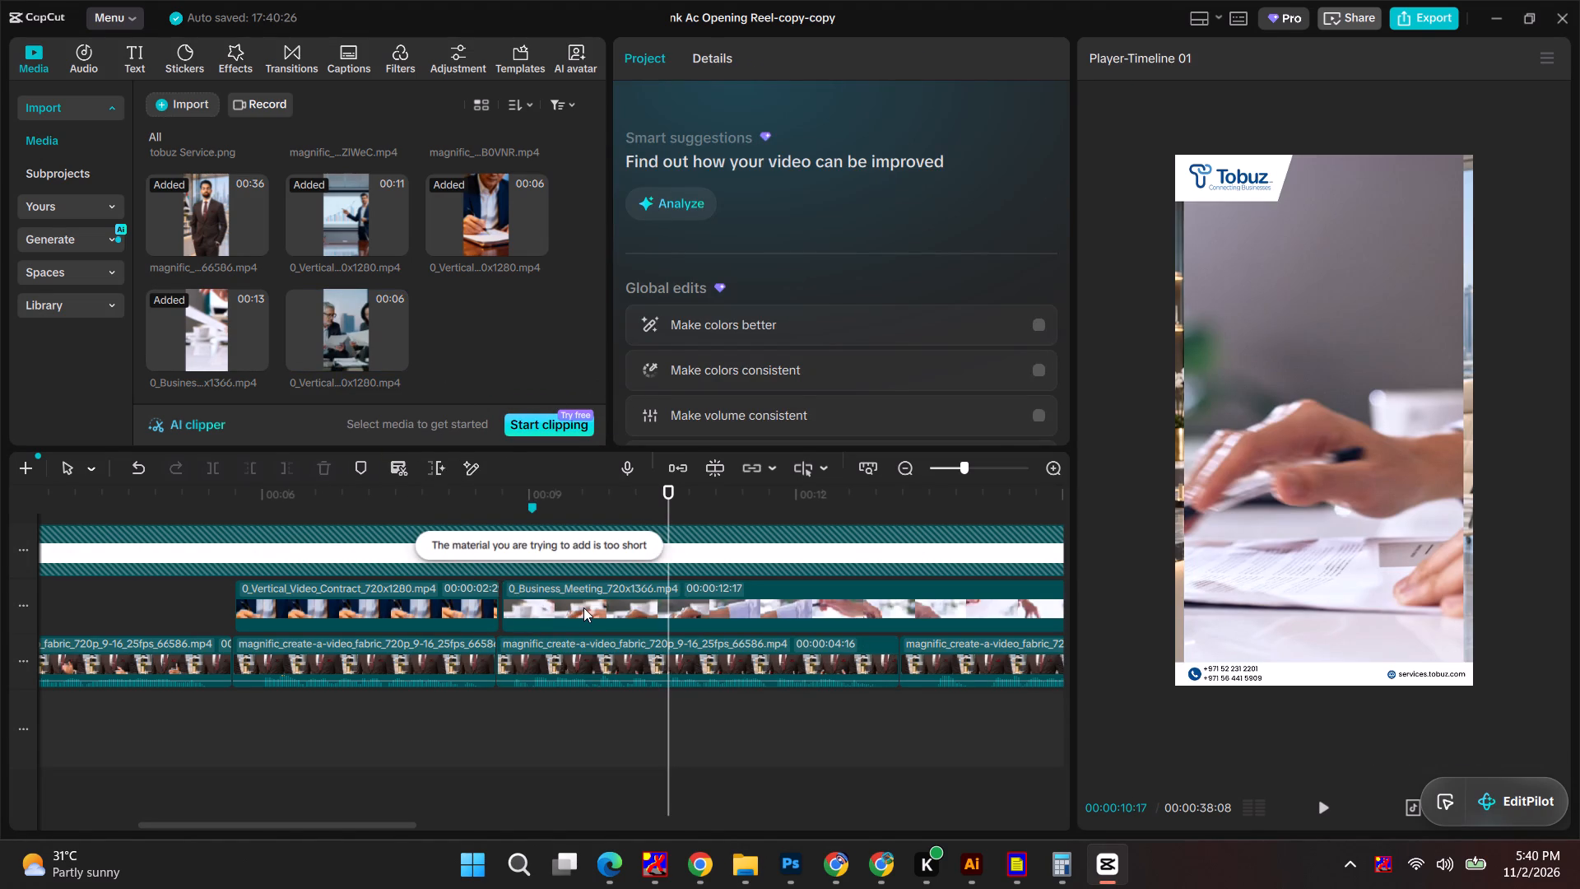
# Delete the business meeting clip from the overlay track.
pyautogui.click(583, 607)
pyautogui.press('BackSpace')
# Add the documents clip to the overlay track so it starts directly after the contract clip, at about 00:00:08:20.
pyautogui.moveTo(366, 320); pyautogui.dragTo(387, 348)
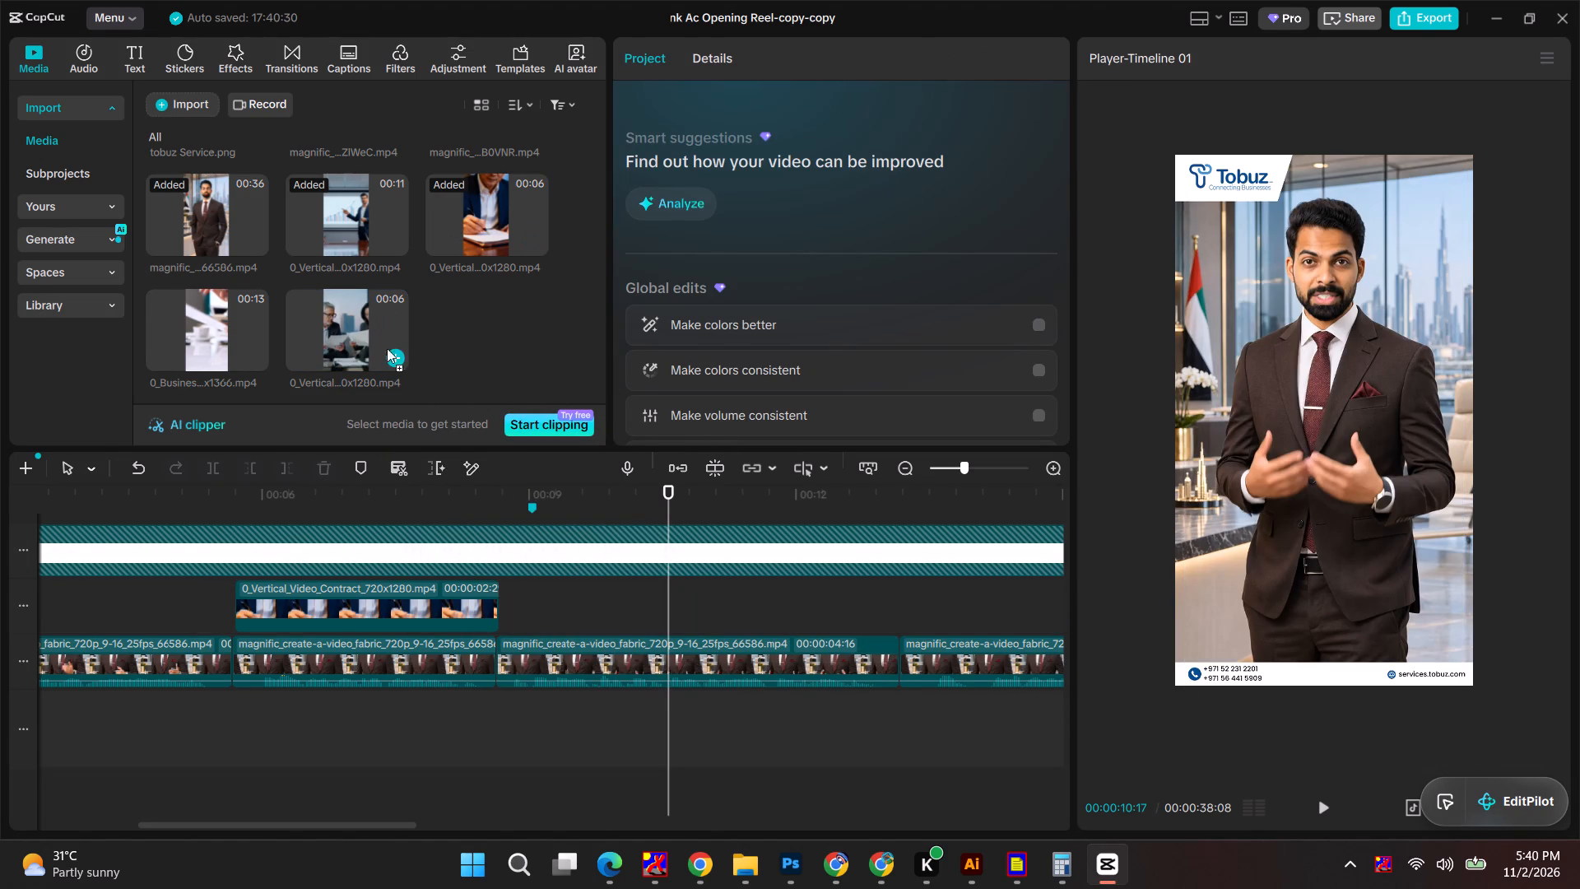
pyautogui.moveTo(387, 348); pyautogui.dragTo(499, 606)
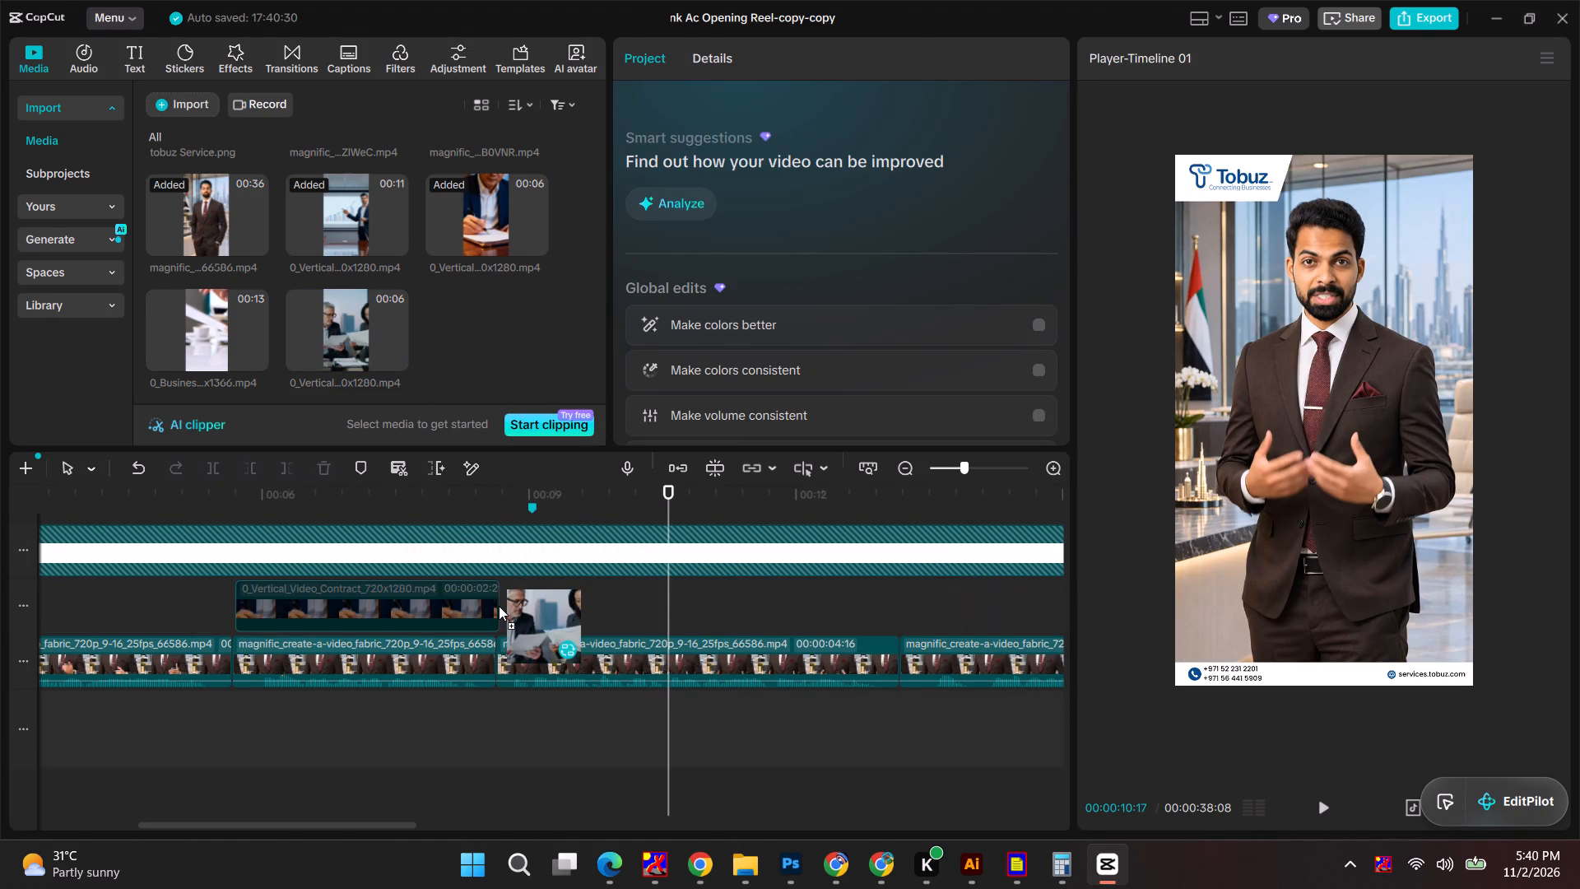
pyautogui.moveTo(499, 606); pyautogui.dragTo(504, 603)
pyautogui.keyDown('ctrl'); pyautogui.scroll(13, 539, 619); pyautogui.keyUp('ctrl')
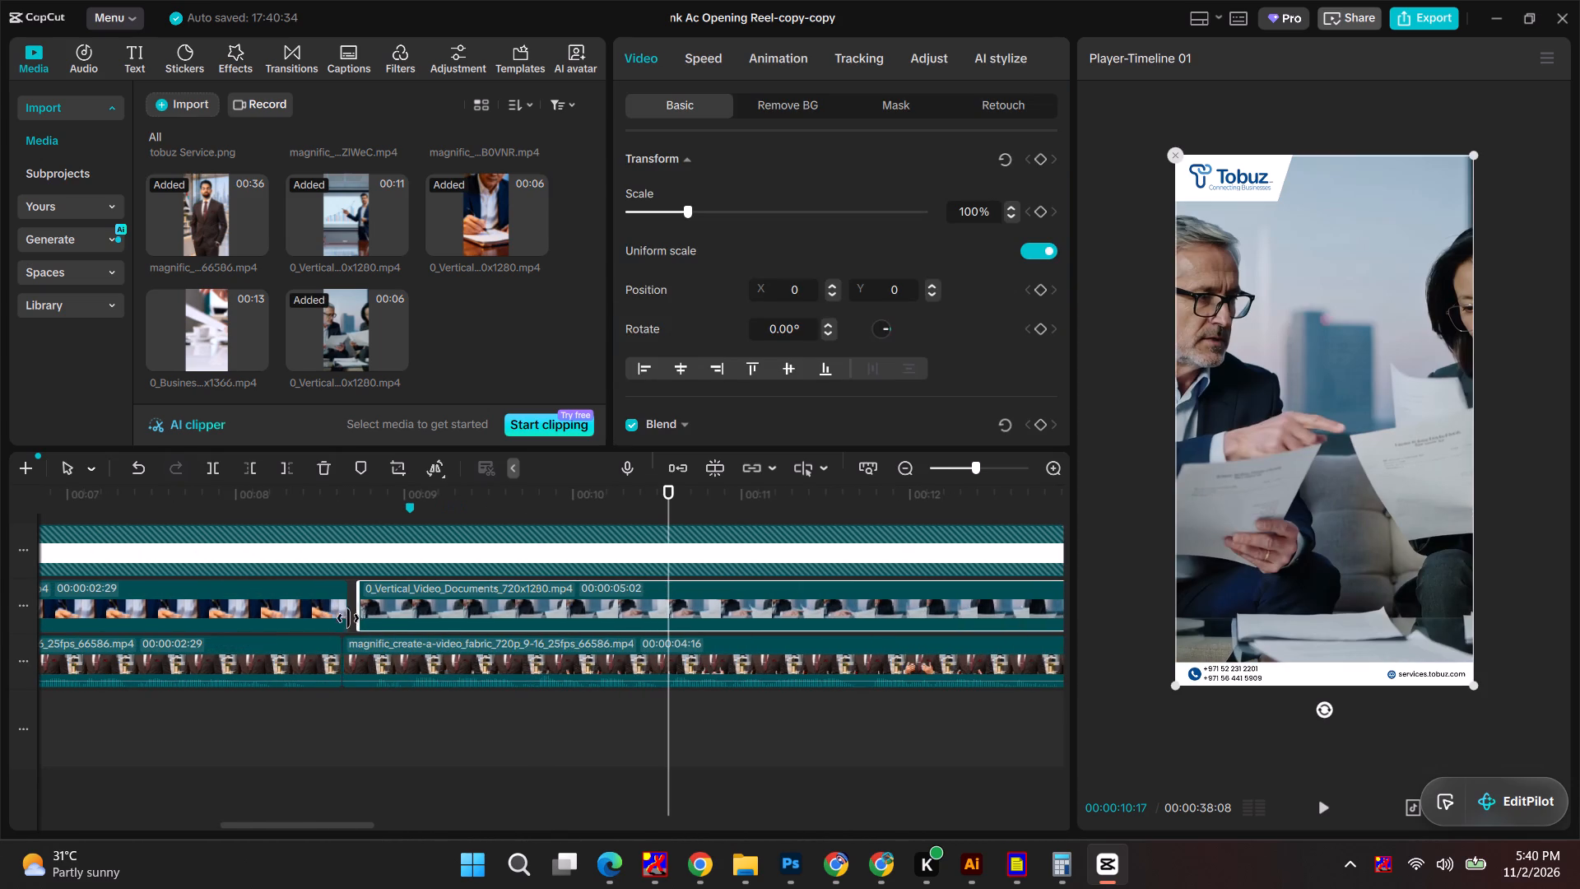
pyautogui.moveTo(441, 611); pyautogui.dragTo(430, 615)
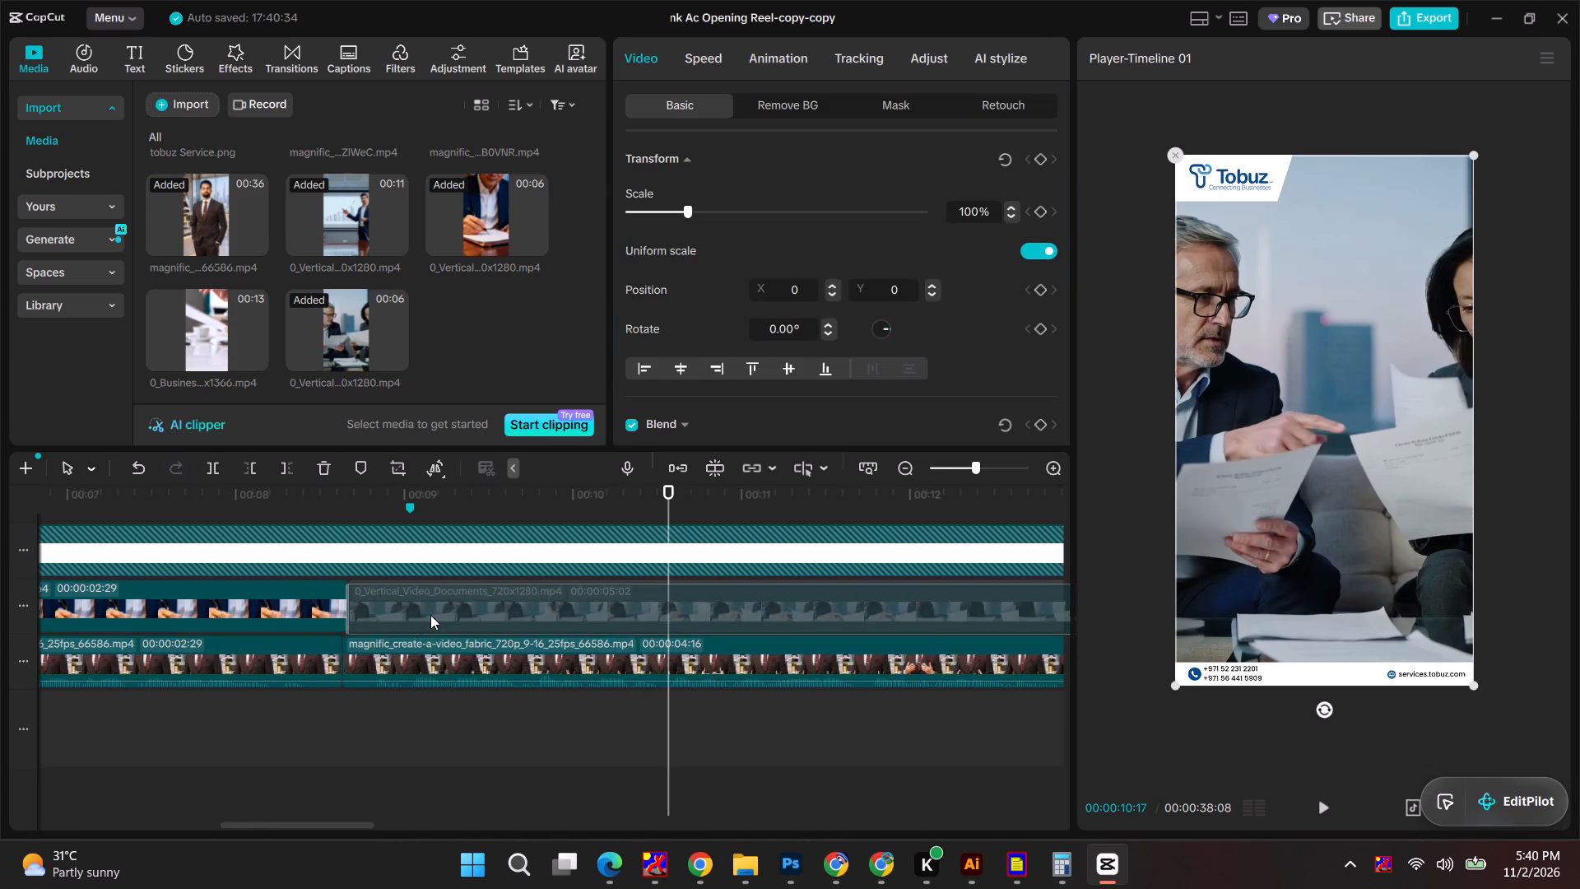
pyautogui.moveTo(430, 615); pyautogui.dragTo(430, 614)
# Play through the documents clip and trim its end to 00:00:13:05, where the presenter segment beneath it ends.
pyautogui.click(307, 495)
pyautogui.press('space')
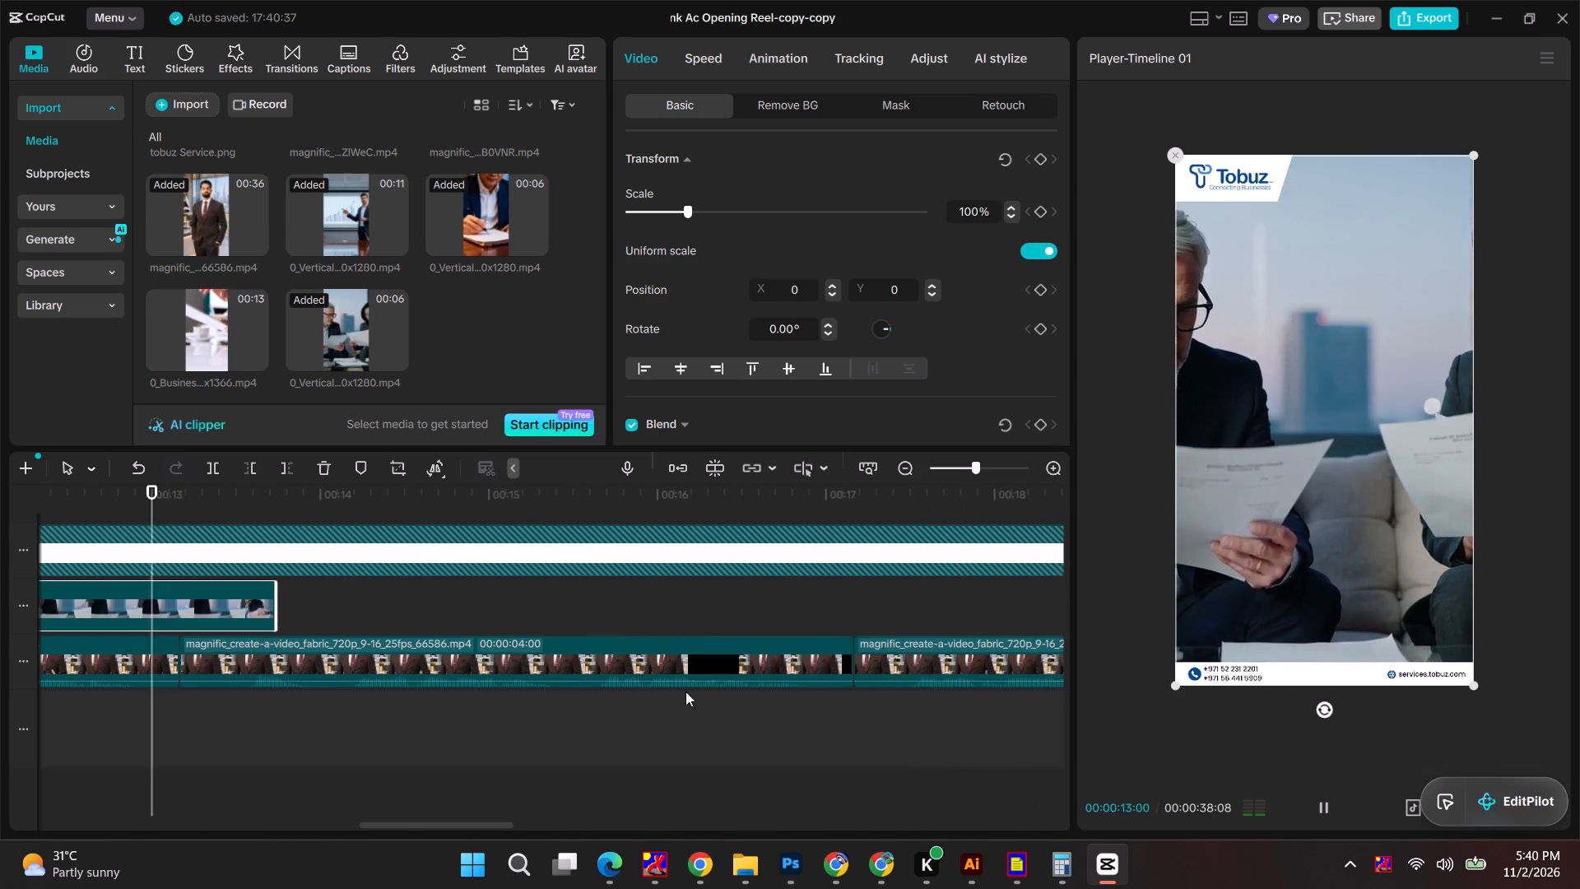
pyautogui.moveTo(467, 826); pyautogui.dragTo(366, 823)
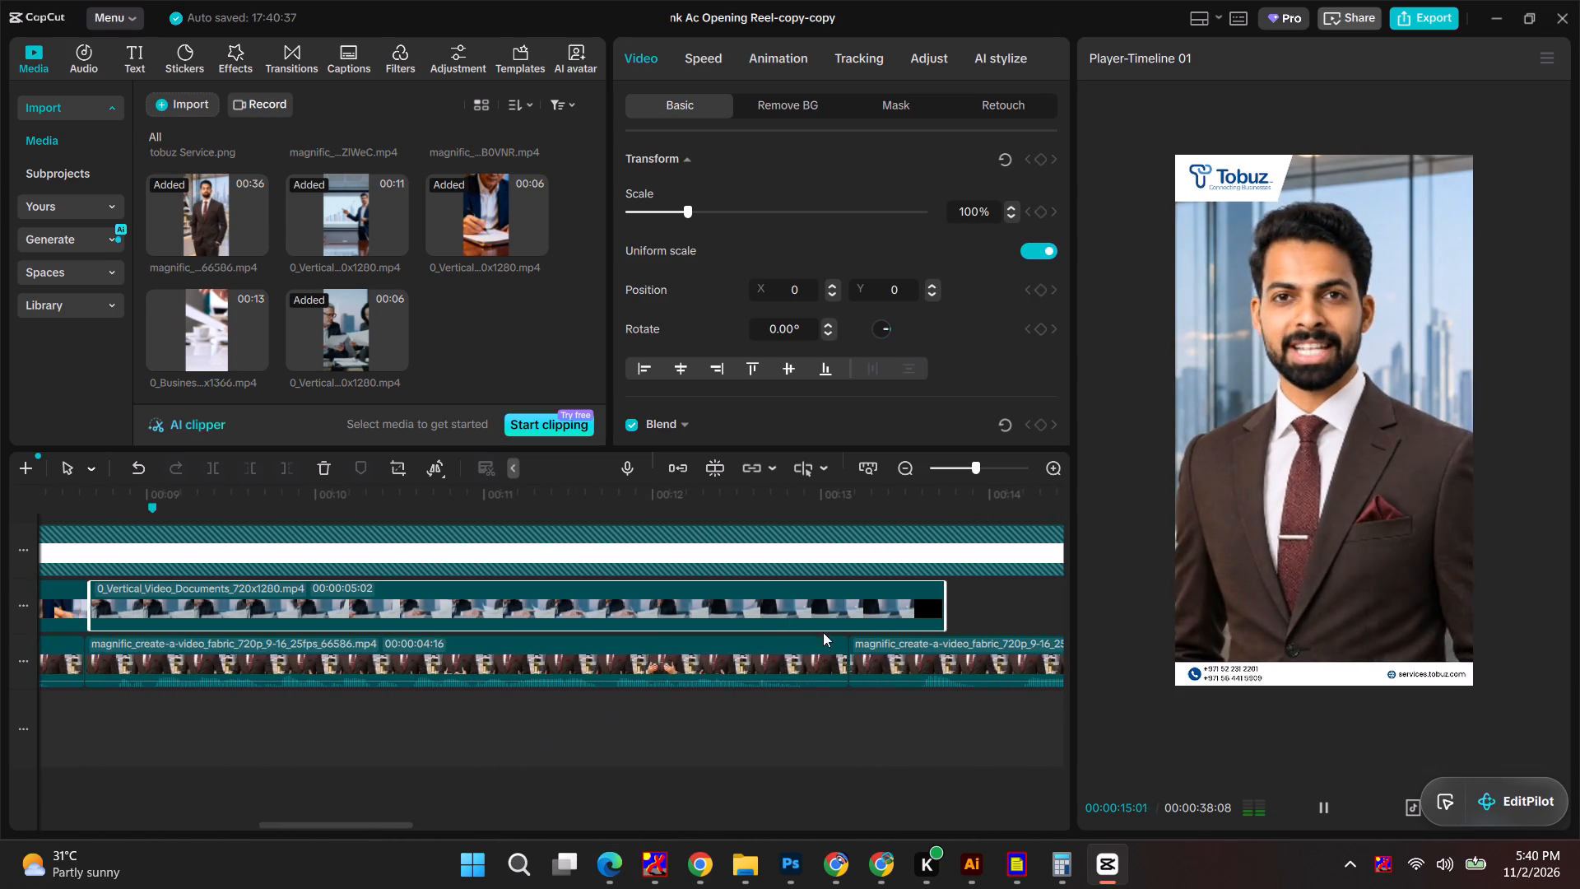
pyautogui.click(836, 603)
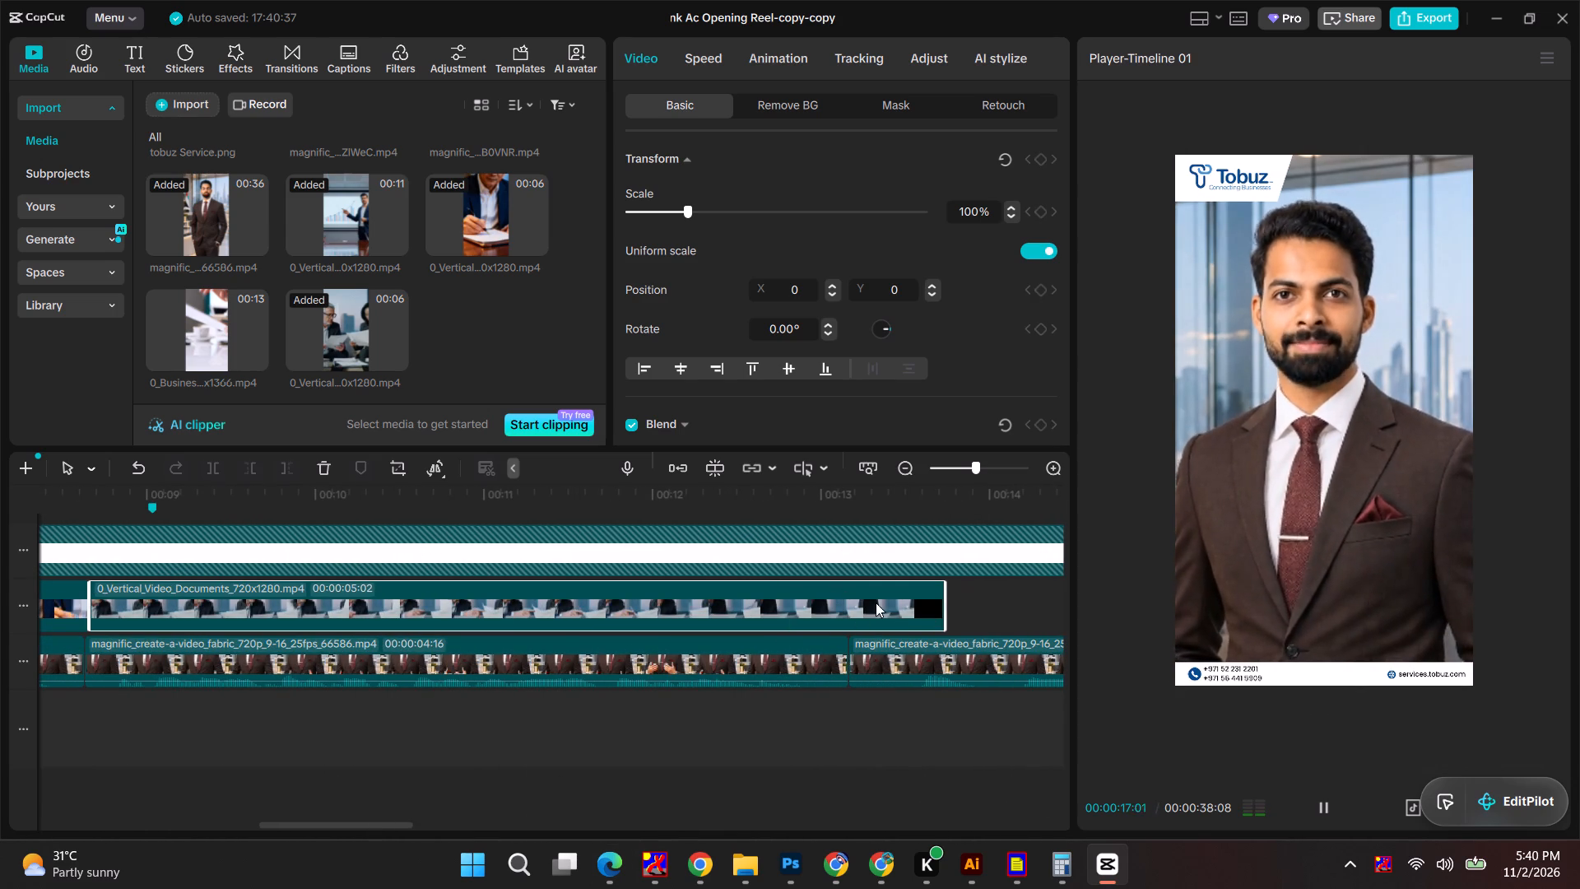
pyautogui.click(786, 505)
pyautogui.moveTo(786, 485); pyautogui.dragTo(827, 496)
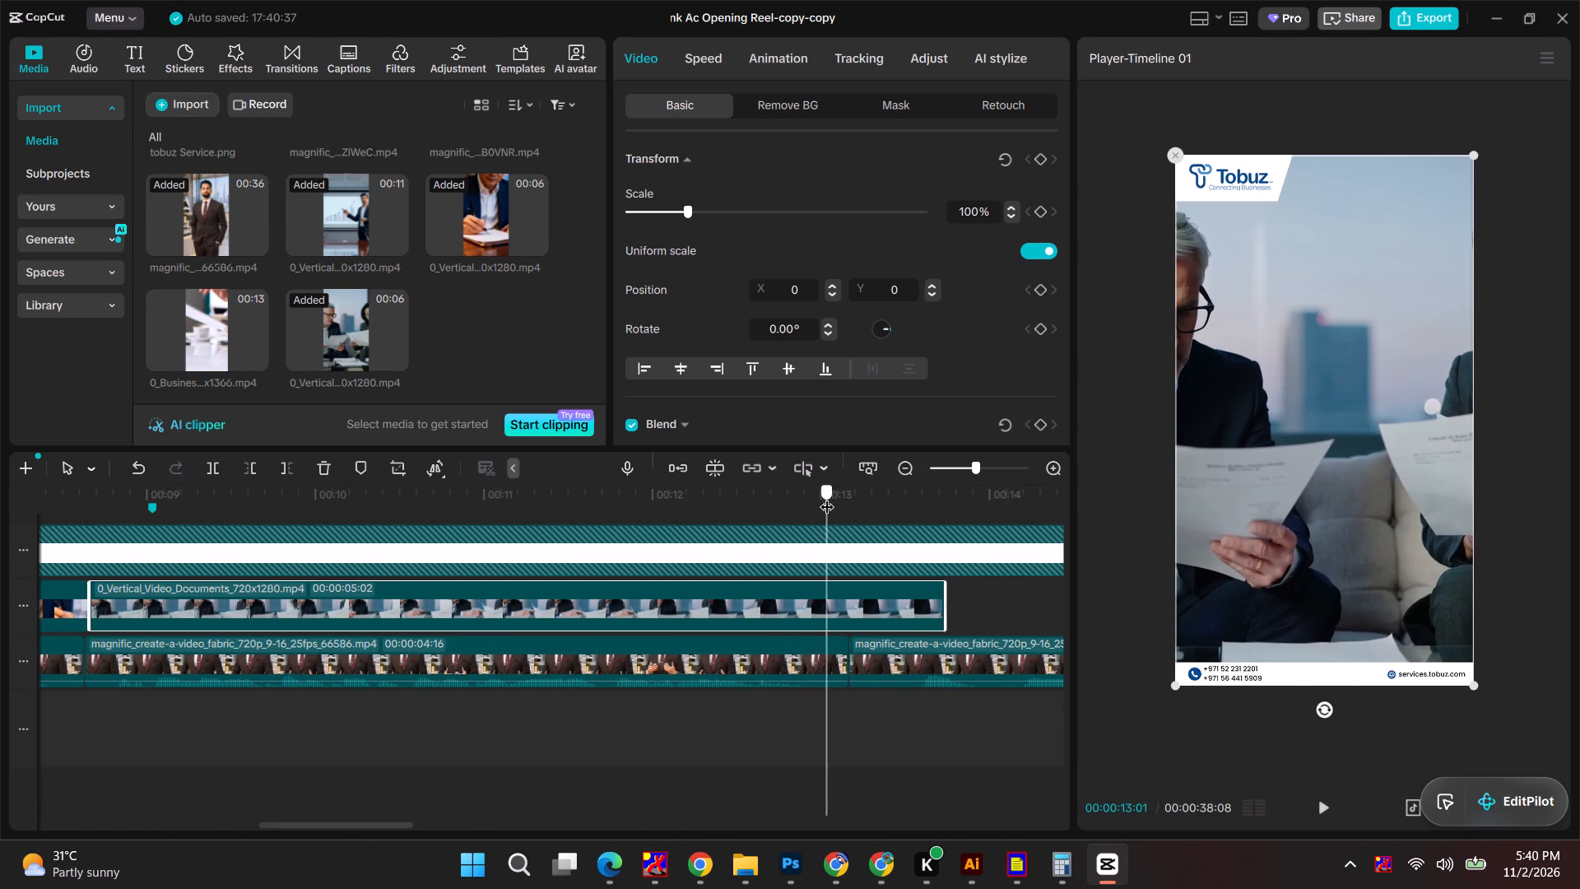
pyautogui.moveTo(827, 496); pyautogui.dragTo(849, 497)
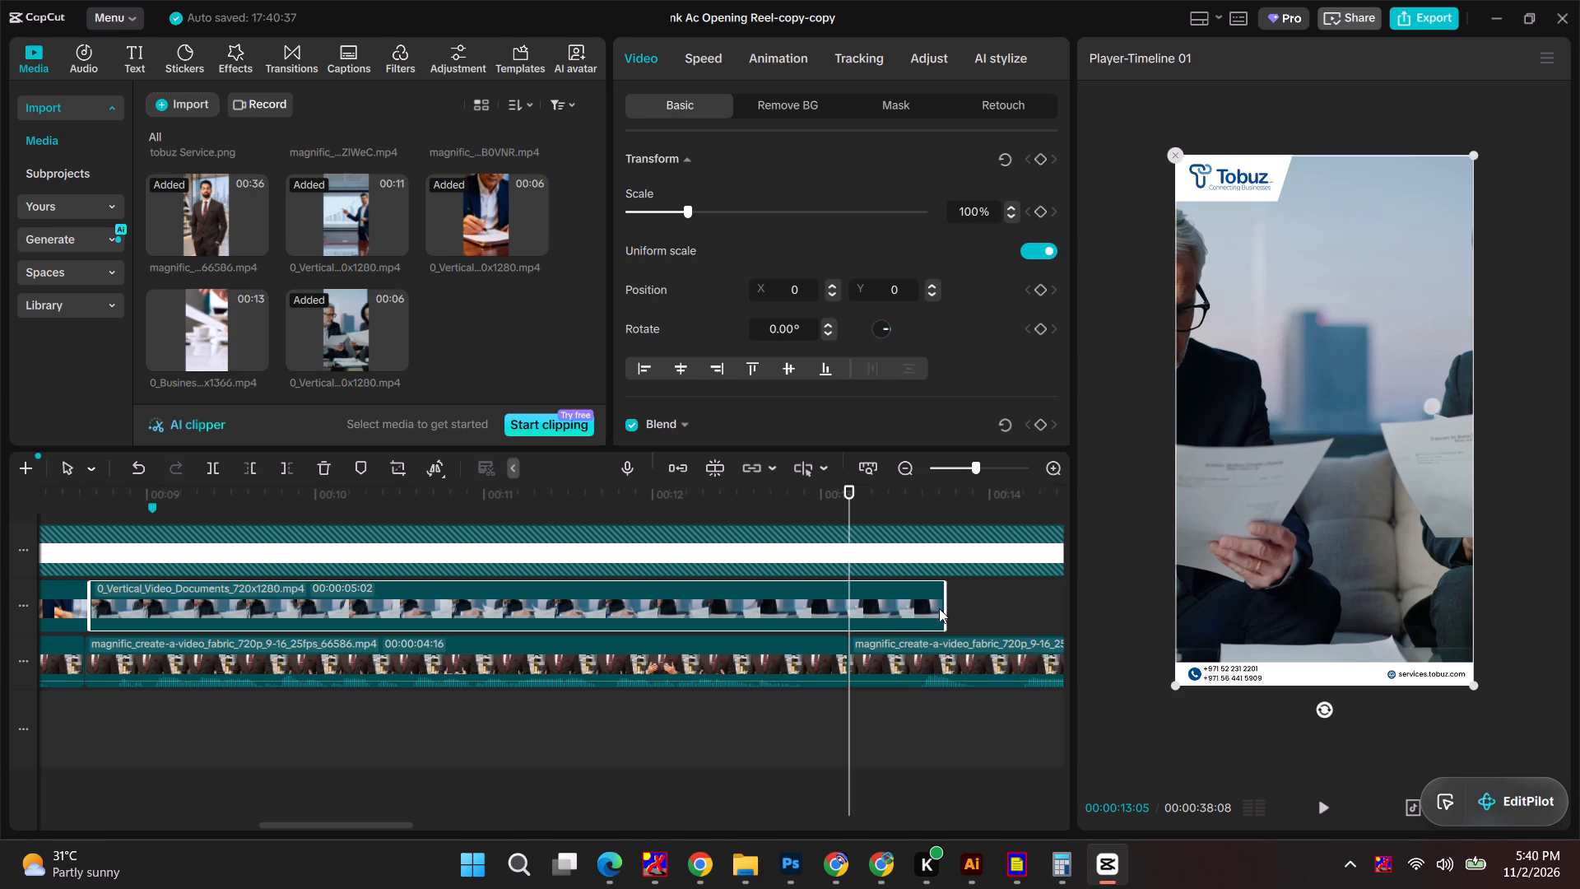
pyautogui.moveTo(942, 605); pyautogui.dragTo(846, 607)
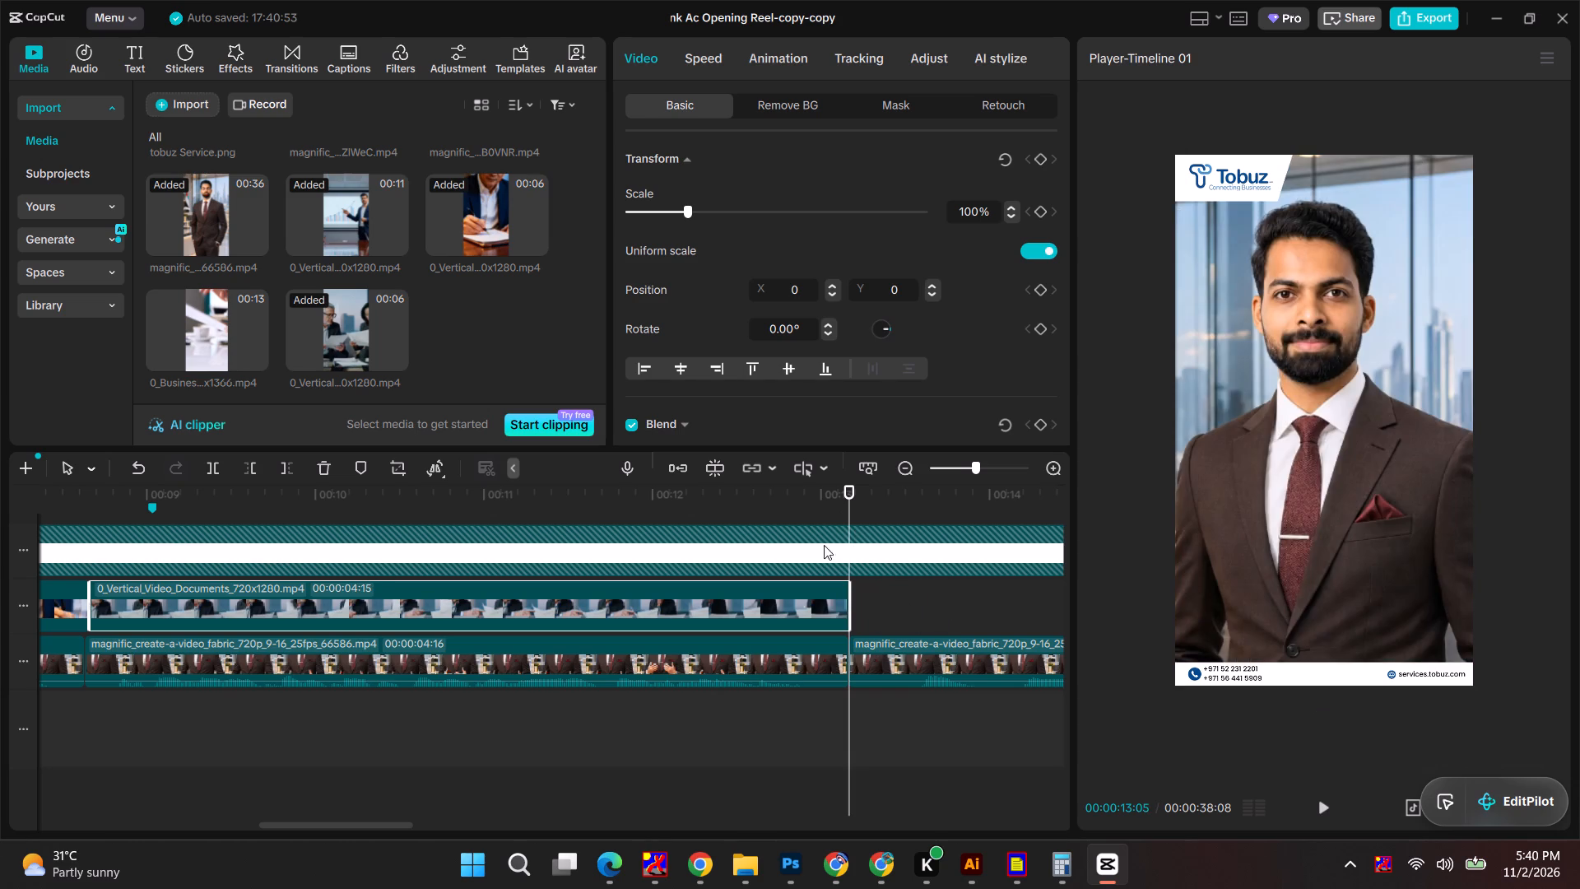
# Play on past the documents clip and look over the remaining presenter segments to find where the next B-roll belongs.
pyautogui.click(731, 494)
pyautogui.press('space')
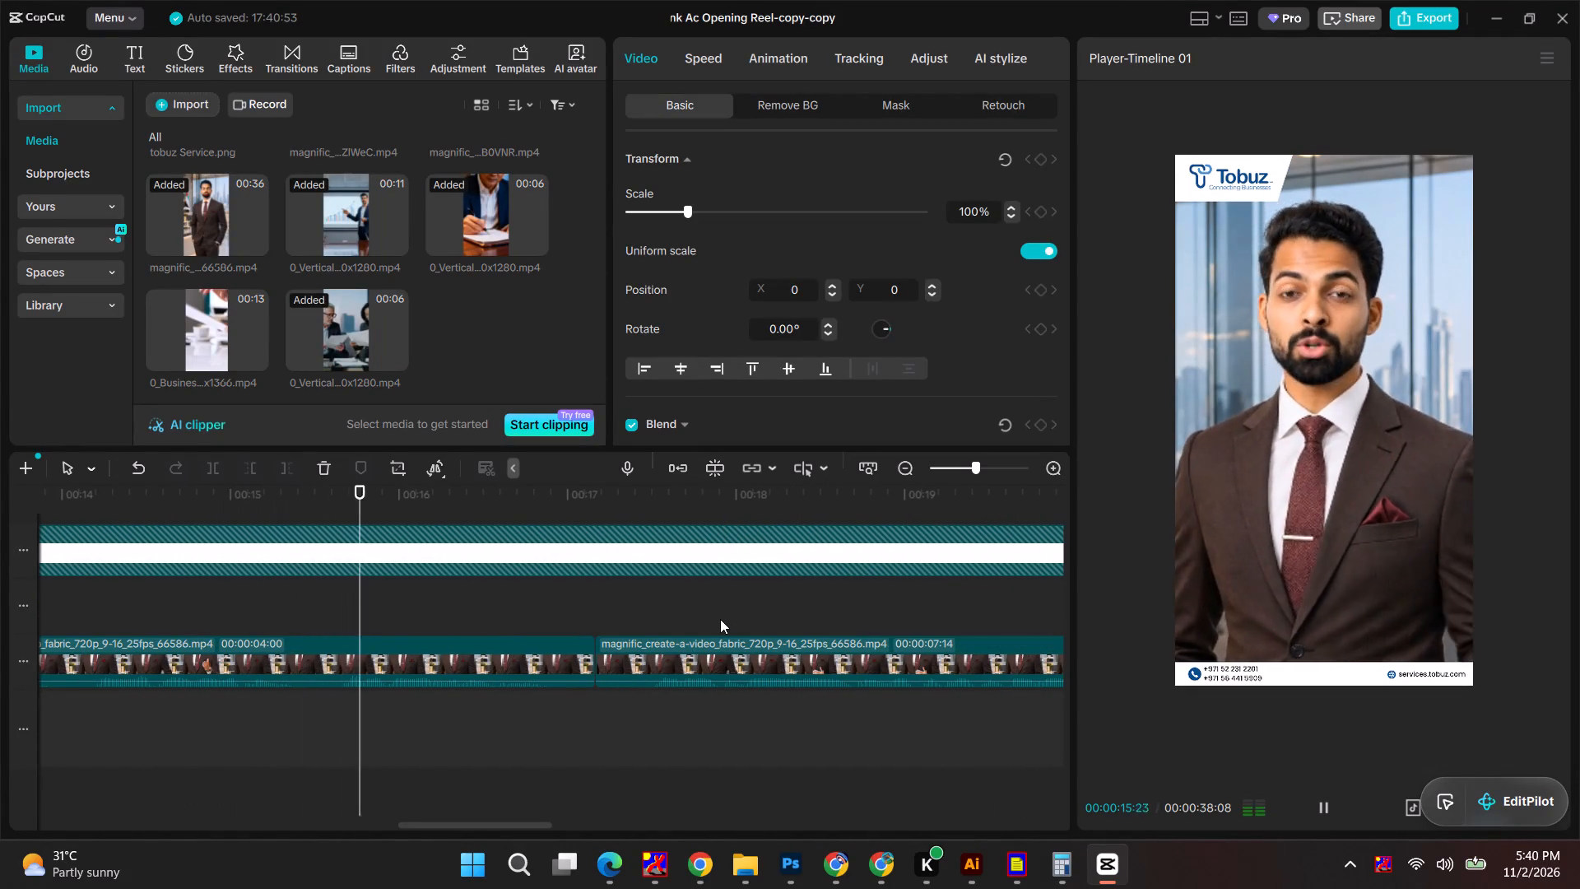
pyautogui.moveTo(636, 496); pyautogui.dragTo(563, 496)
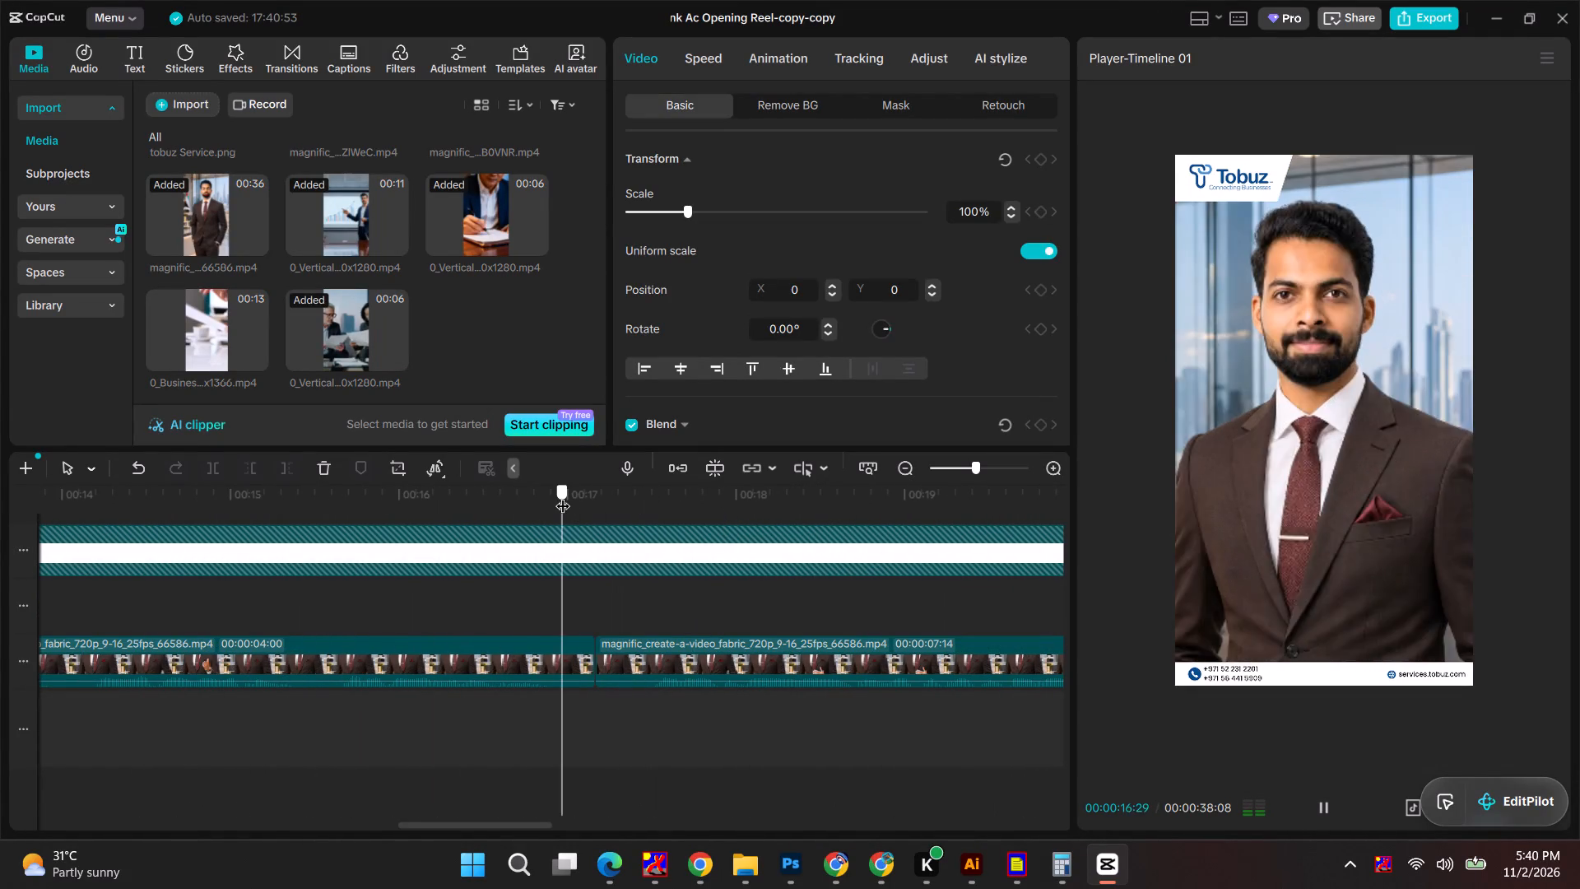
pyautogui.moveTo(563, 496); pyautogui.dragTo(592, 500)
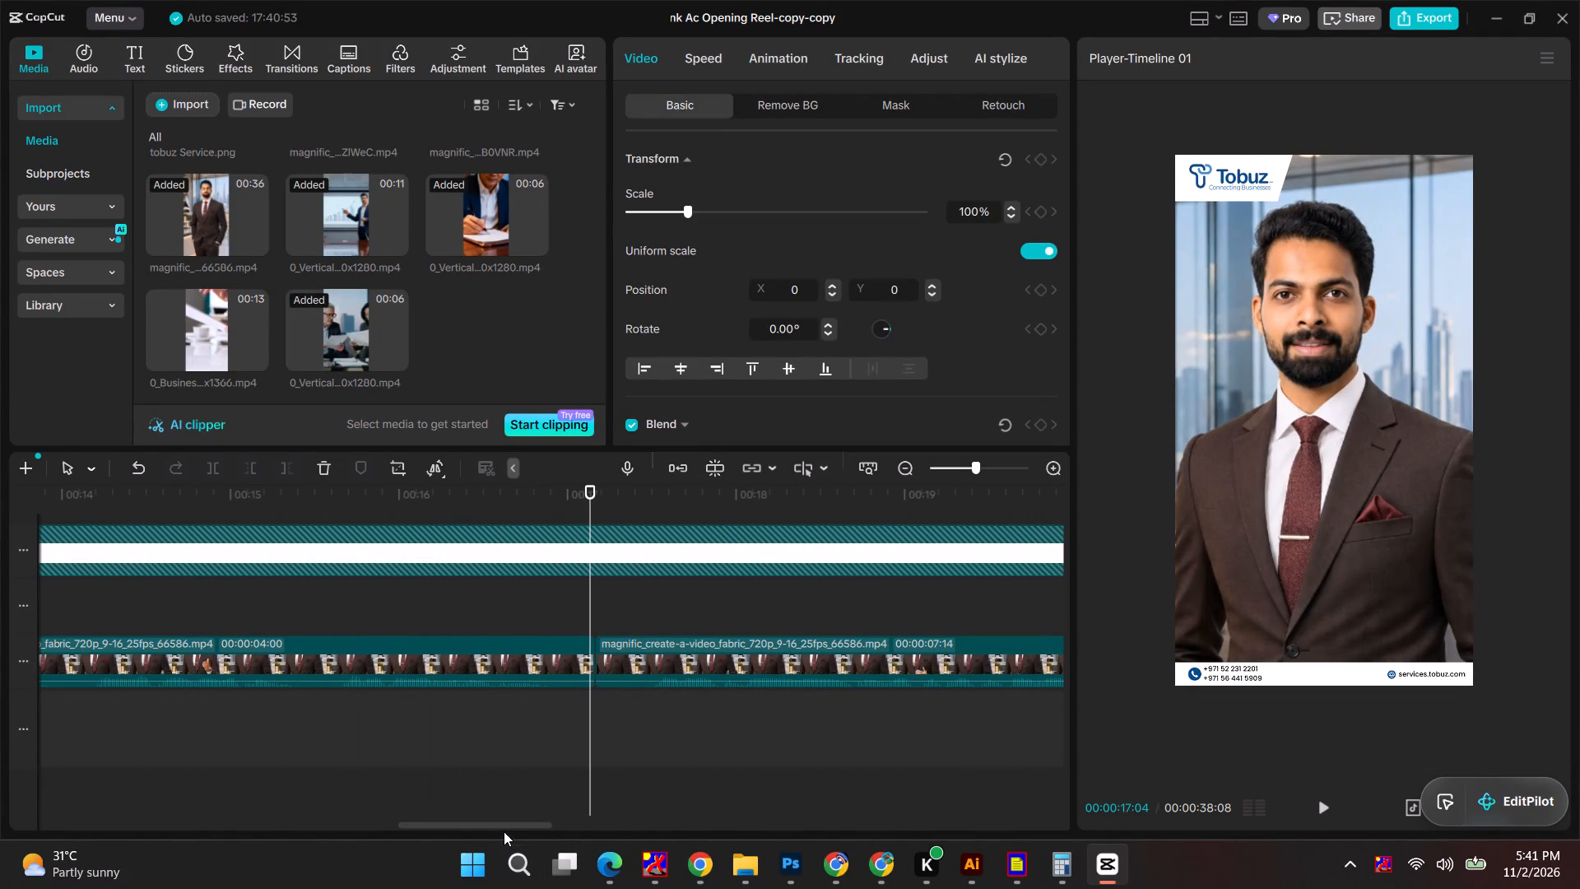
pyautogui.moveTo(504, 831); pyautogui.dragTo(530, 831)
pyautogui.moveTo(523, 824); pyautogui.dragTo(625, 817)
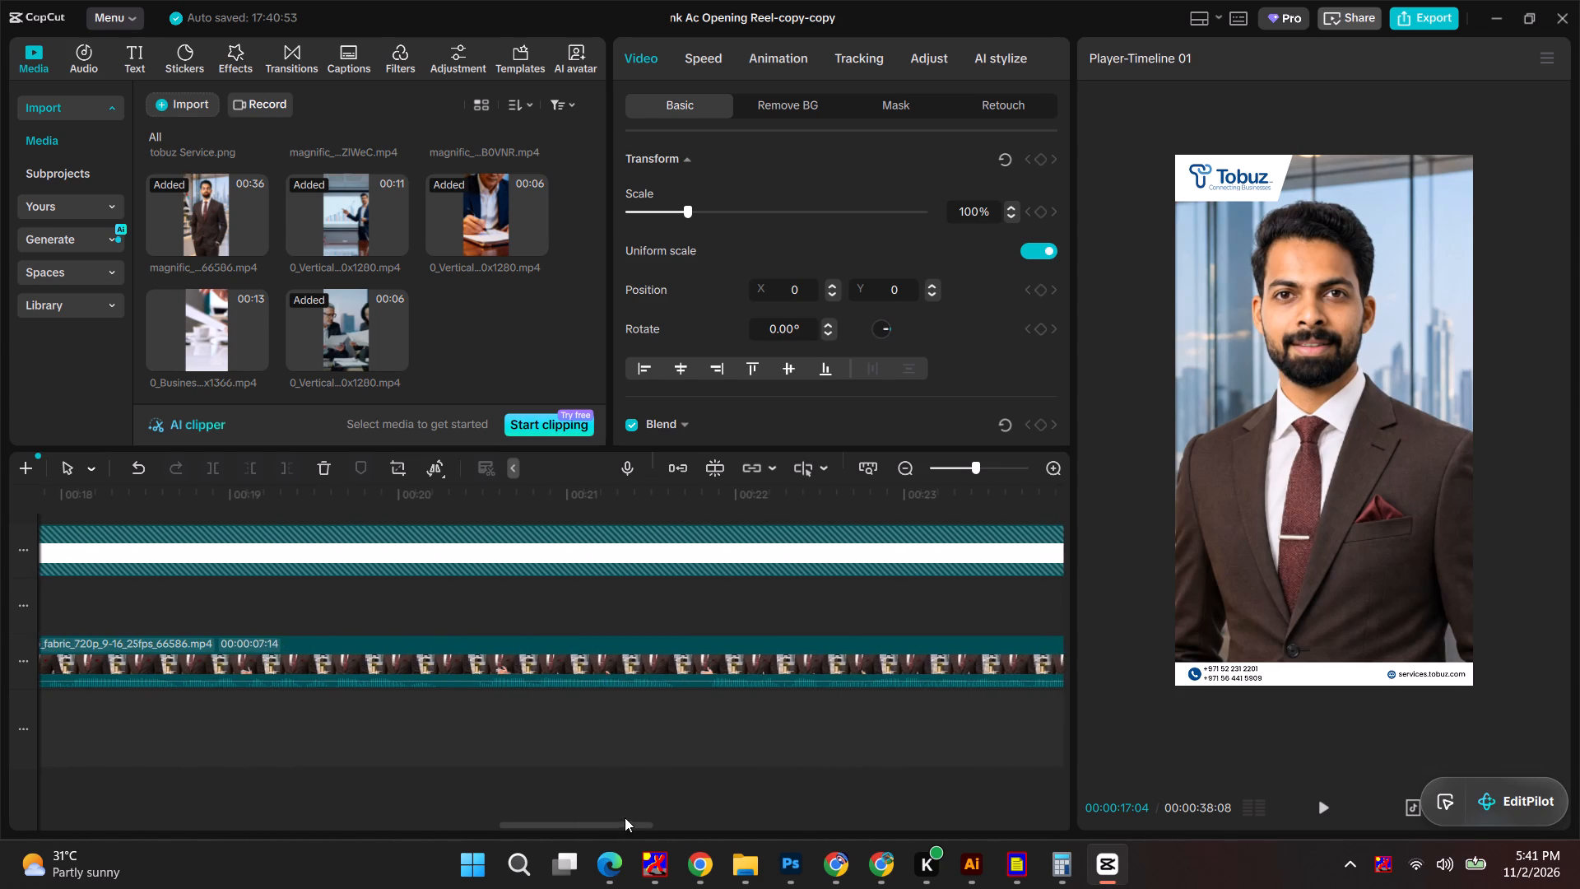
pyautogui.moveTo(625, 817); pyautogui.dragTo(625, 813)
pyautogui.keyDown('ctrl'); pyautogui.scroll(-18, 611, 746); pyautogui.keyUp('ctrl')
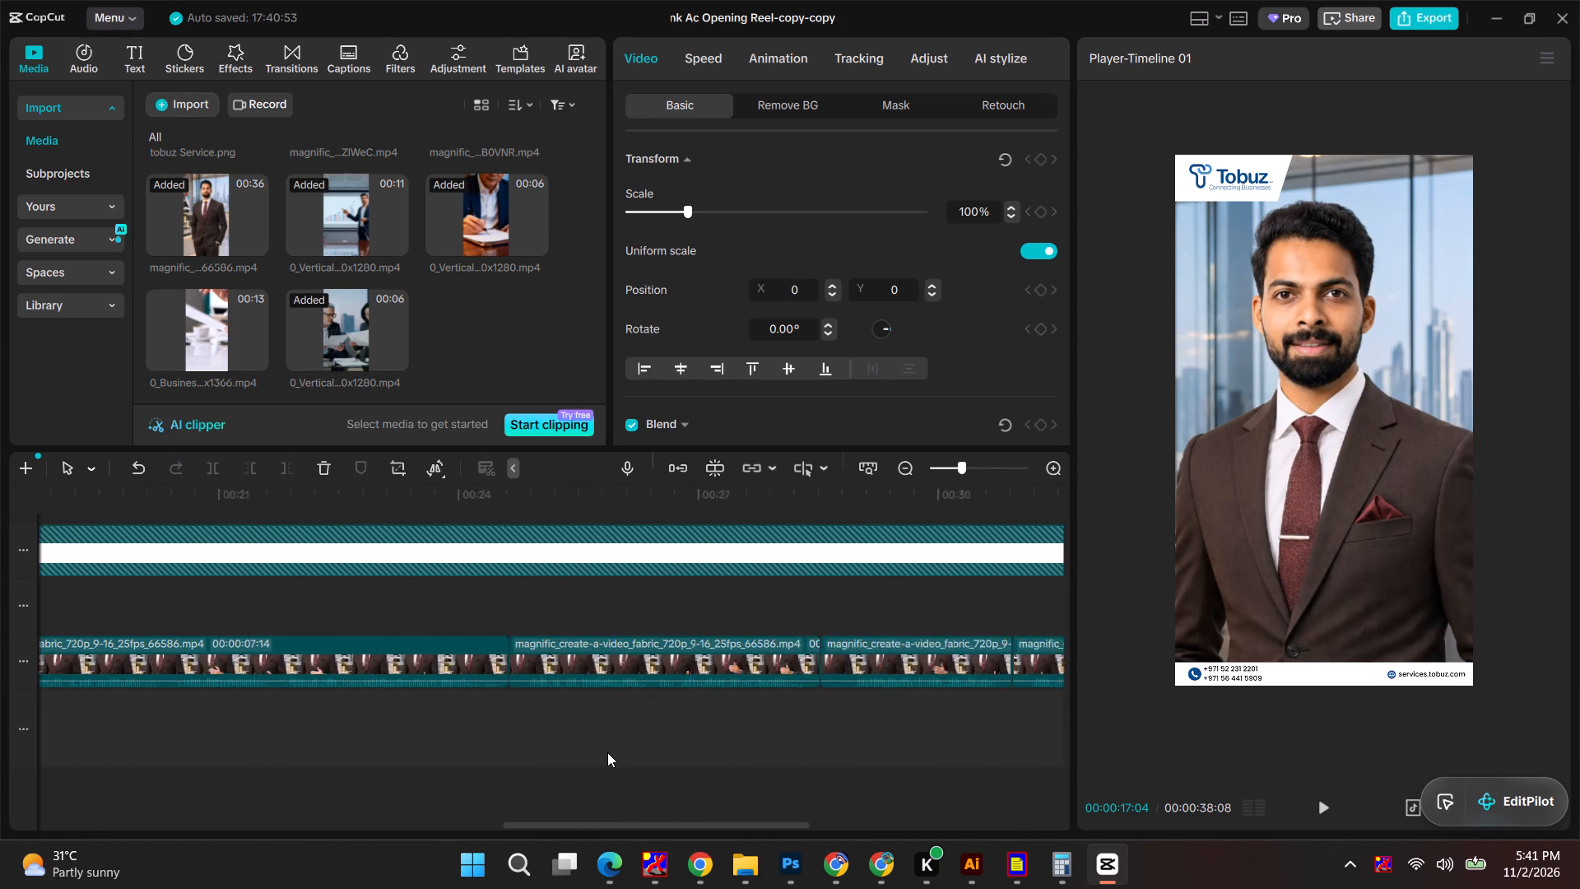
pyautogui.keyDown('ctrl'); pyautogui.scroll(-10, 607, 752); pyautogui.keyUp('ctrl')
pyautogui.moveTo(603, 826); pyautogui.dragTo(525, 826)
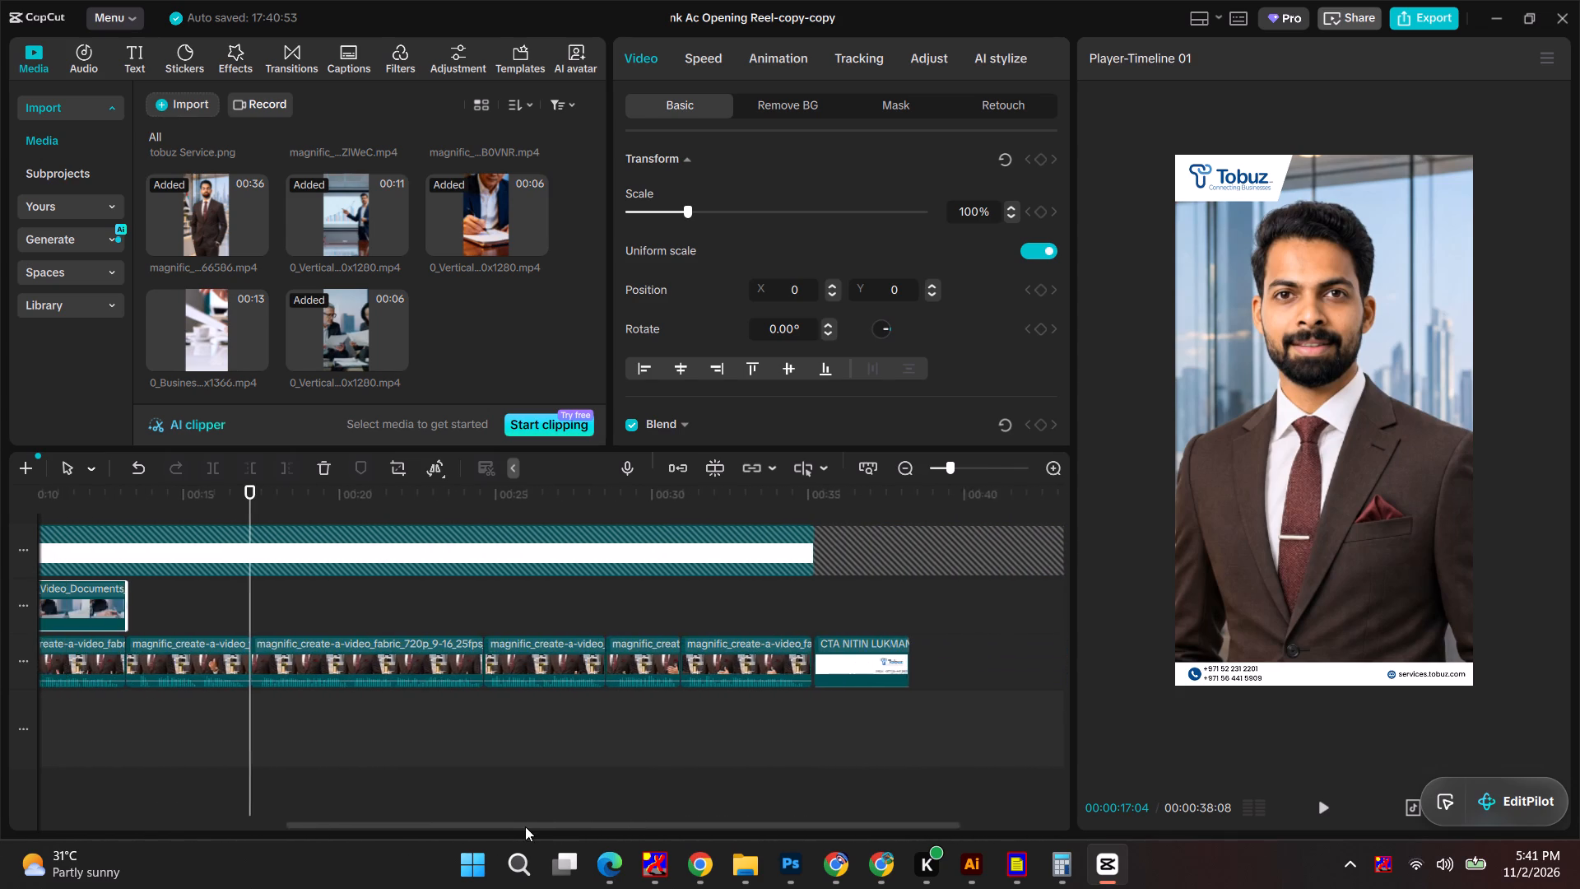
pyautogui.moveTo(525, 826); pyautogui.dragTo(477, 826)
# In ChatGPT's scene table, copy "two professionals discussing an agreement." from the recommended visual for 14–18 sec.
pyautogui.hotkey('alt', 'Tab')
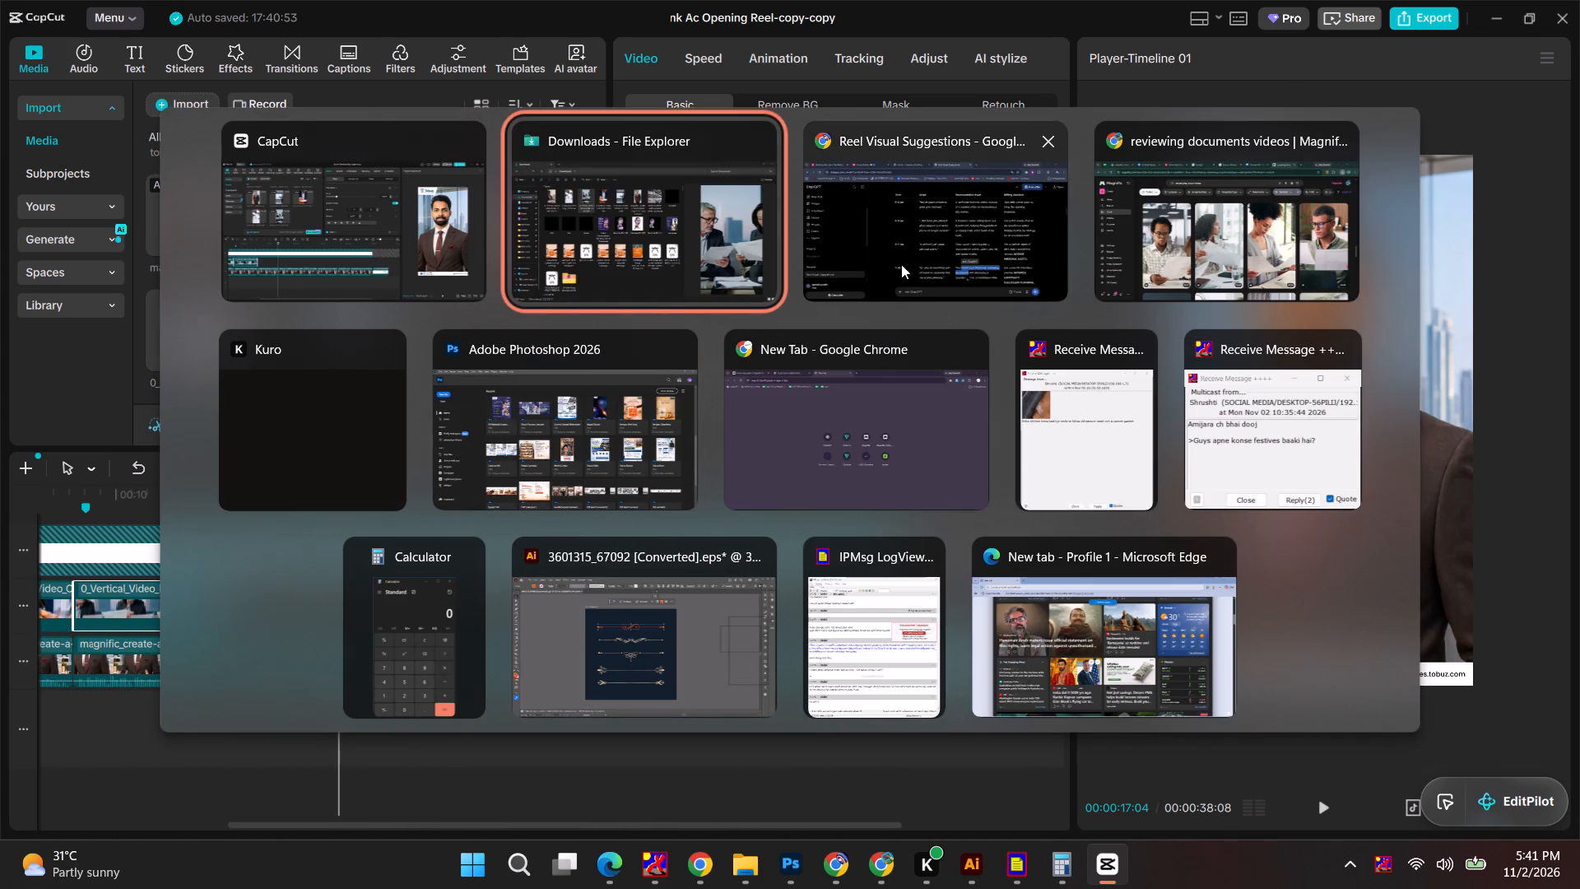
pyautogui.keyDown('alt'); pyautogui.click(1001, 260); pyautogui.keyUp('alt')
pyautogui.scroll(-3, 956, 544)
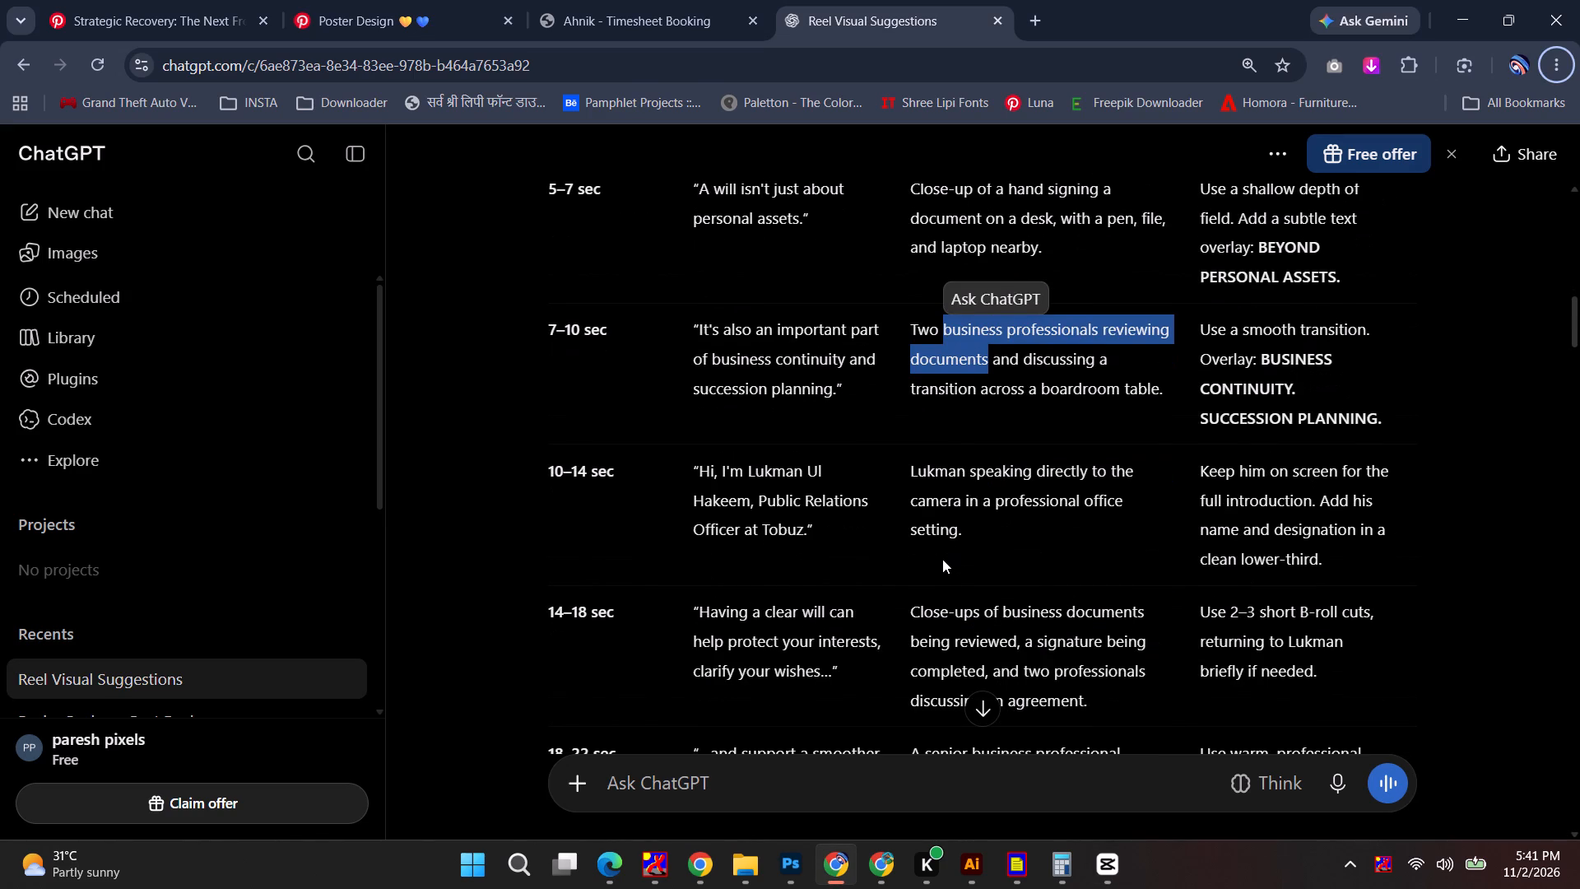
pyautogui.scroll(-1, 942, 558)
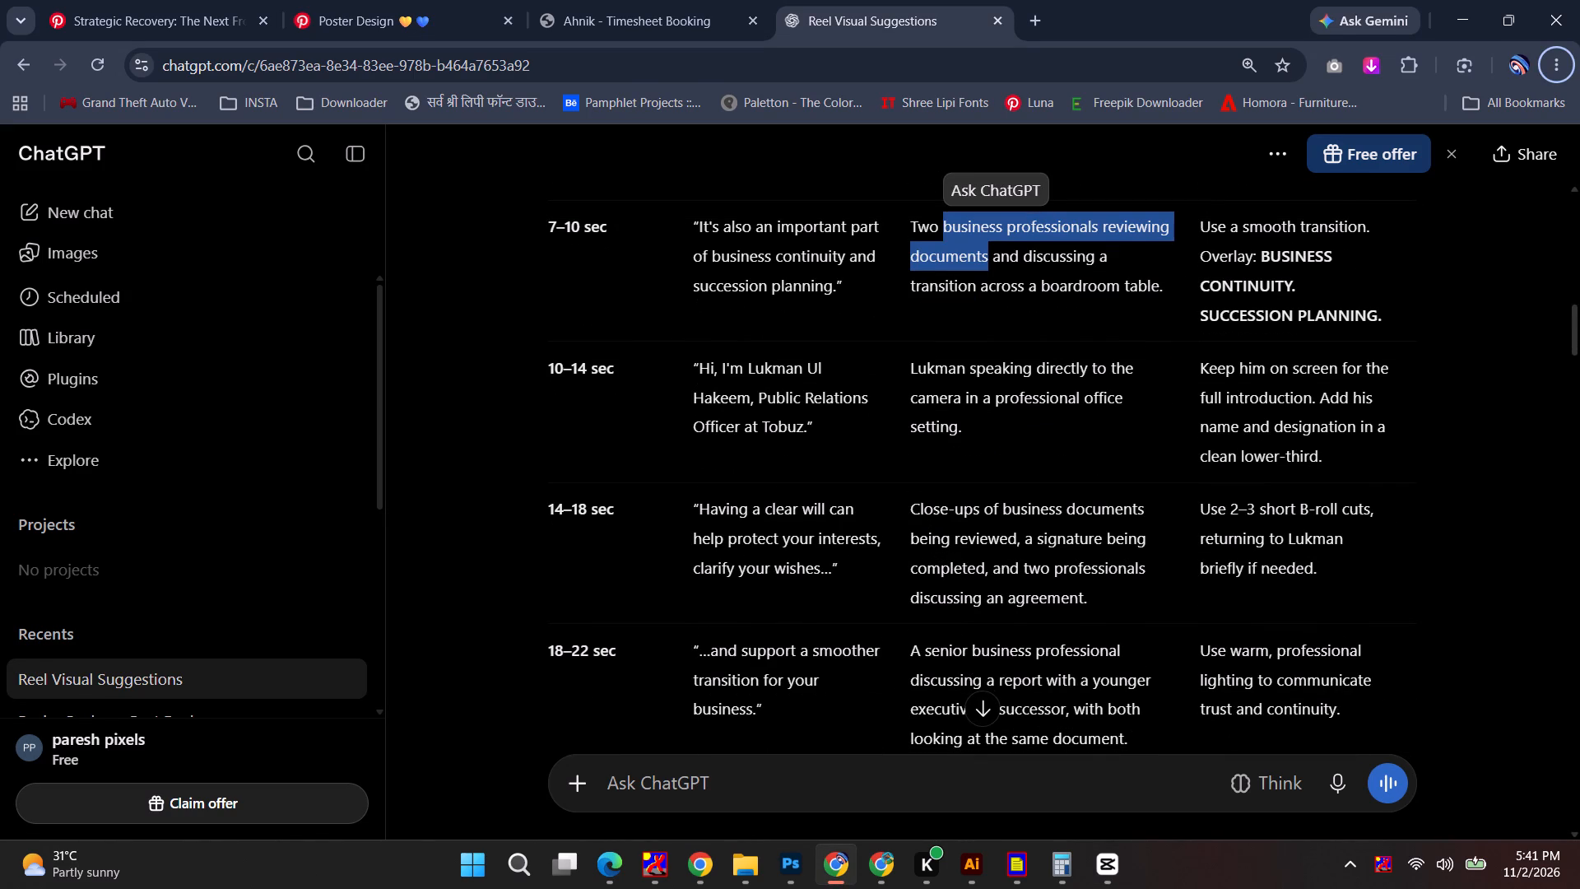
pyautogui.moveTo(911, 508); pyautogui.dragTo(1030, 568)
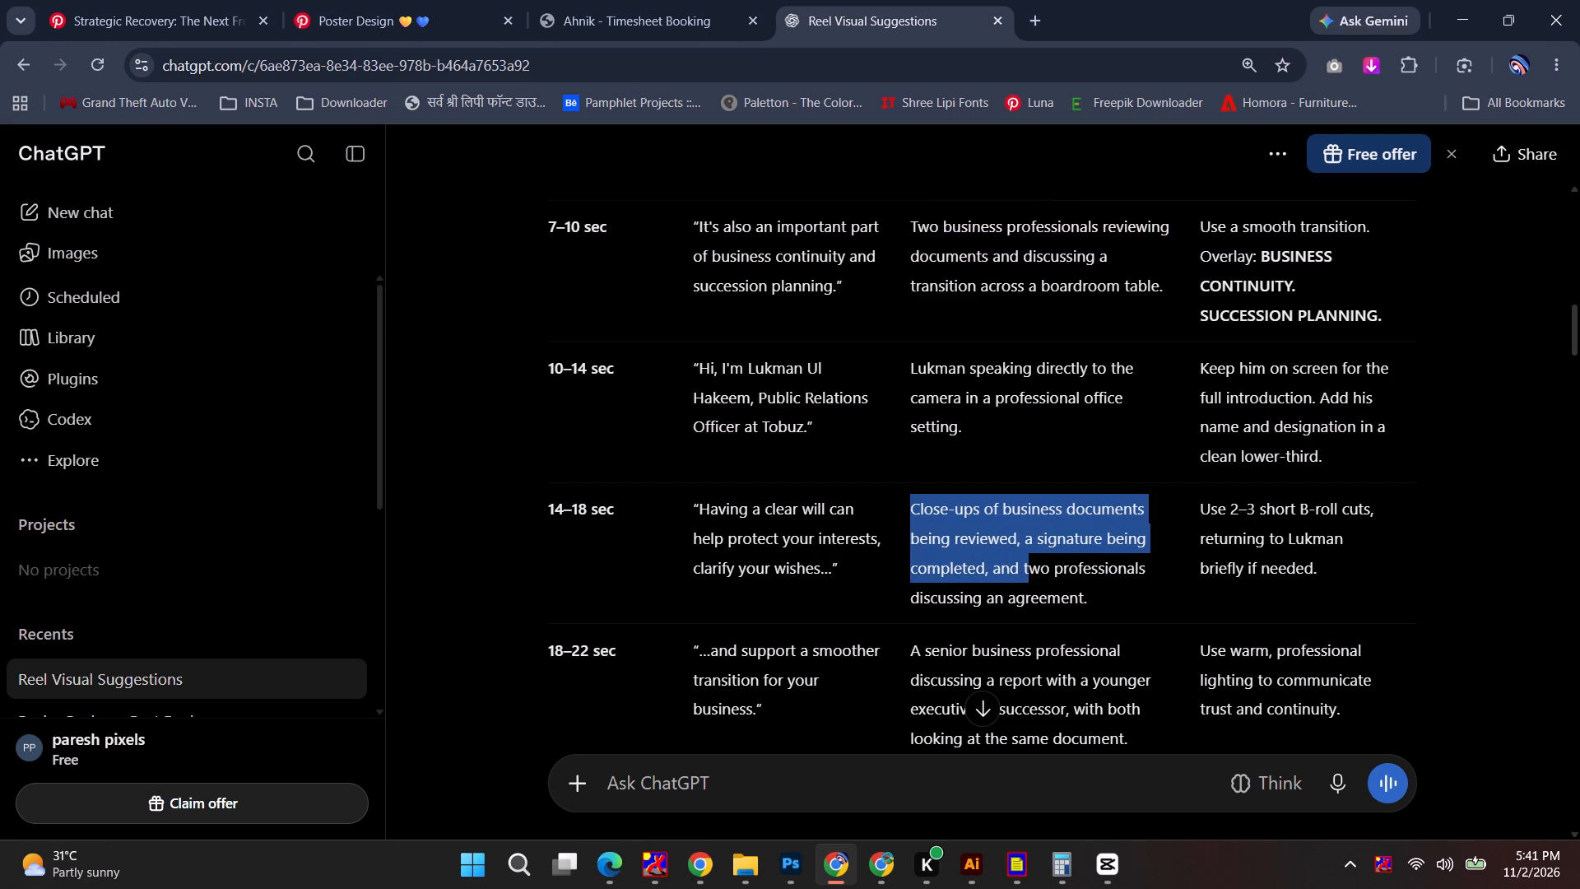
pyautogui.moveTo(1030, 568); pyautogui.dragTo(1082, 575)
pyautogui.click(1117, 603)
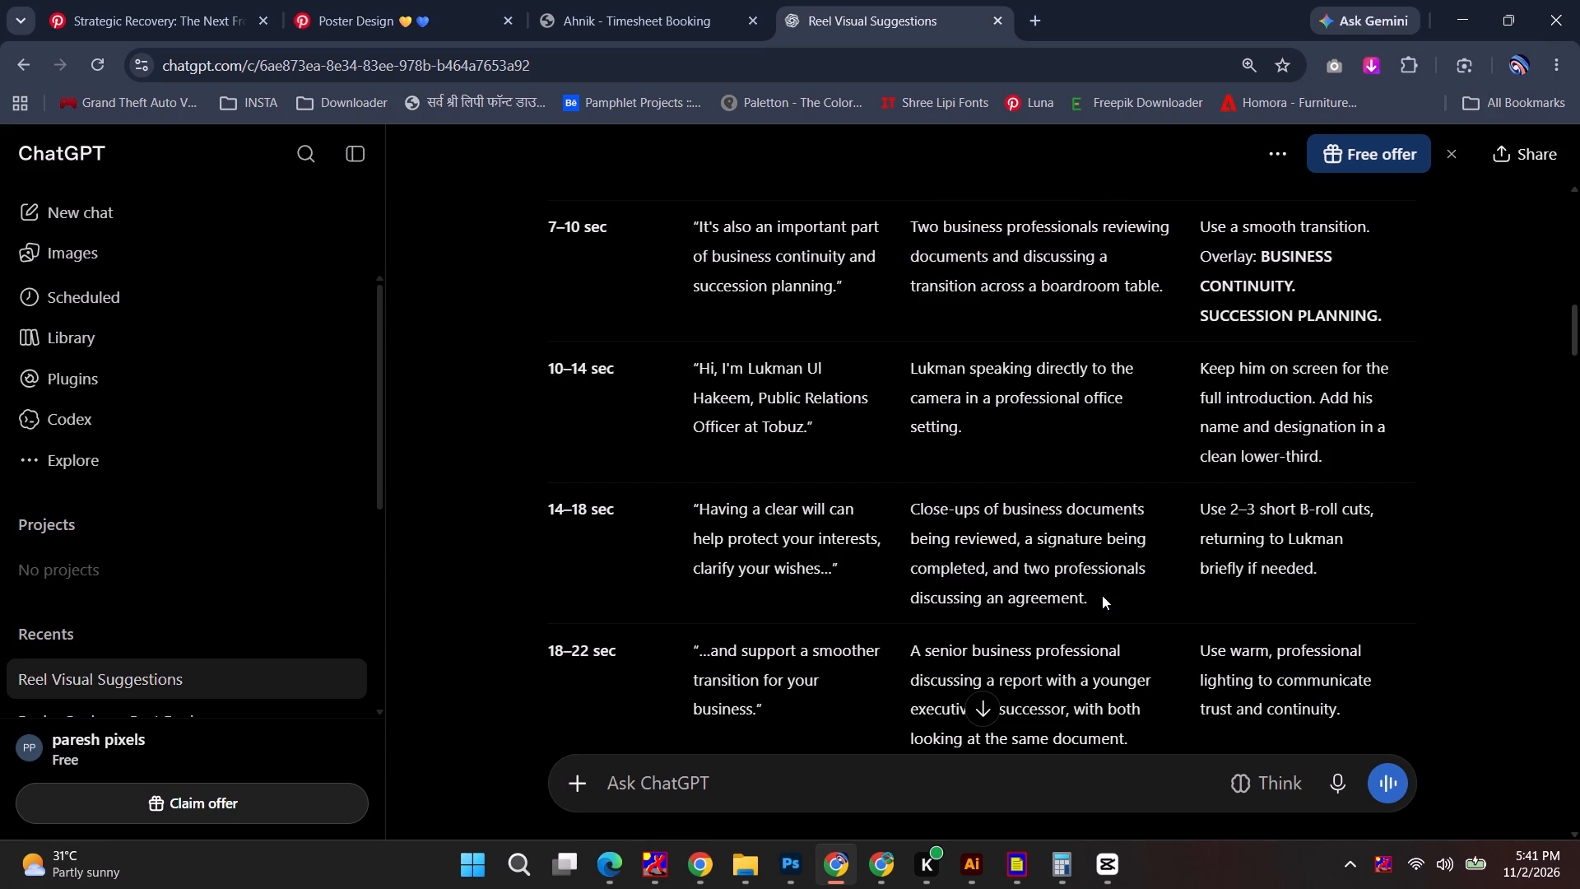
pyautogui.moveTo(1104, 597); pyautogui.dragTo(1022, 570)
pyautogui.hotkey('ctrl', 'c')
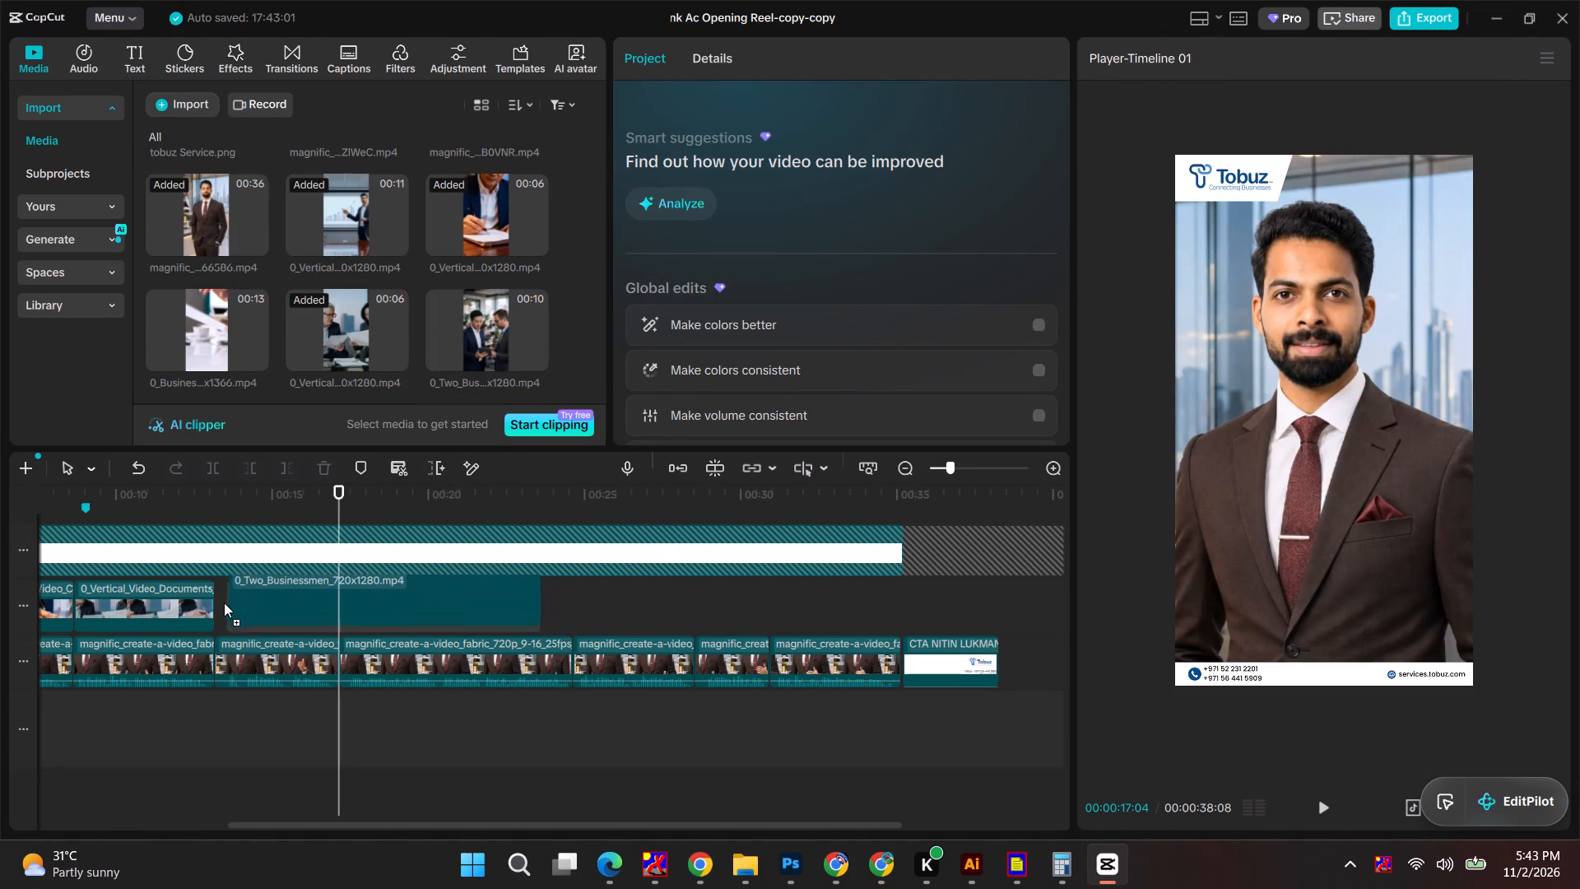
pyautogui.moveTo(224, 603); pyautogui.dragTo(221, 601)
pyautogui.click(274, 607)
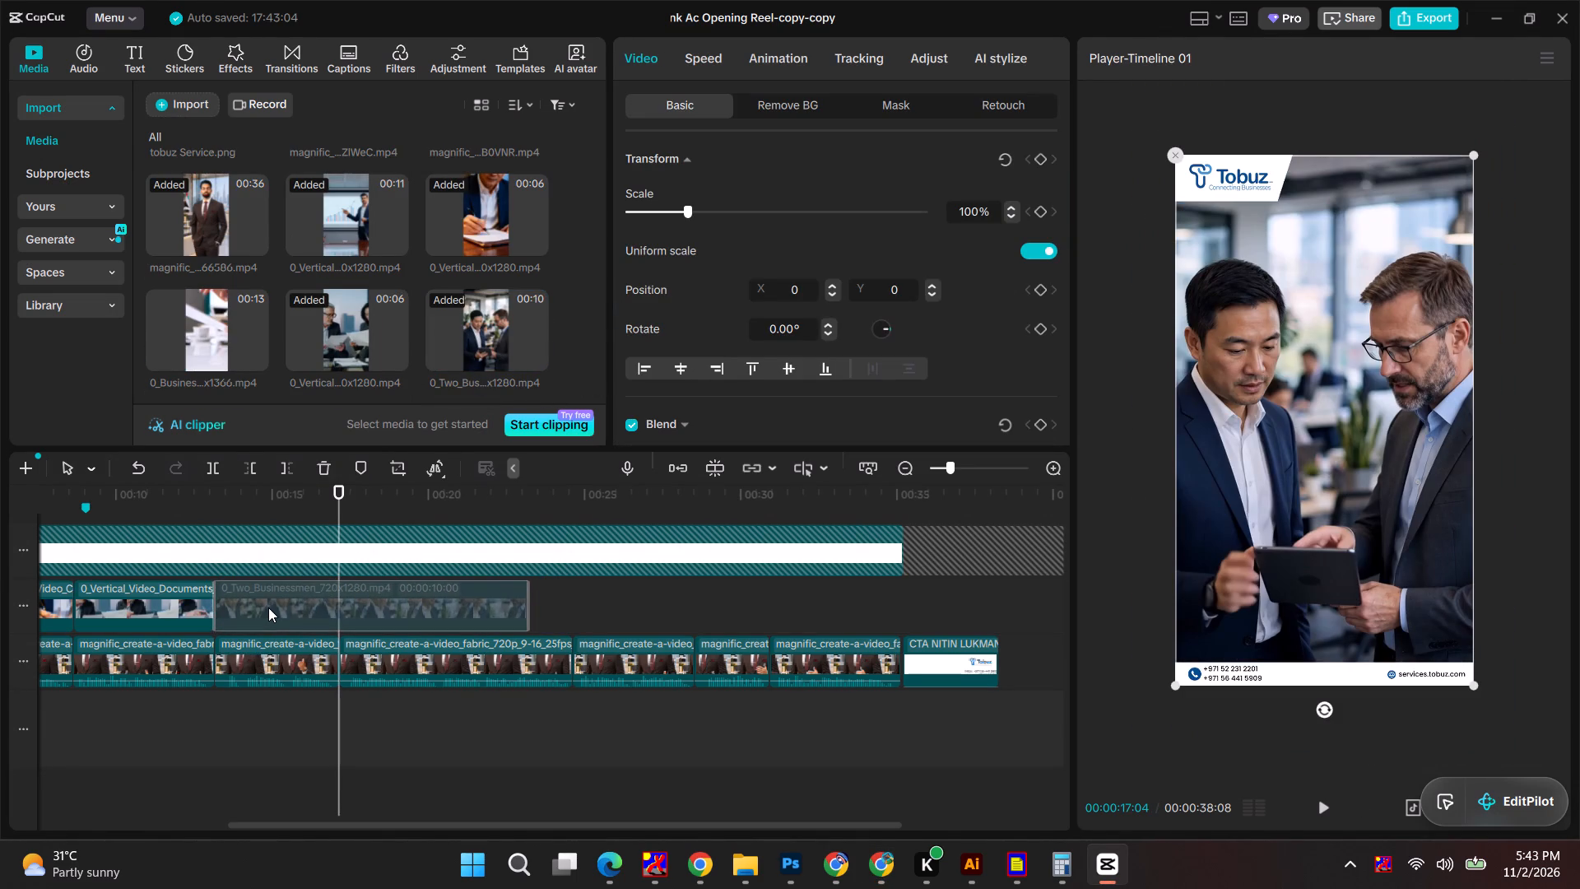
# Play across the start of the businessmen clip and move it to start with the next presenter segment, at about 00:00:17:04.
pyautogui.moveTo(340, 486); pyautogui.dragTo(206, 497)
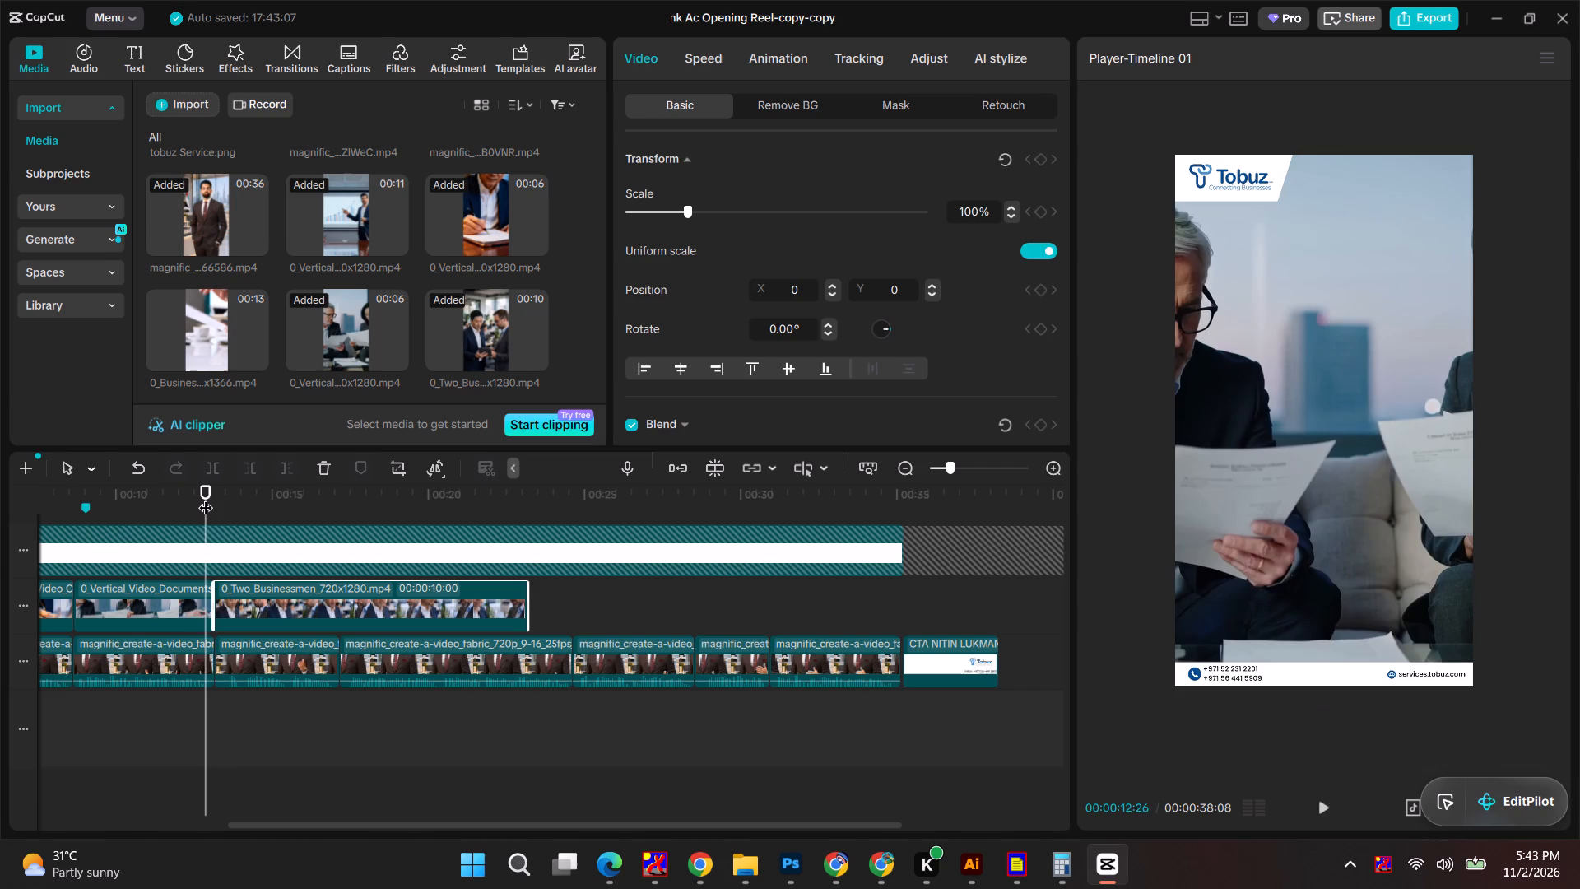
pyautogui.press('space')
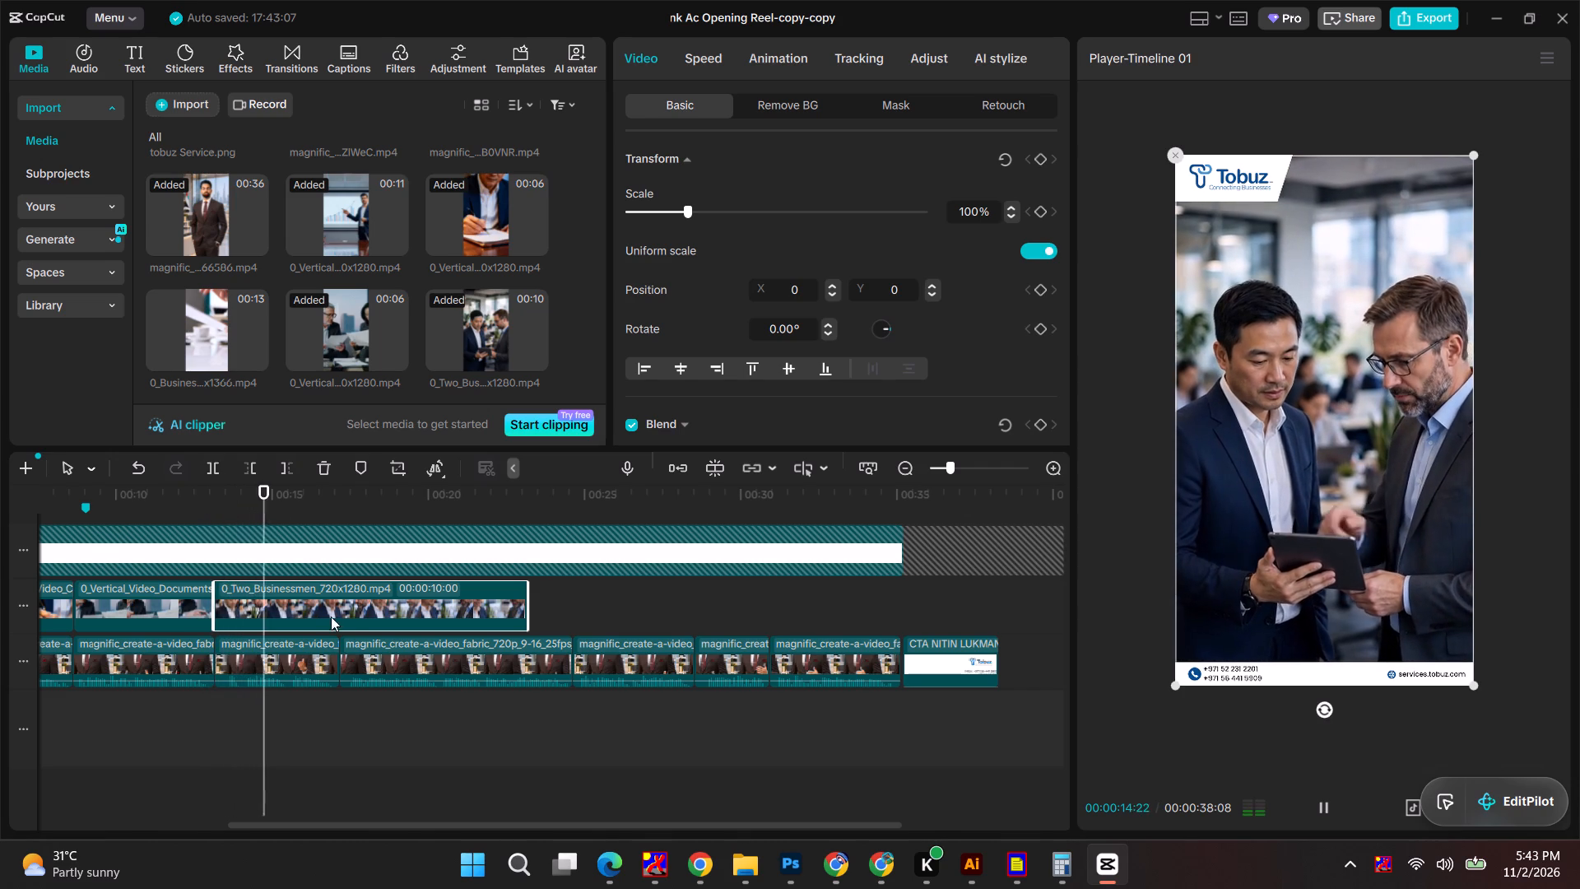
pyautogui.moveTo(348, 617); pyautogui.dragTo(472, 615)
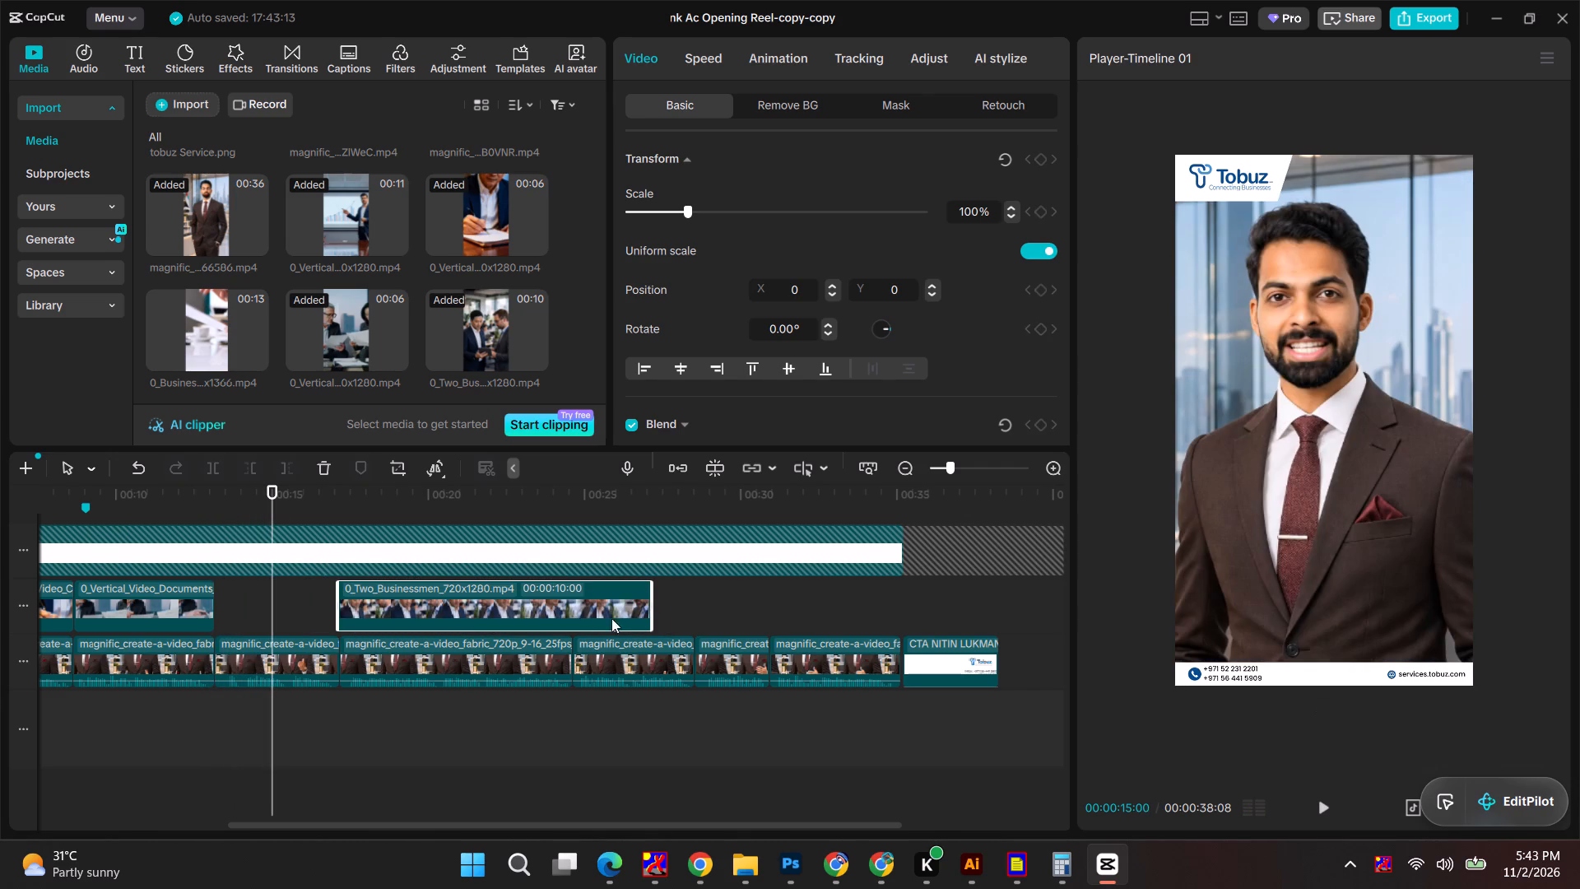
# Play on, align the businessmen clip's end with the end of the long presenter segment, and trim its start to about 00:00:17:04.
pyautogui.press('space')
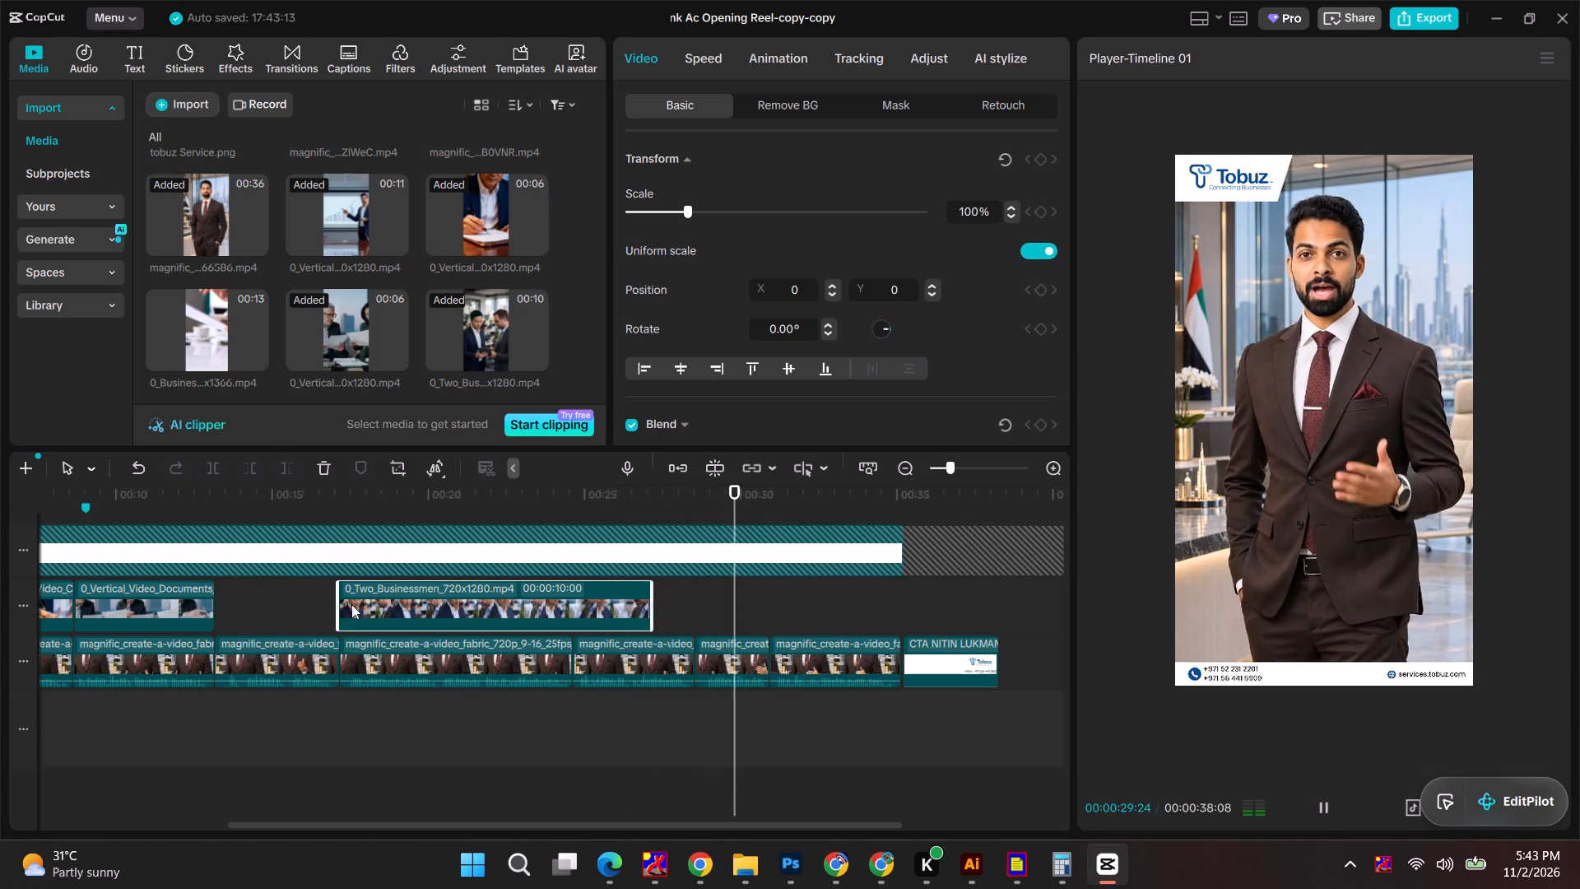
pyautogui.moveTo(389, 600); pyautogui.dragTo(314, 605)
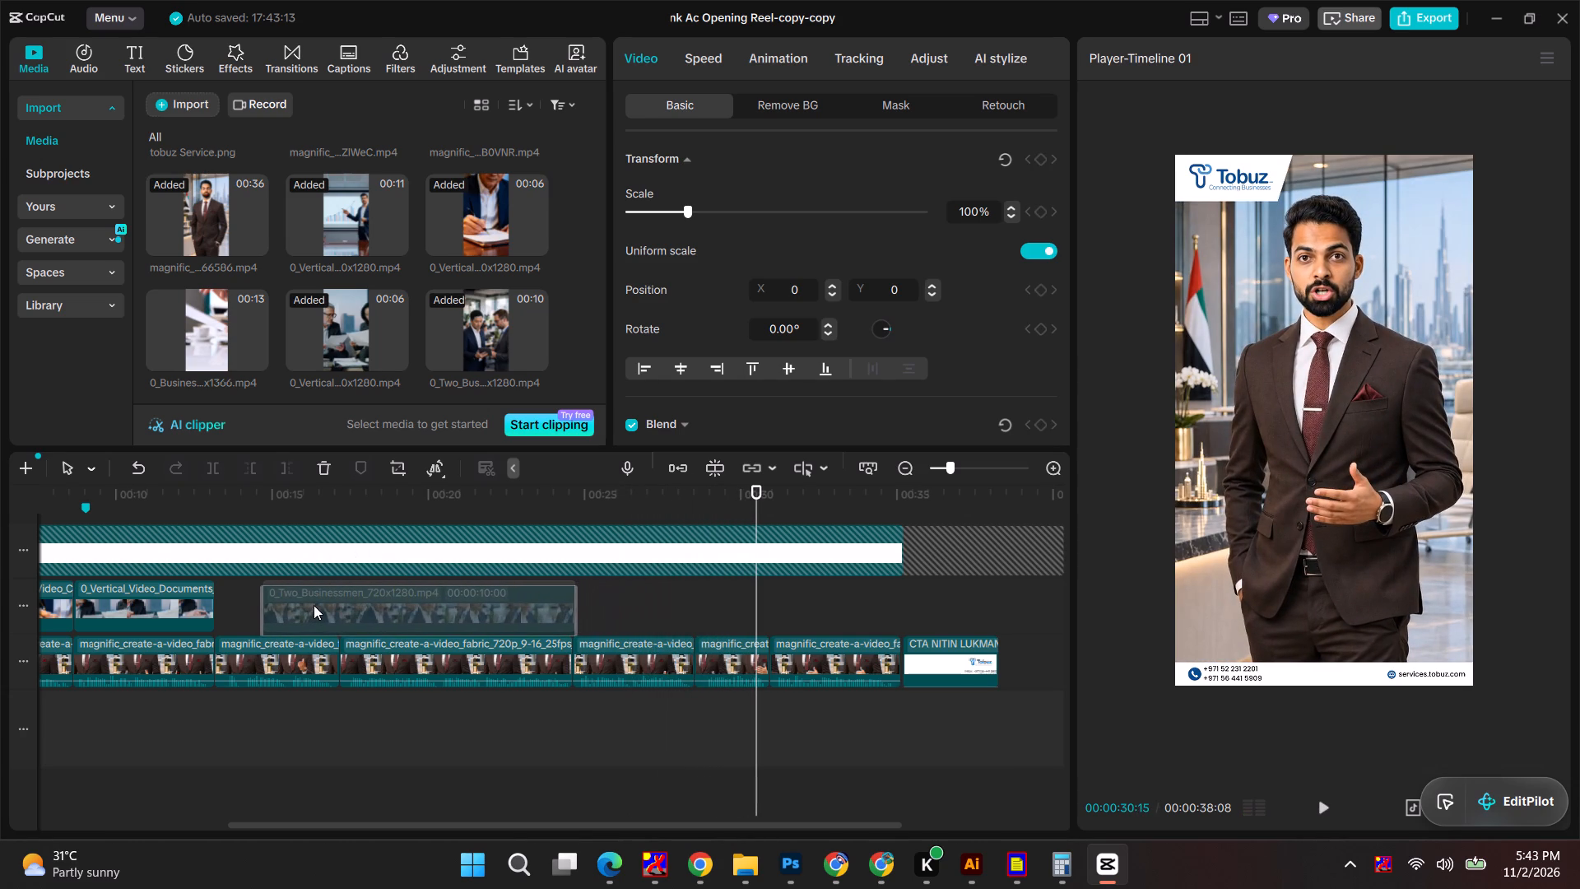
pyautogui.moveTo(314, 605); pyautogui.dragTo(310, 606)
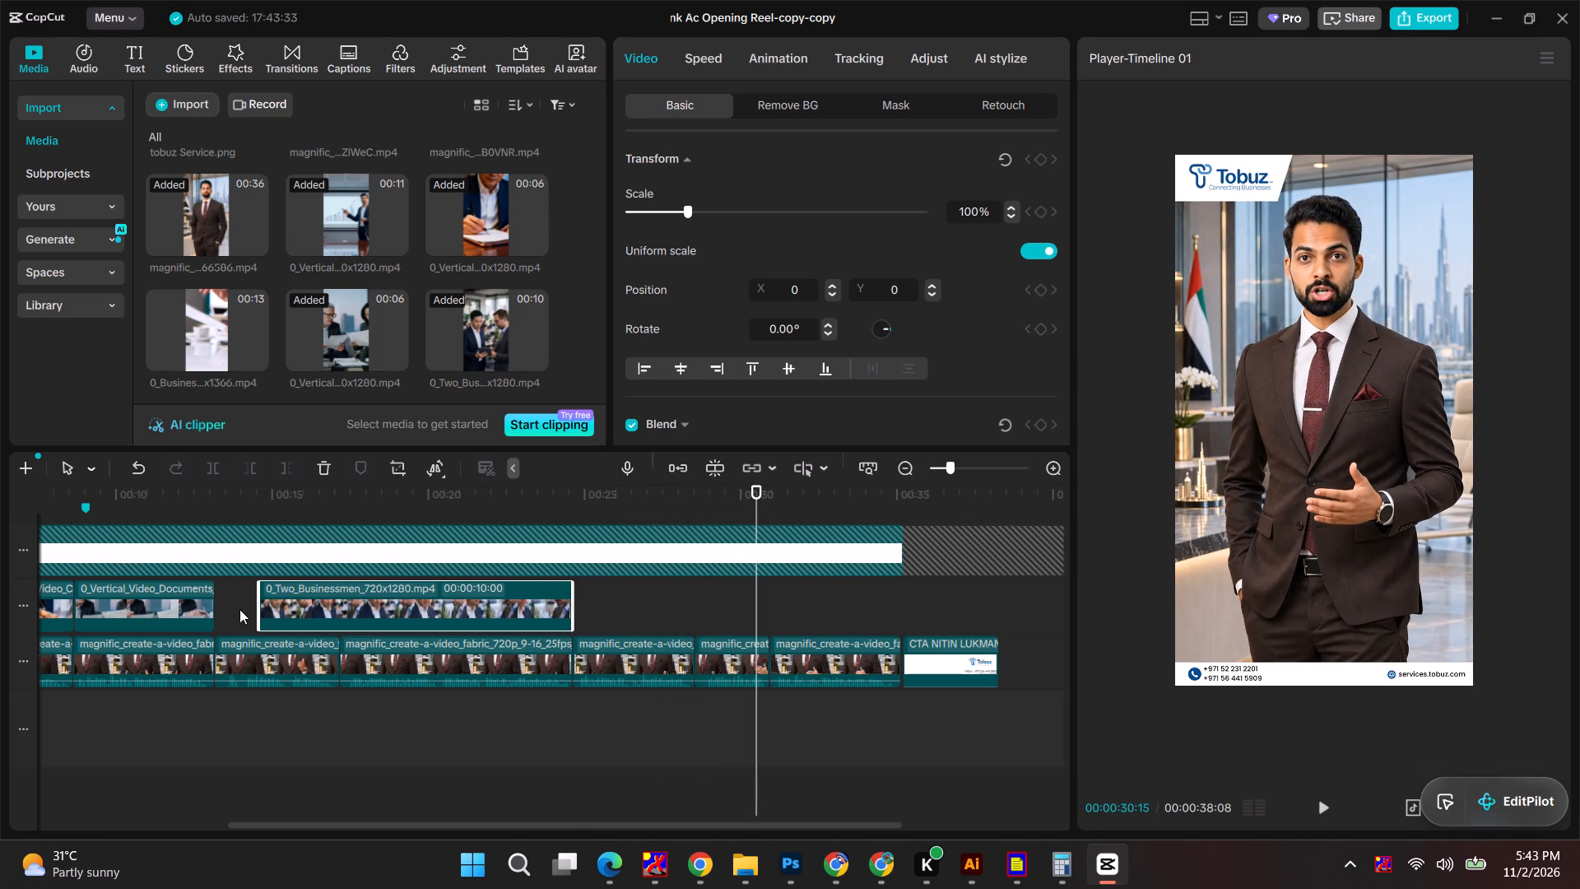
pyautogui.moveTo(257, 607); pyautogui.dragTo(340, 605)
# Play from just before the trimmed businessmen clip into the following presenter segments to review how the clip fits.
pyautogui.click(329, 502)
pyautogui.press('space')
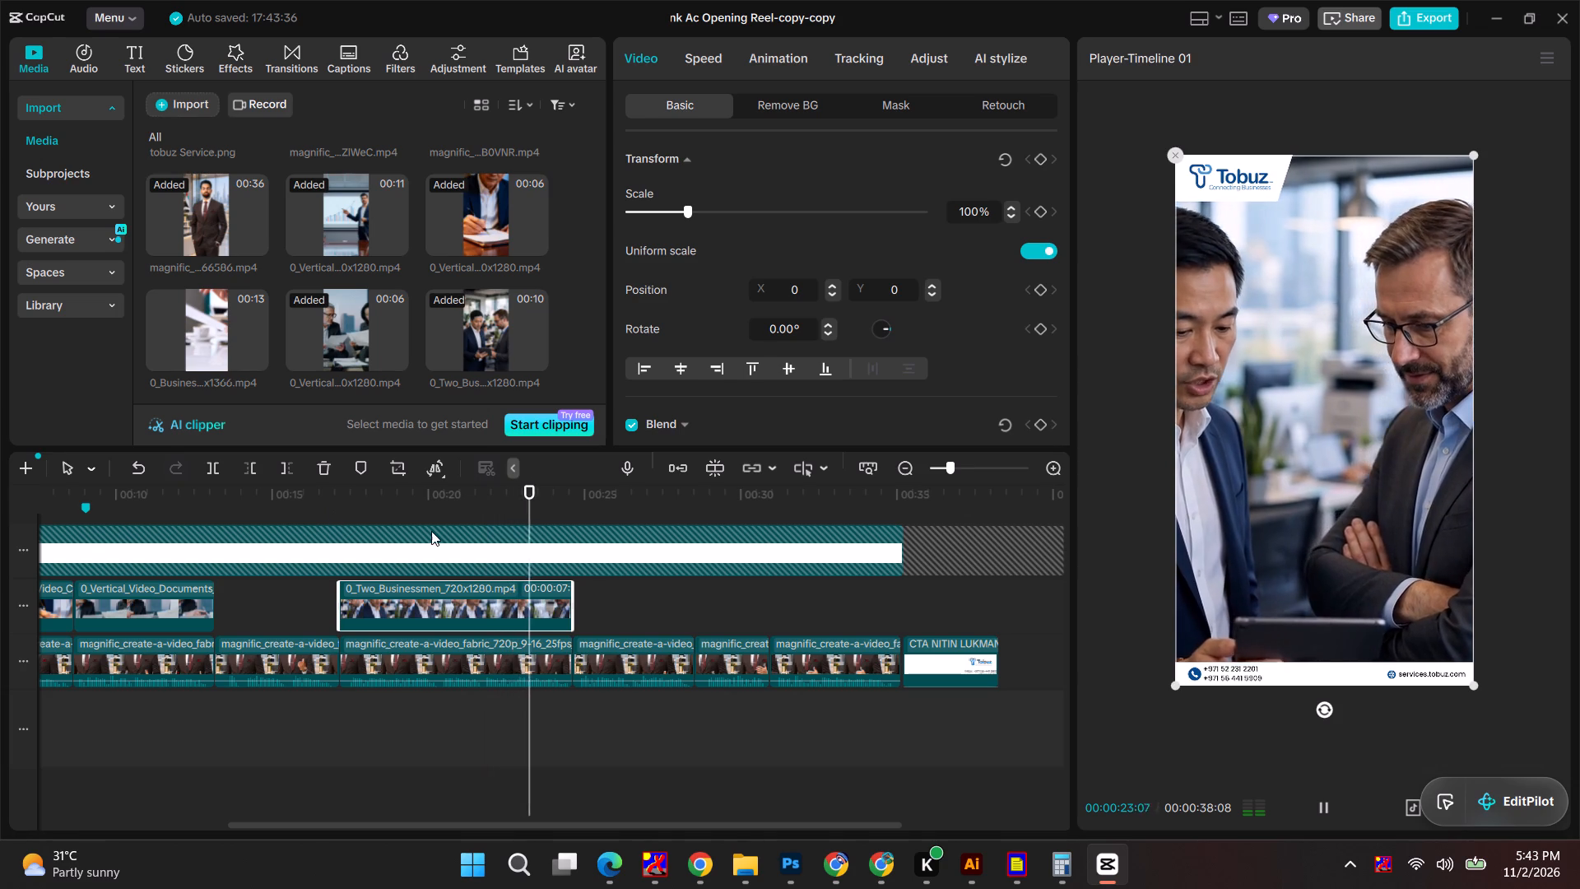
pyautogui.moveTo(352, 501); pyautogui.dragTo(328, 491)
pyautogui.press('space')
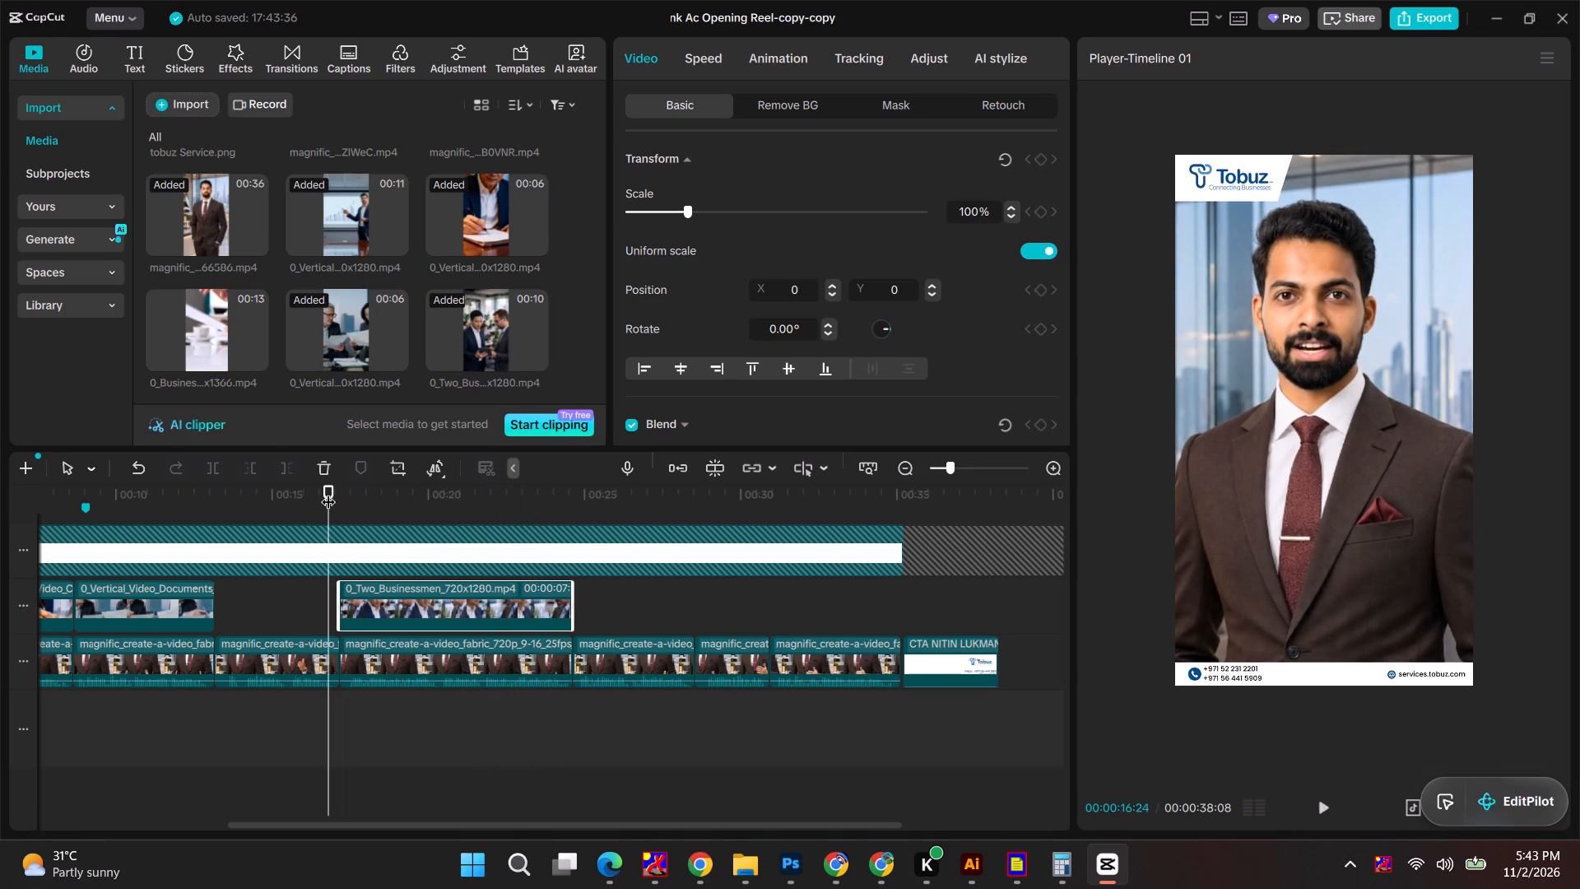
pyautogui.press('space')
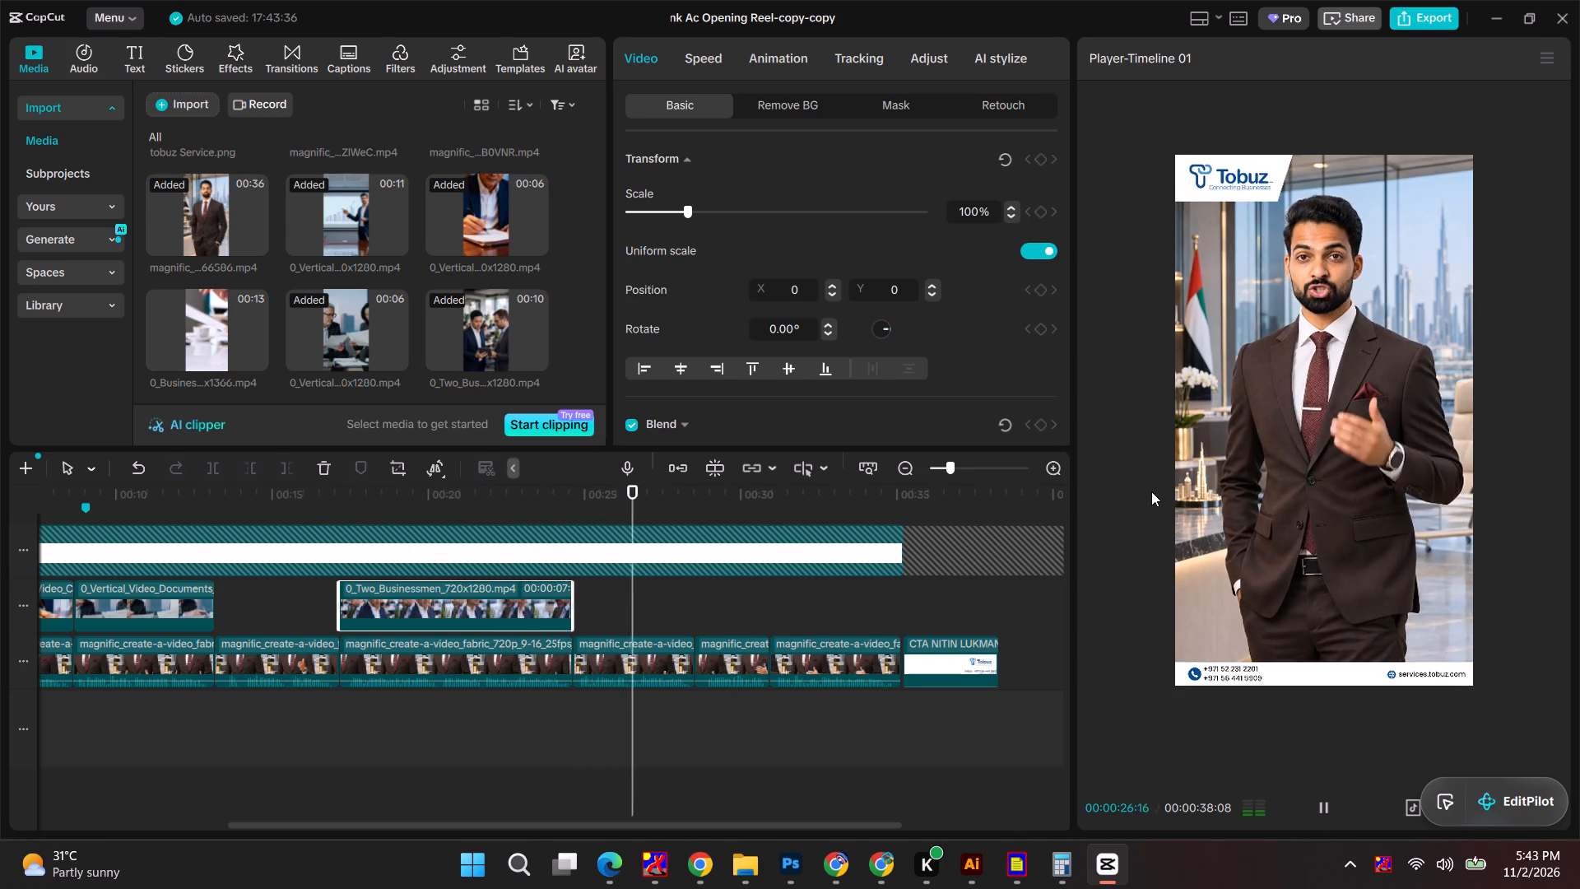
pyautogui.click(453, 615)
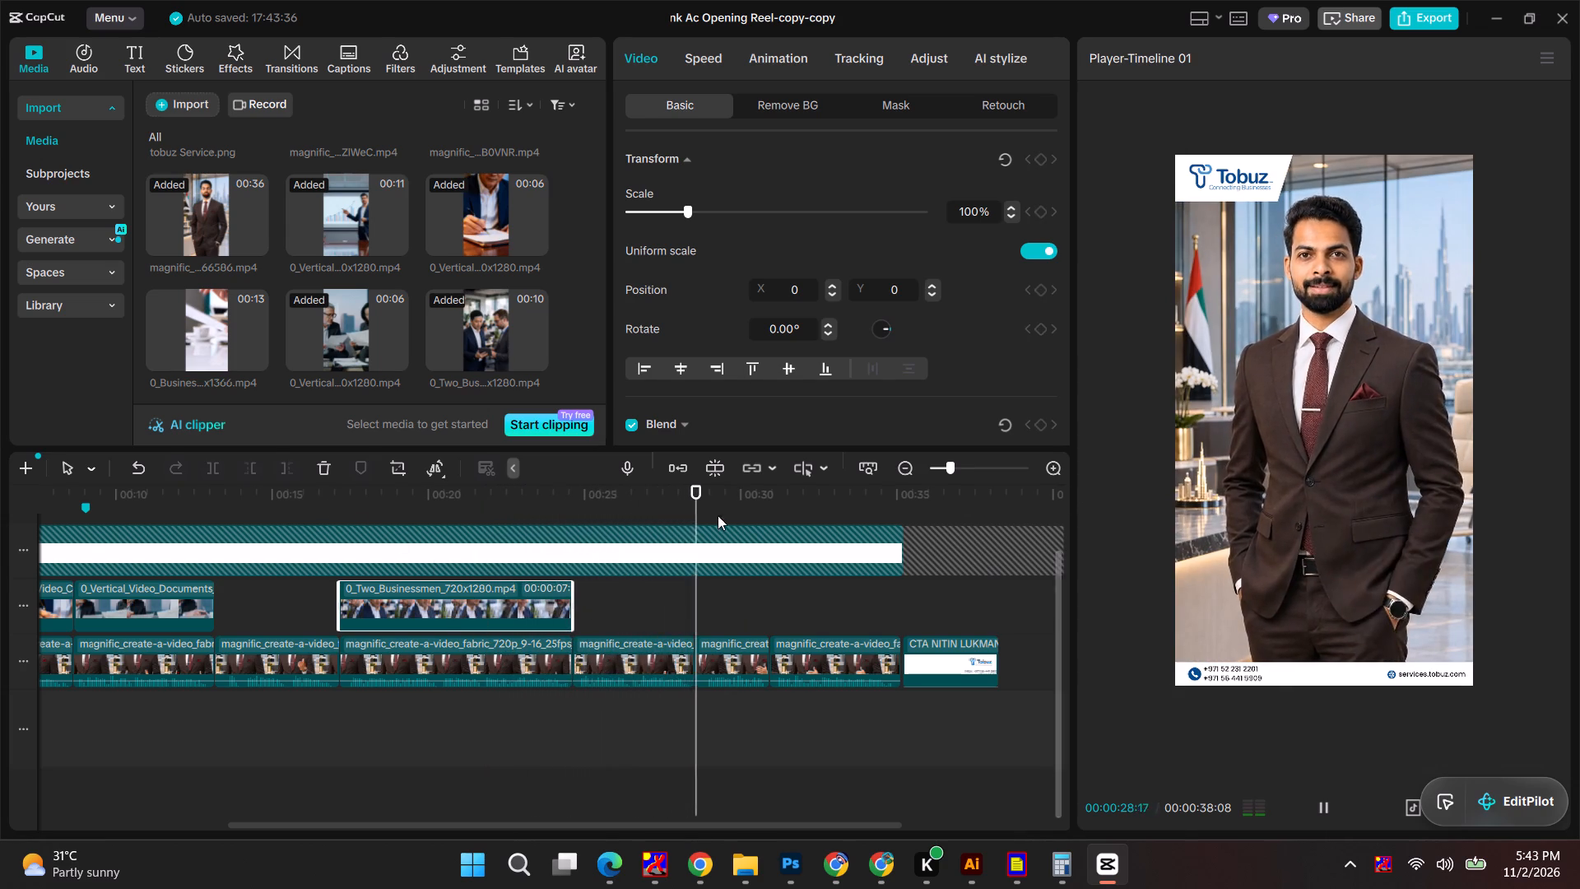
# Enlarge the businessmen overlay clip to 115% and reposition it in the frame to about X 67, Y -220.
pyautogui.moveTo(708, 490); pyautogui.dragTo(328, 503)
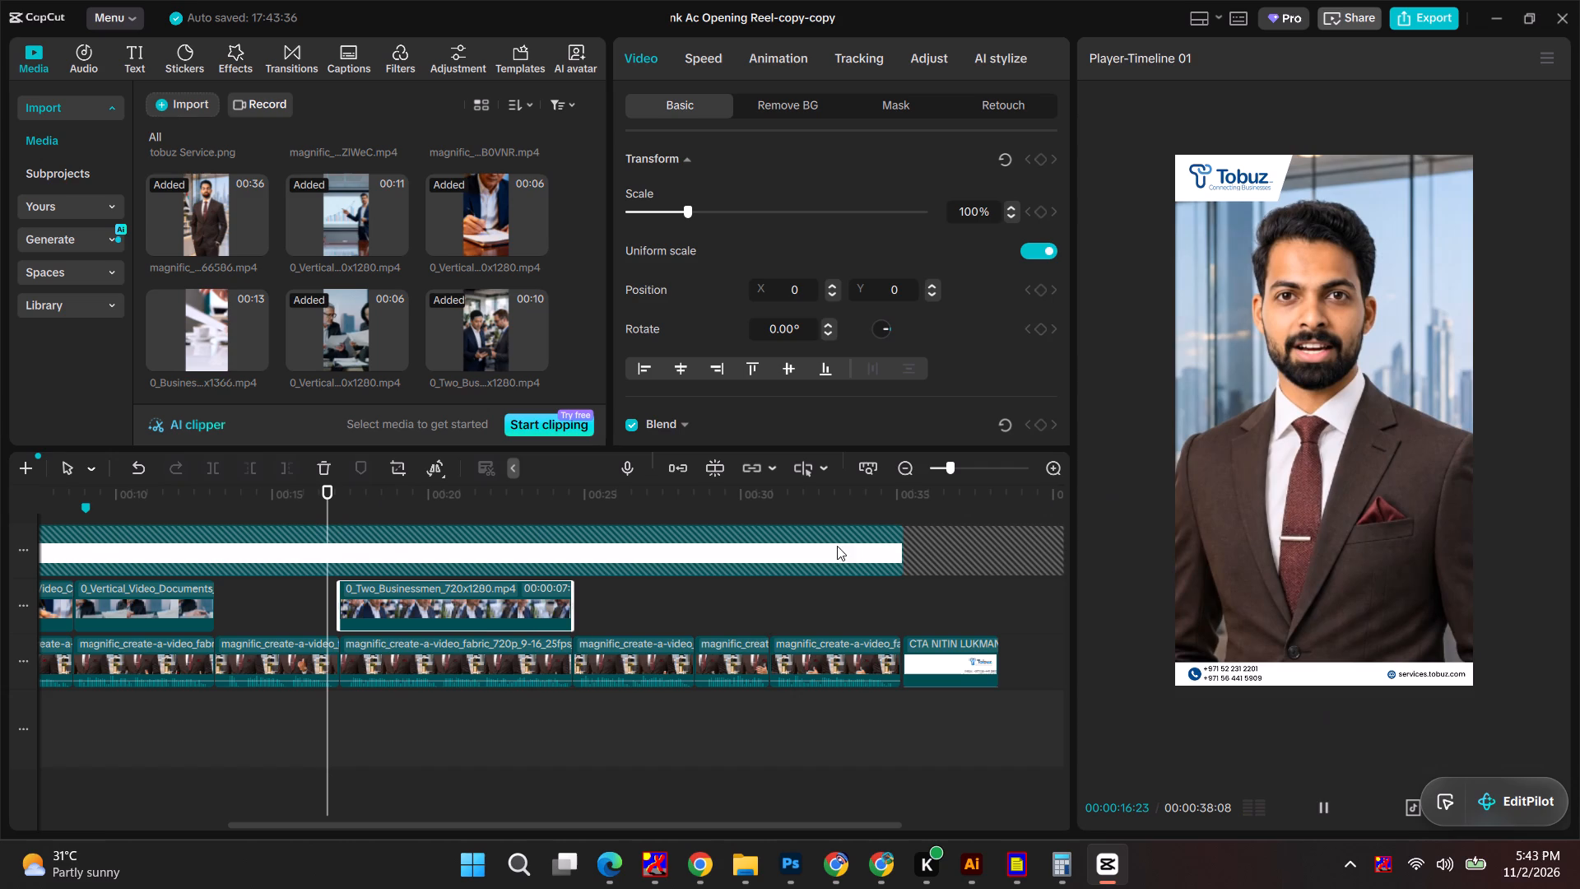
pyautogui.moveTo(326, 492); pyautogui.dragTo(395, 493)
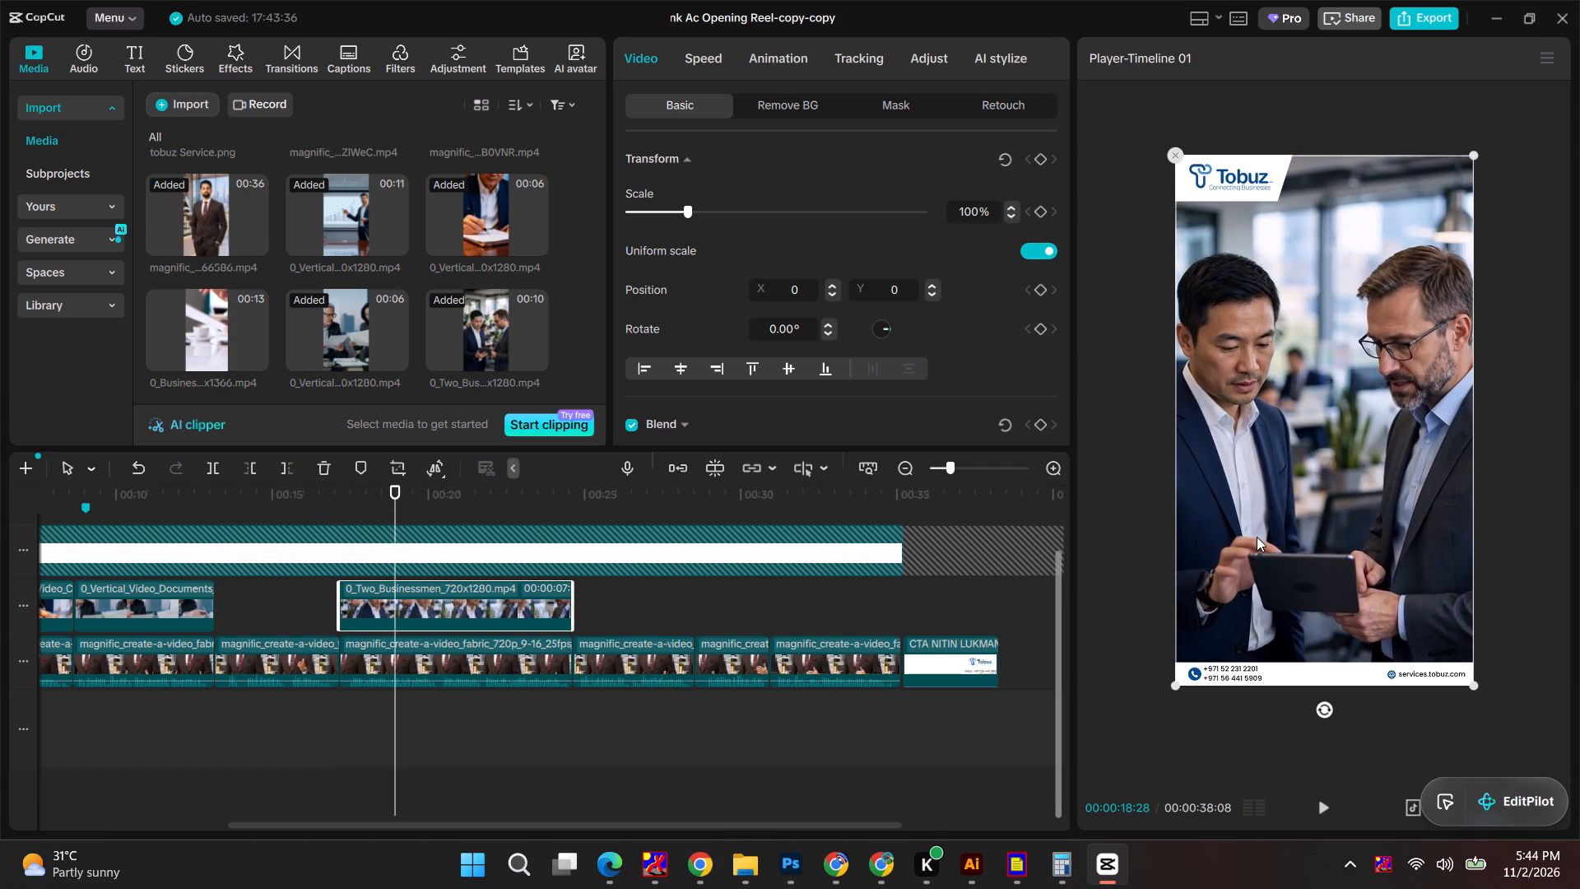
pyautogui.click(1257, 537)
pyautogui.keyDown('alt'); pyautogui.keyDown('shift'); pyautogui.moveTo(1169, 685); pyautogui.dragTo(1114, 728); pyautogui.keyUp('shift'); pyautogui.keyUp('alt')
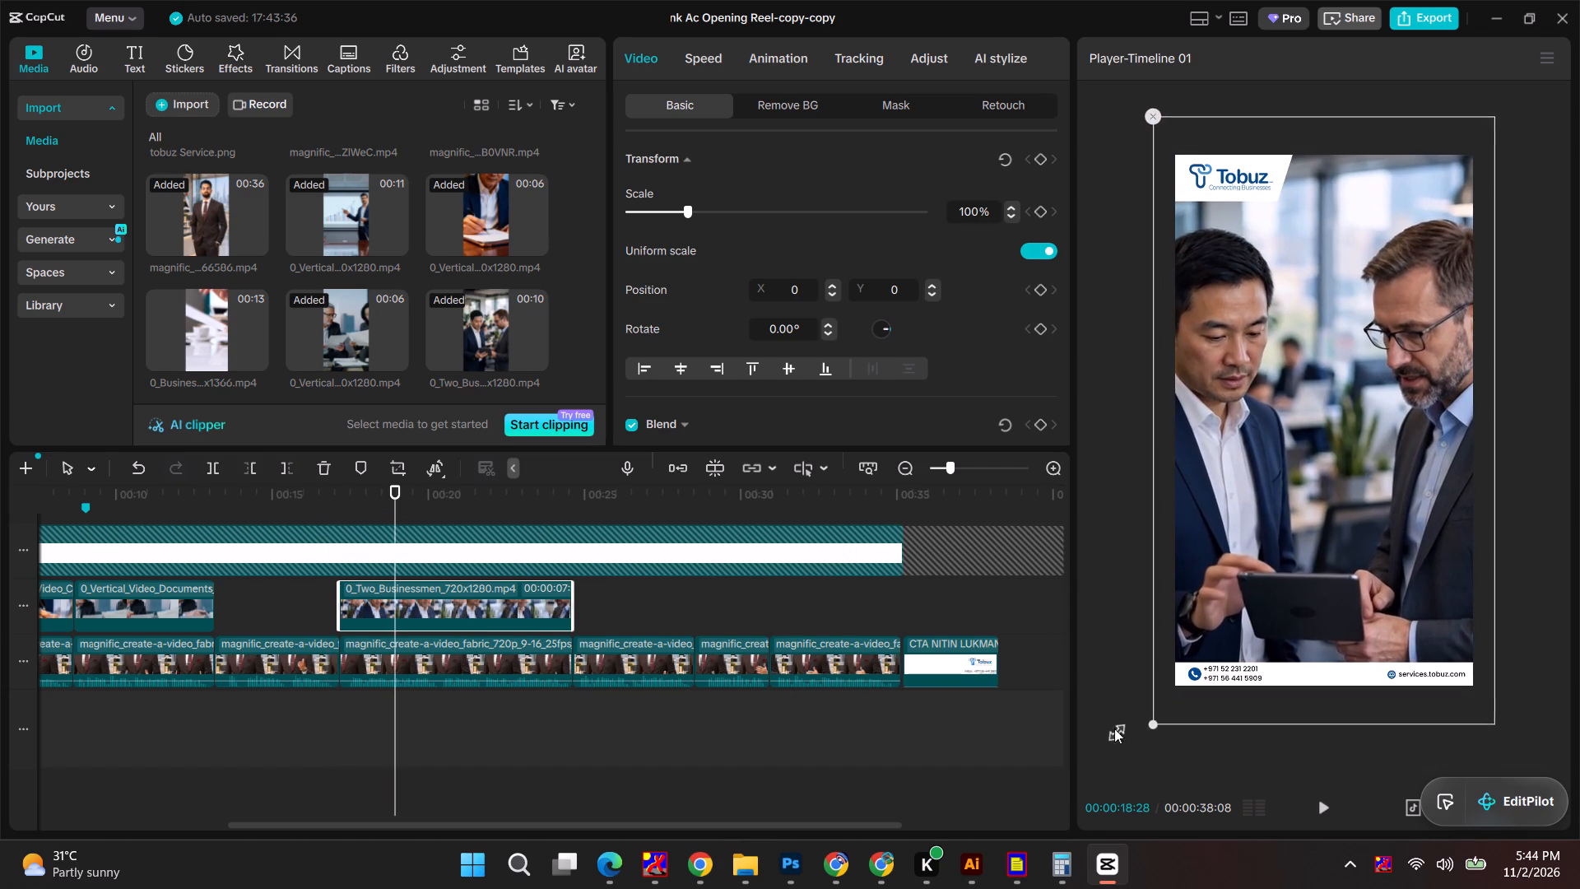
pyautogui.moveTo(1251, 513); pyautogui.dragTo(1260, 546)
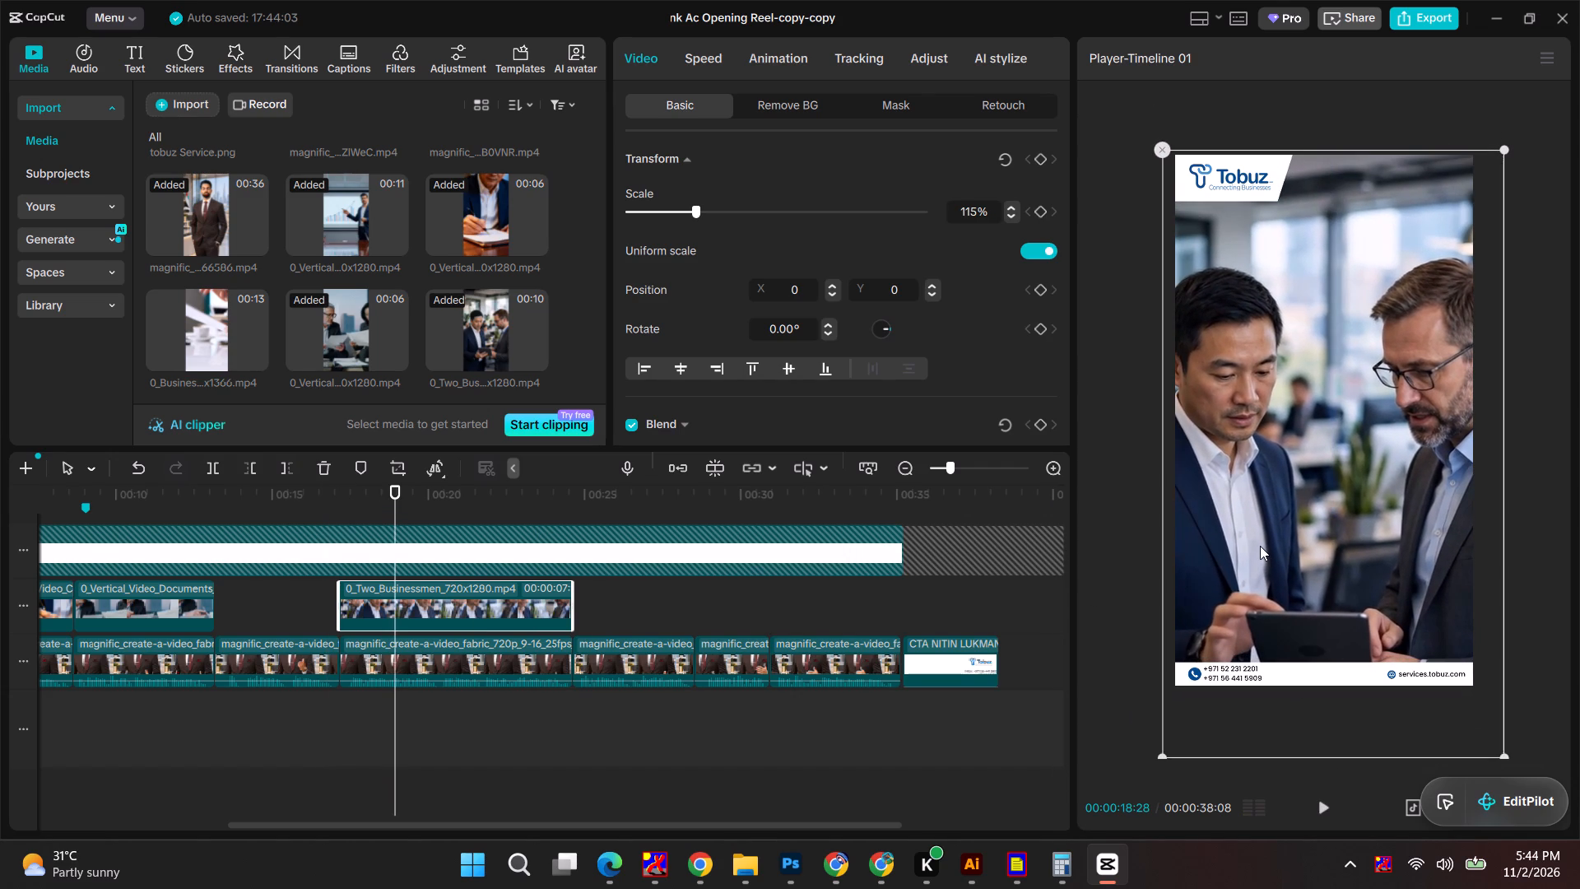
pyautogui.moveTo(1260, 546); pyautogui.dragTo(1260, 543)
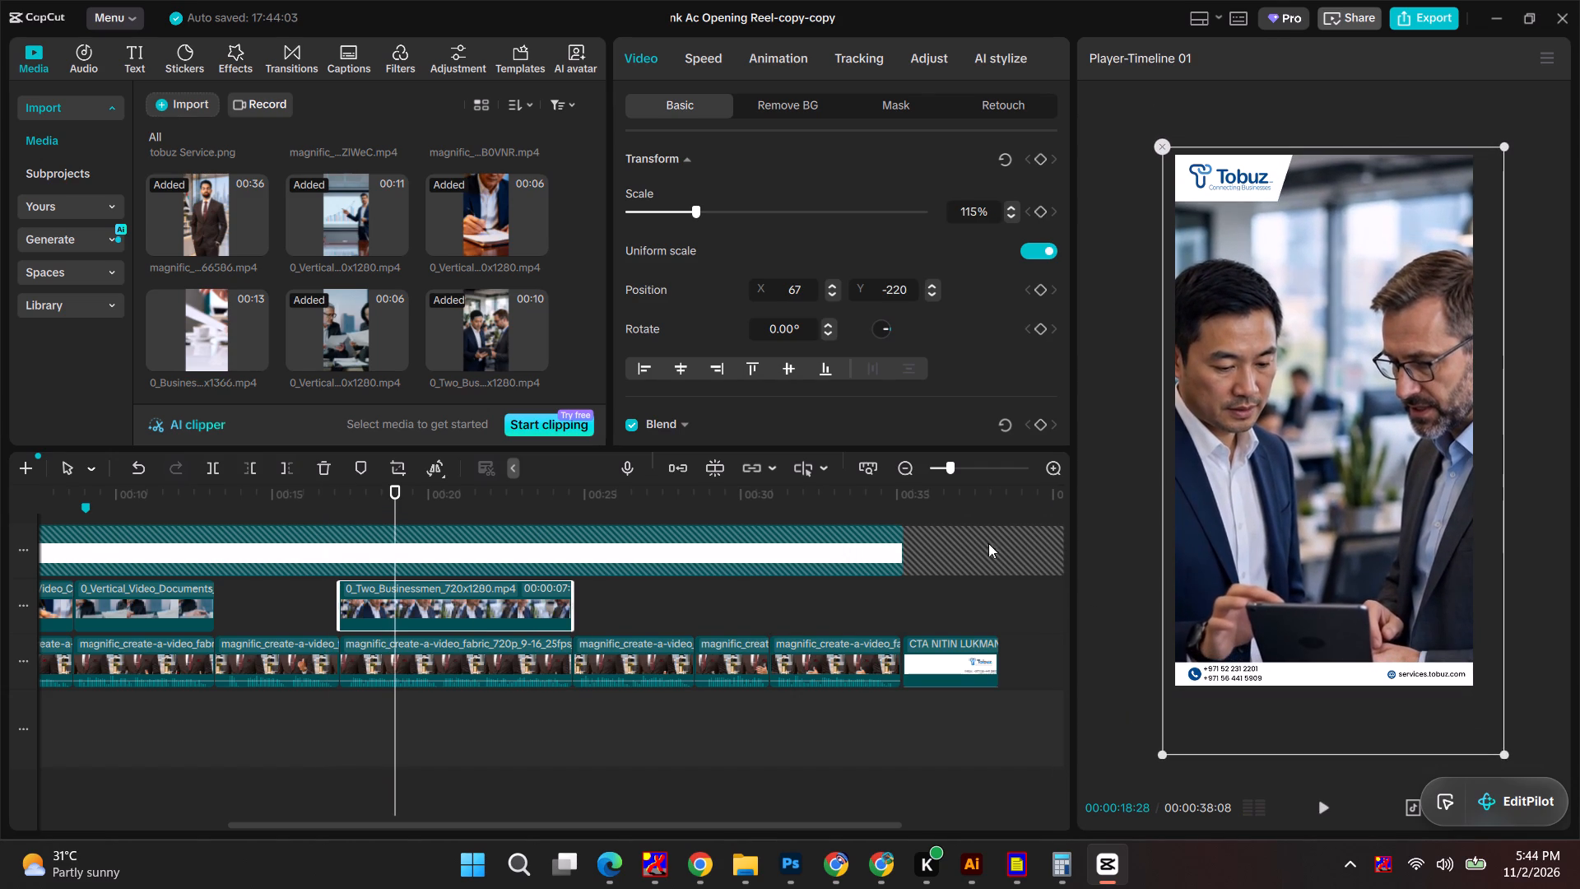
# Play through the businessmen clip, reduce its scale to 106%, move it to about X 67, Y -60, and check the framing along the clip.
pyautogui.moveTo(393, 488); pyautogui.dragTo(323, 492)
pyautogui.press('space')
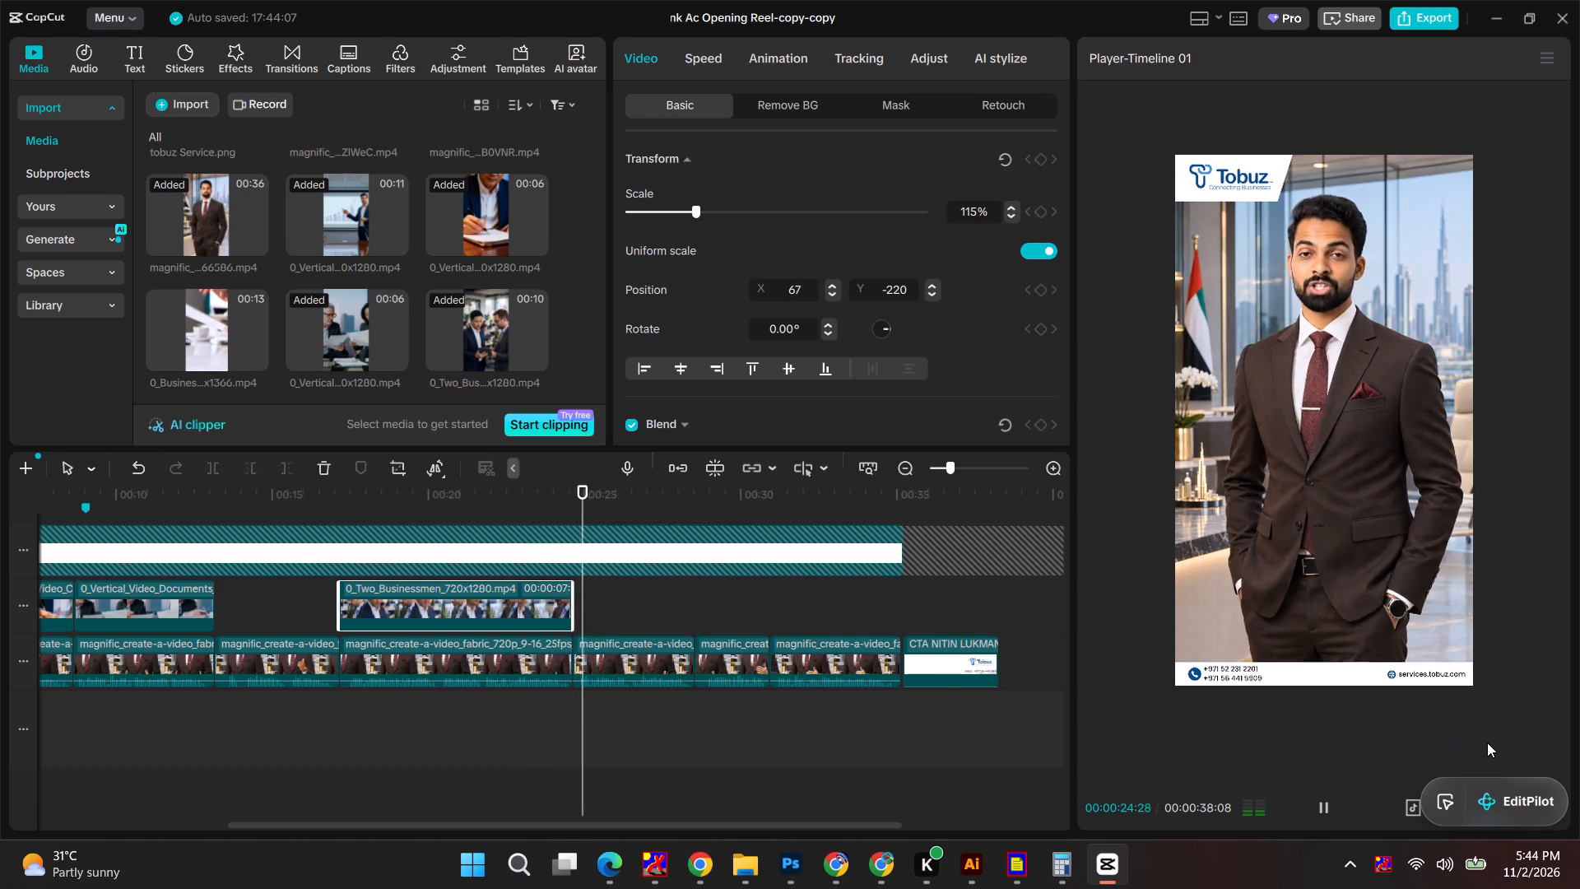
pyautogui.moveTo(506, 502); pyautogui.dragTo(499, 499)
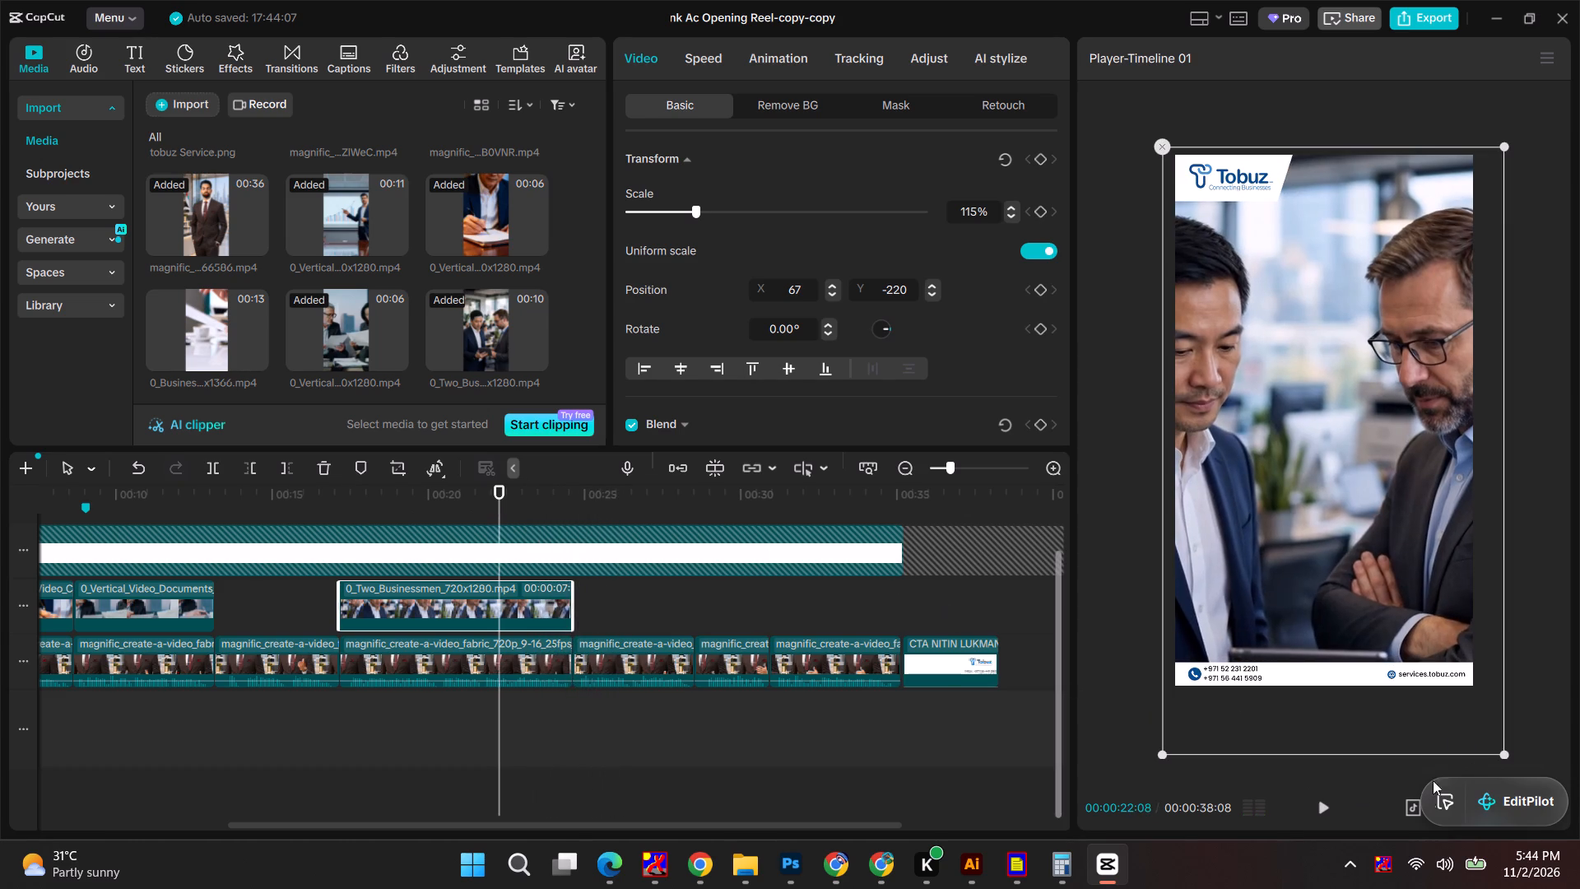
pyautogui.keyDown('shift'); pyautogui.moveTo(1503, 752); pyautogui.dragTo(1476, 727); pyautogui.keyUp('shift')
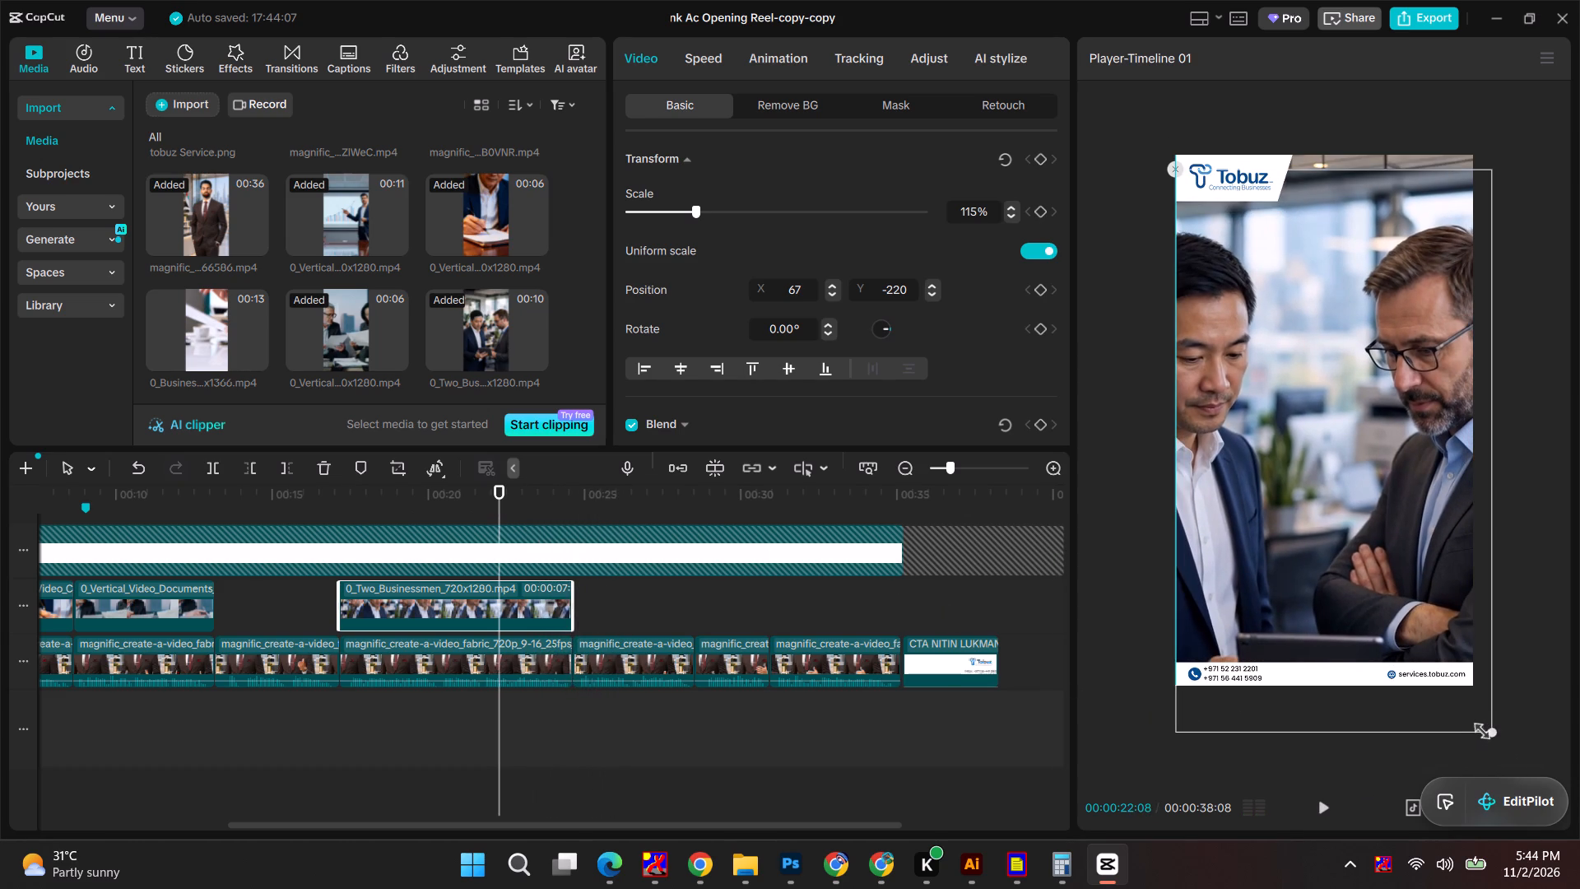
pyautogui.keyDown('shift'); pyautogui.moveTo(1476, 727); pyautogui.dragTo(1471, 719); pyautogui.keyUp('shift')
pyautogui.moveTo(1360, 551); pyautogui.dragTo(1359, 520)
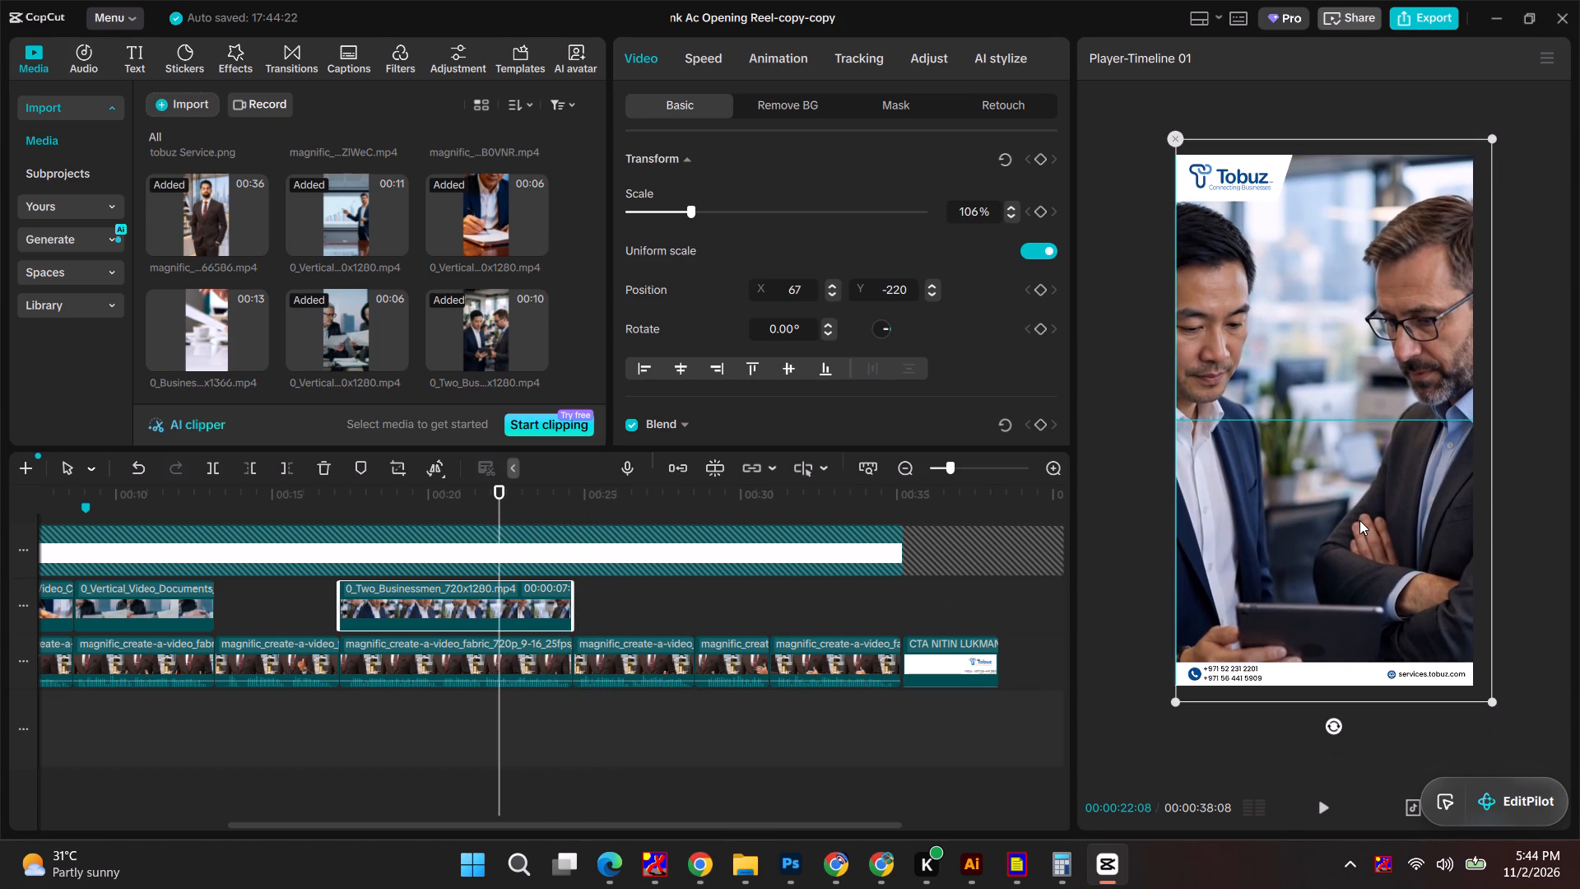
pyautogui.moveTo(1359, 520); pyautogui.dragTo(1359, 528)
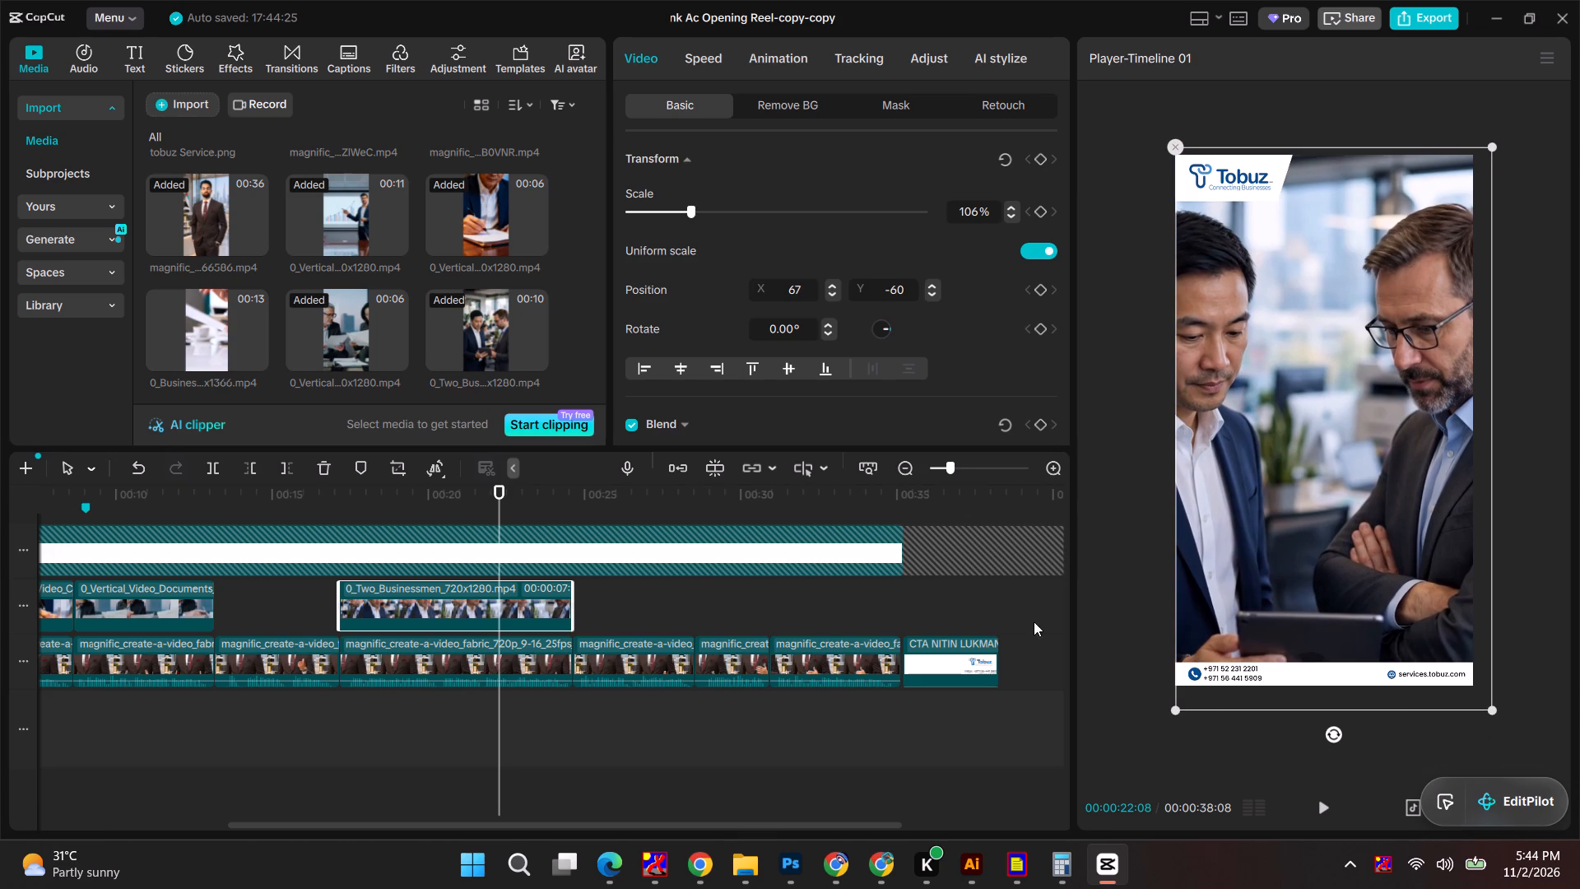
pyautogui.moveTo(502, 486); pyautogui.dragTo(367, 496)
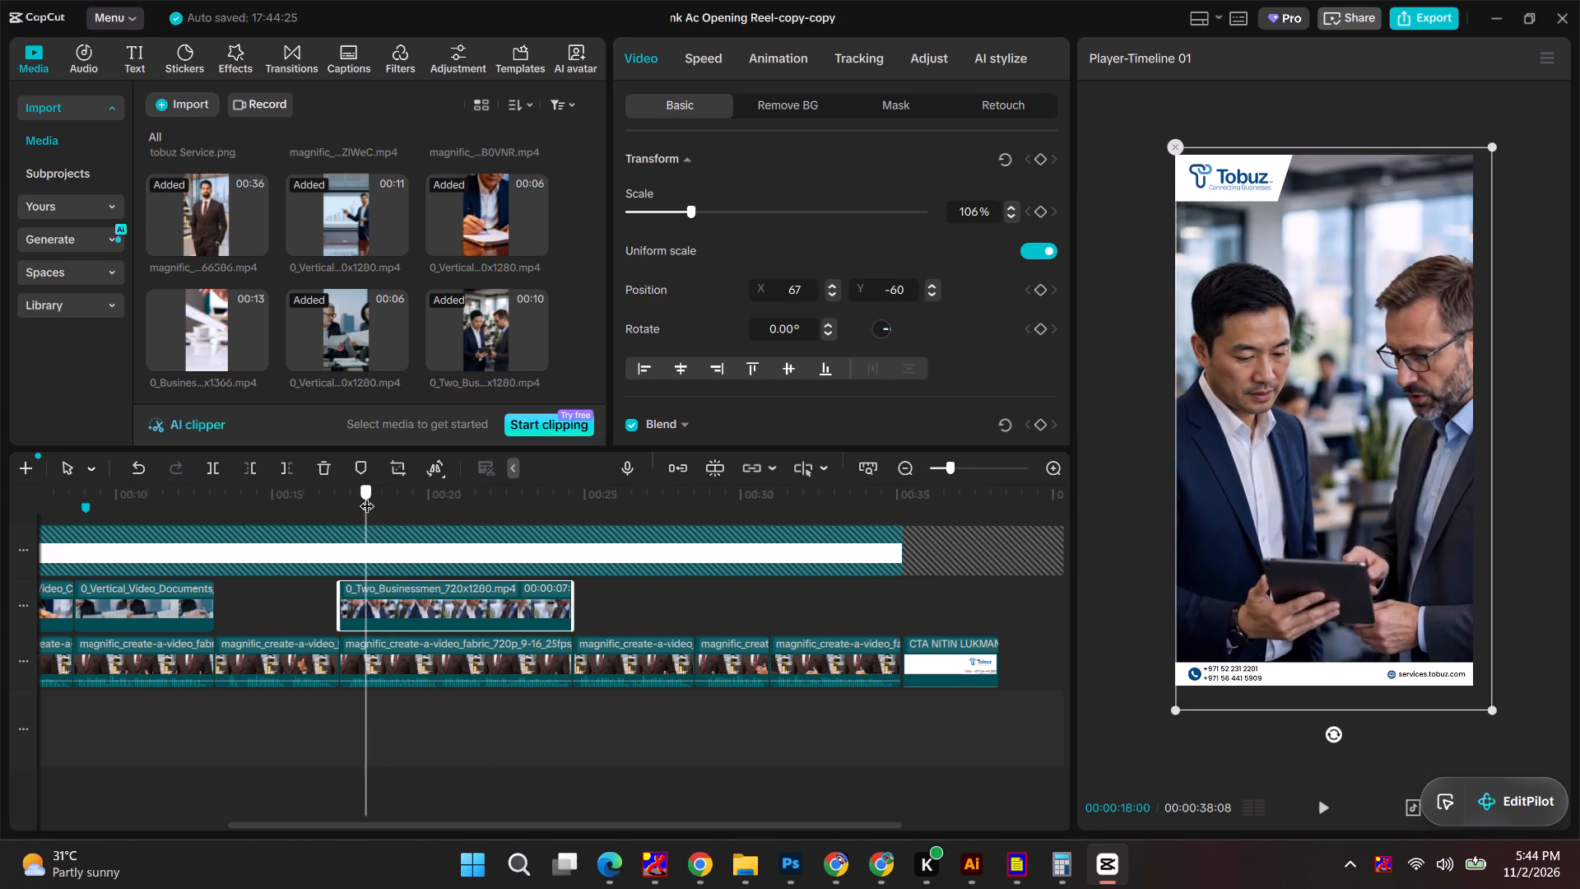
pyautogui.moveTo(367, 496); pyautogui.dragTo(438, 500)
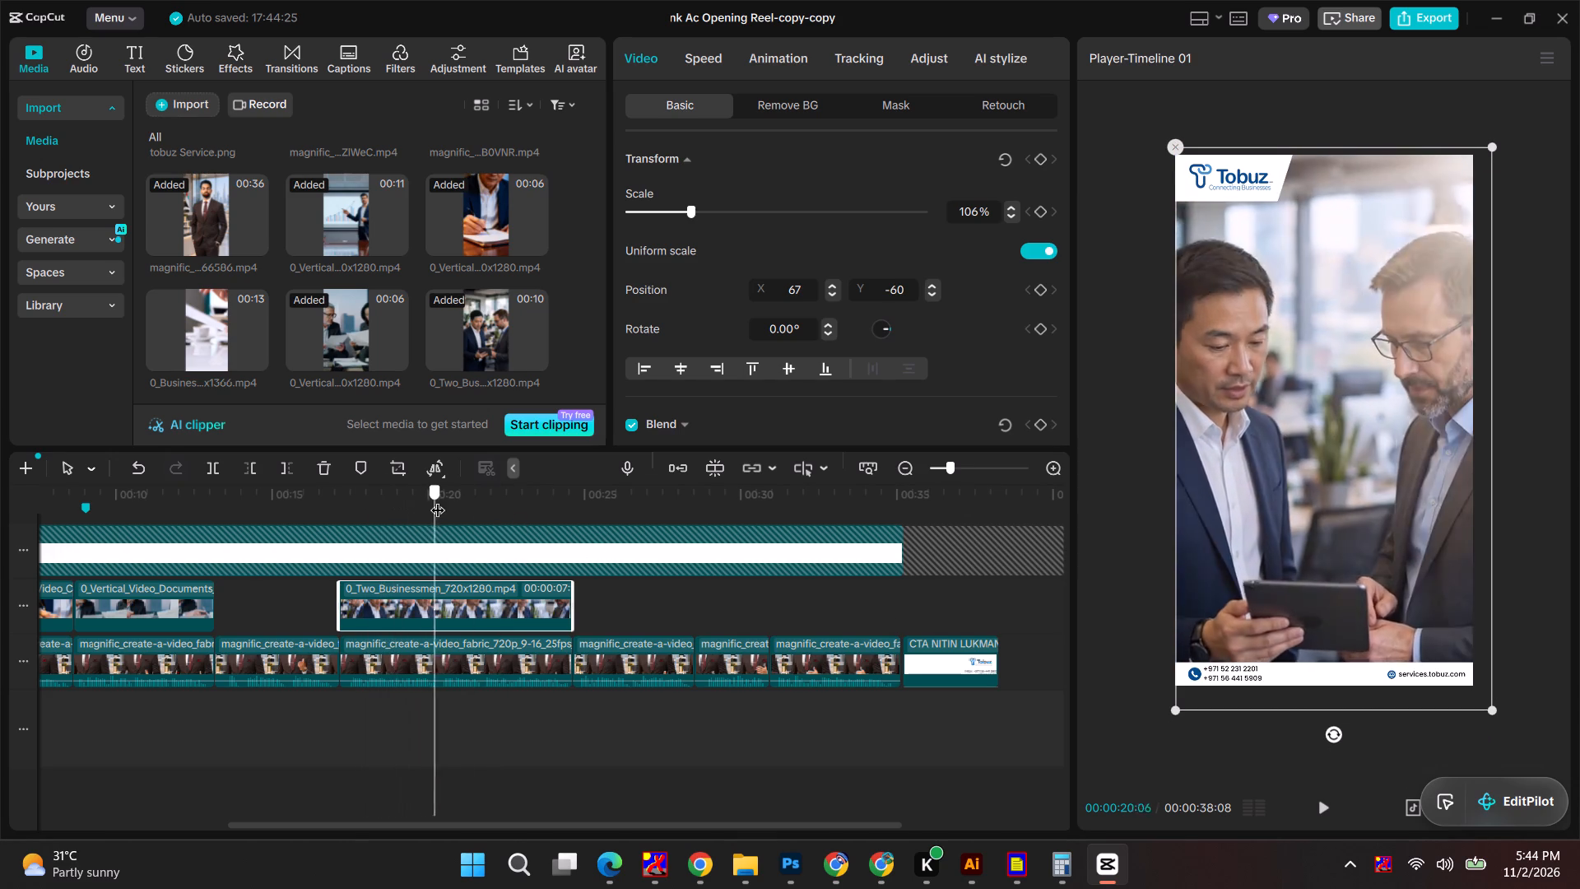
pyautogui.moveTo(438, 500); pyautogui.dragTo(479, 496)
pyautogui.hotkey('alt', 'Tab')
pyautogui.keyDown('alt'); pyautogui.click(697, 247); pyautogui.keyUp('alt')
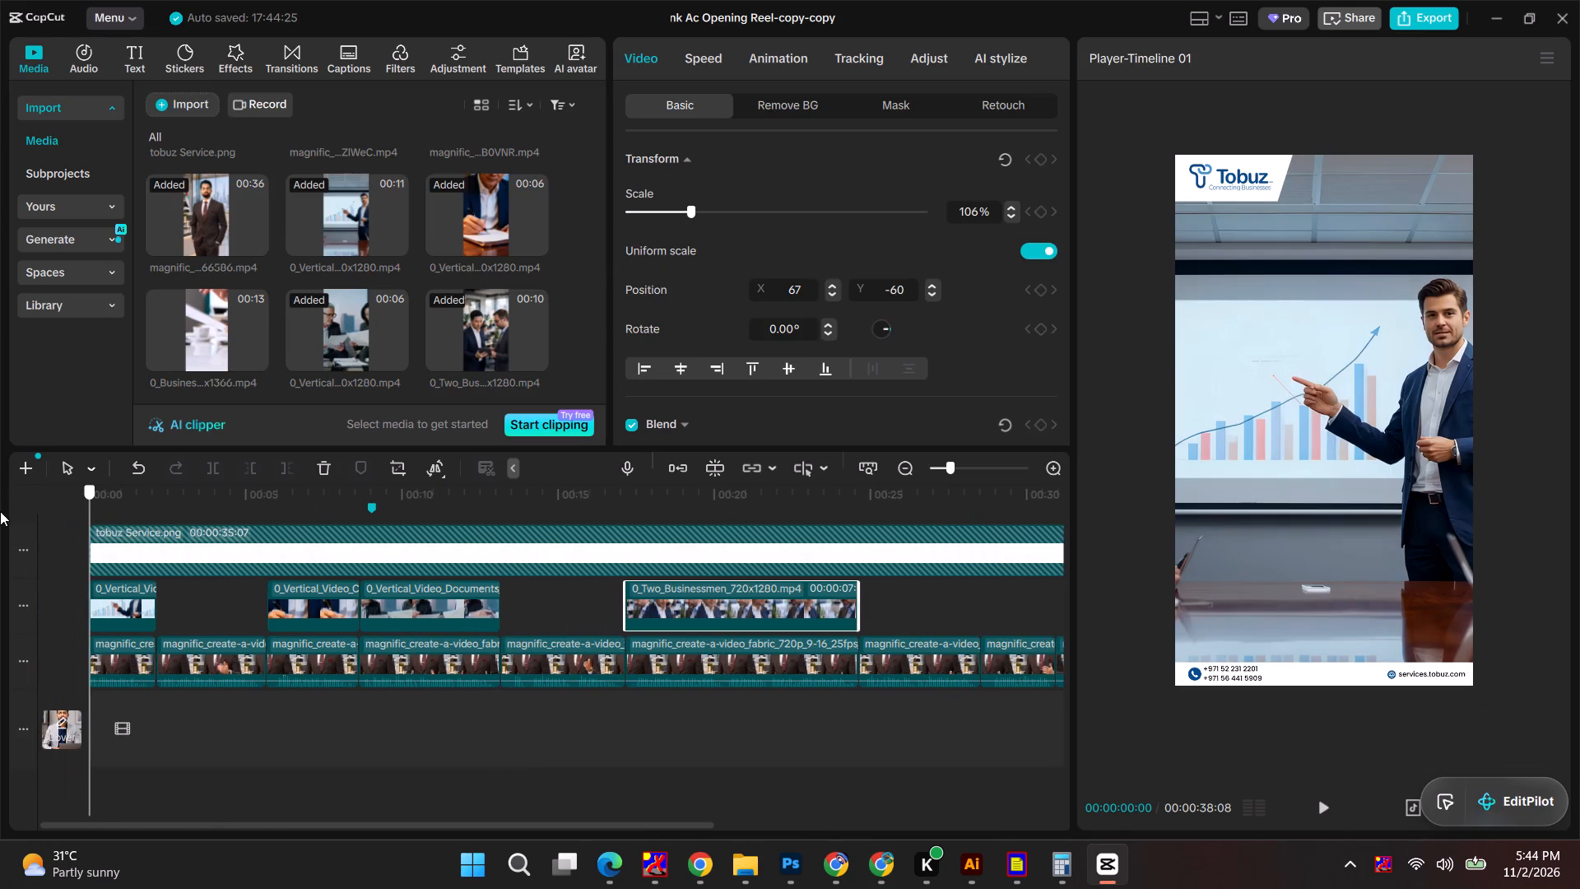
pyautogui.moveTo(0, 511); pyautogui.dragTo(533, 522)
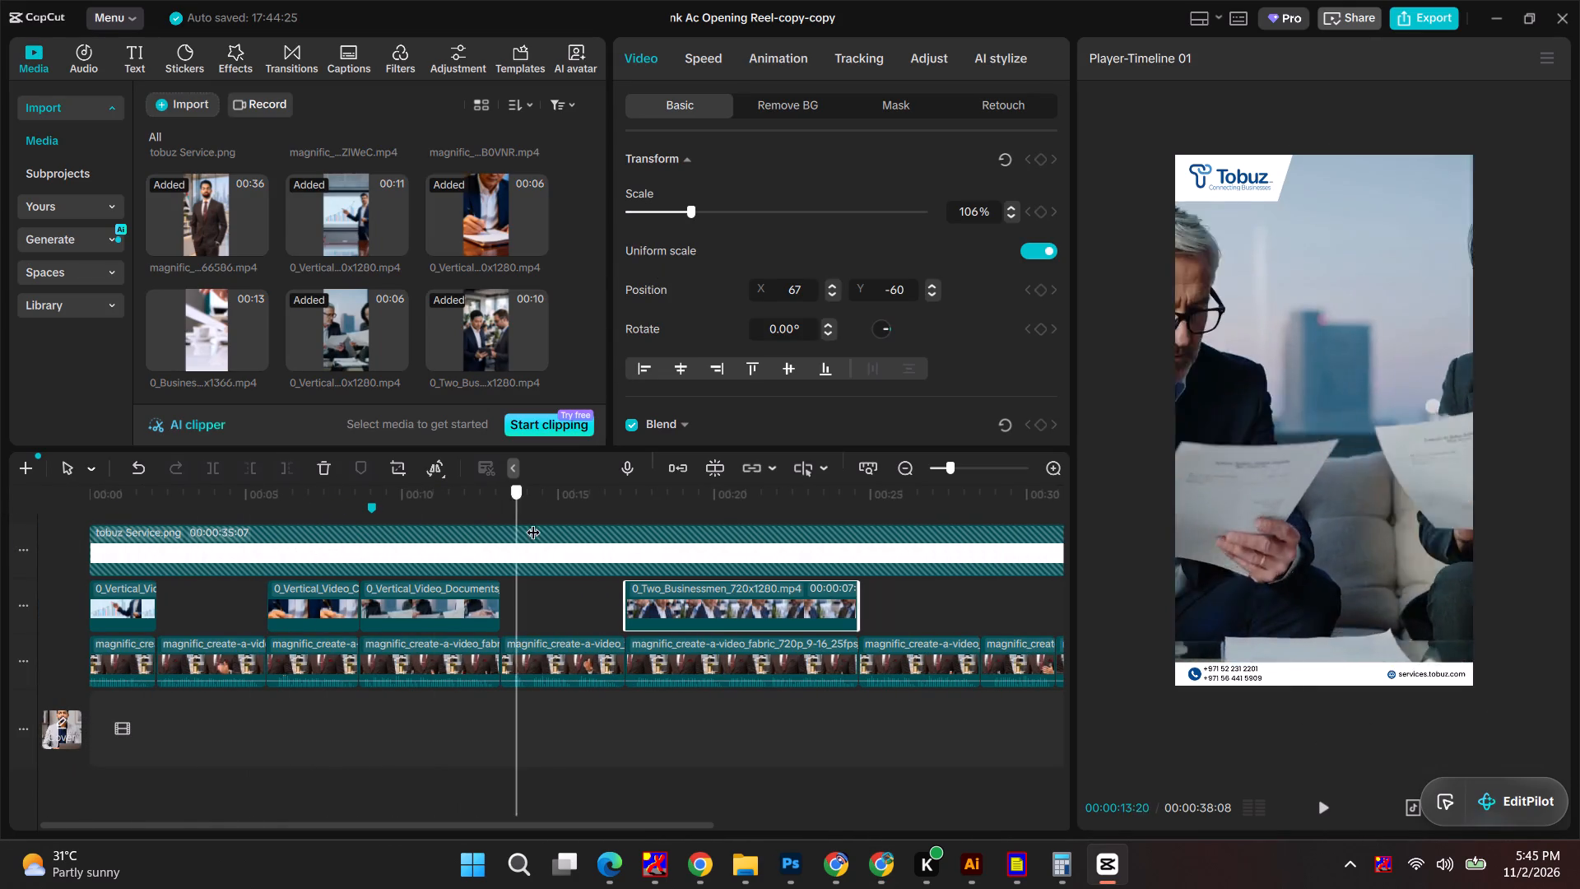
pyautogui.moveTo(533, 522); pyautogui.dragTo(744, 513)
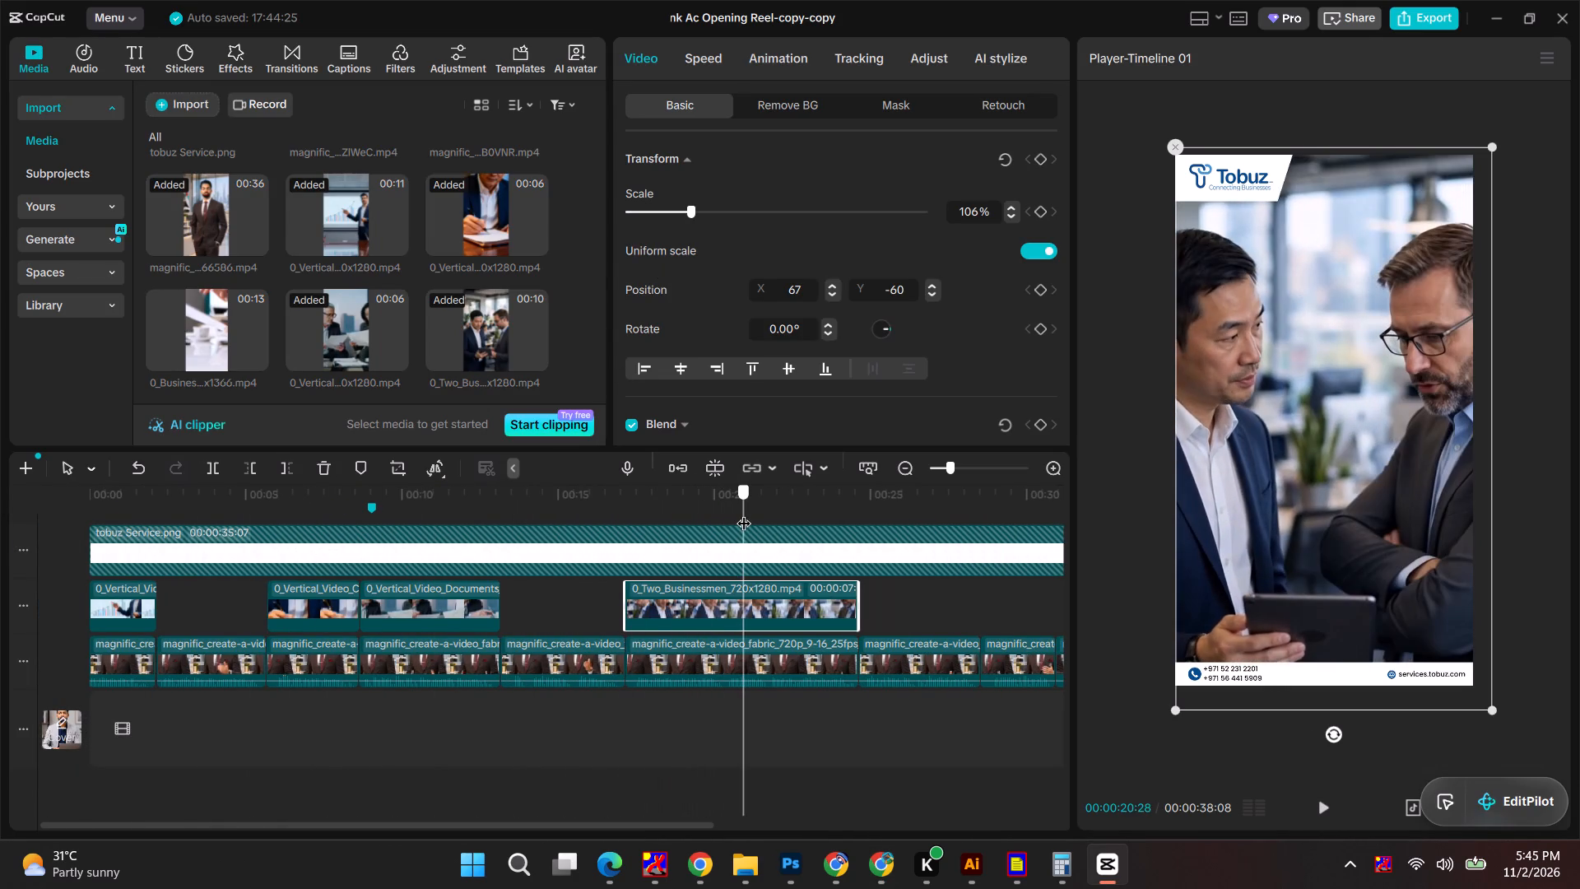
pyautogui.moveTo(744, 513); pyautogui.dragTo(894, 509)
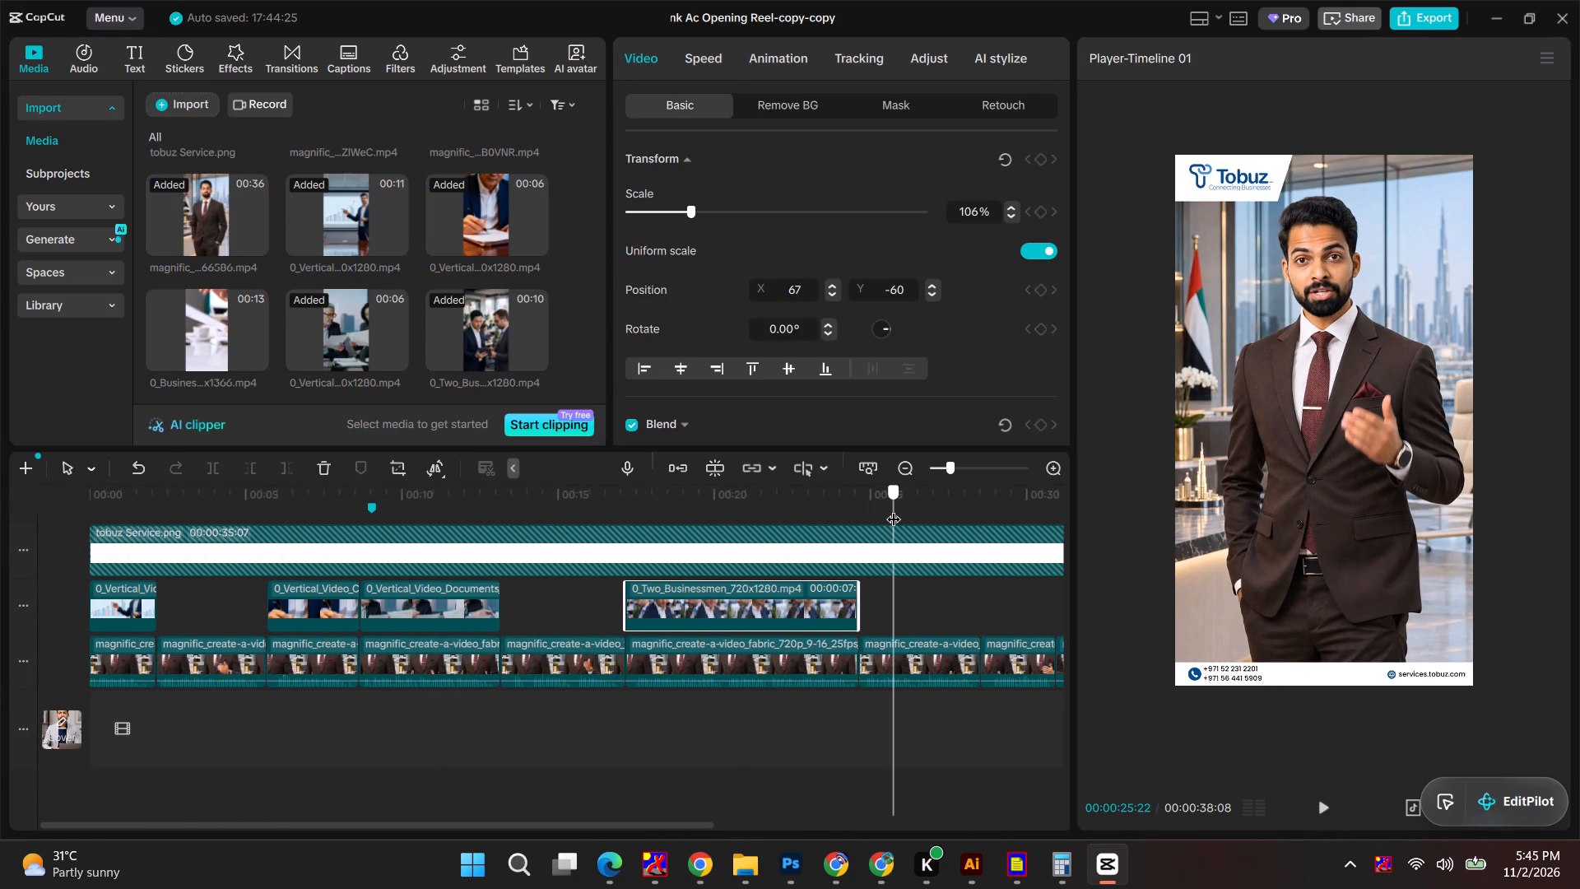
pyautogui.moveTo(894, 509); pyautogui.dragTo(838, 500)
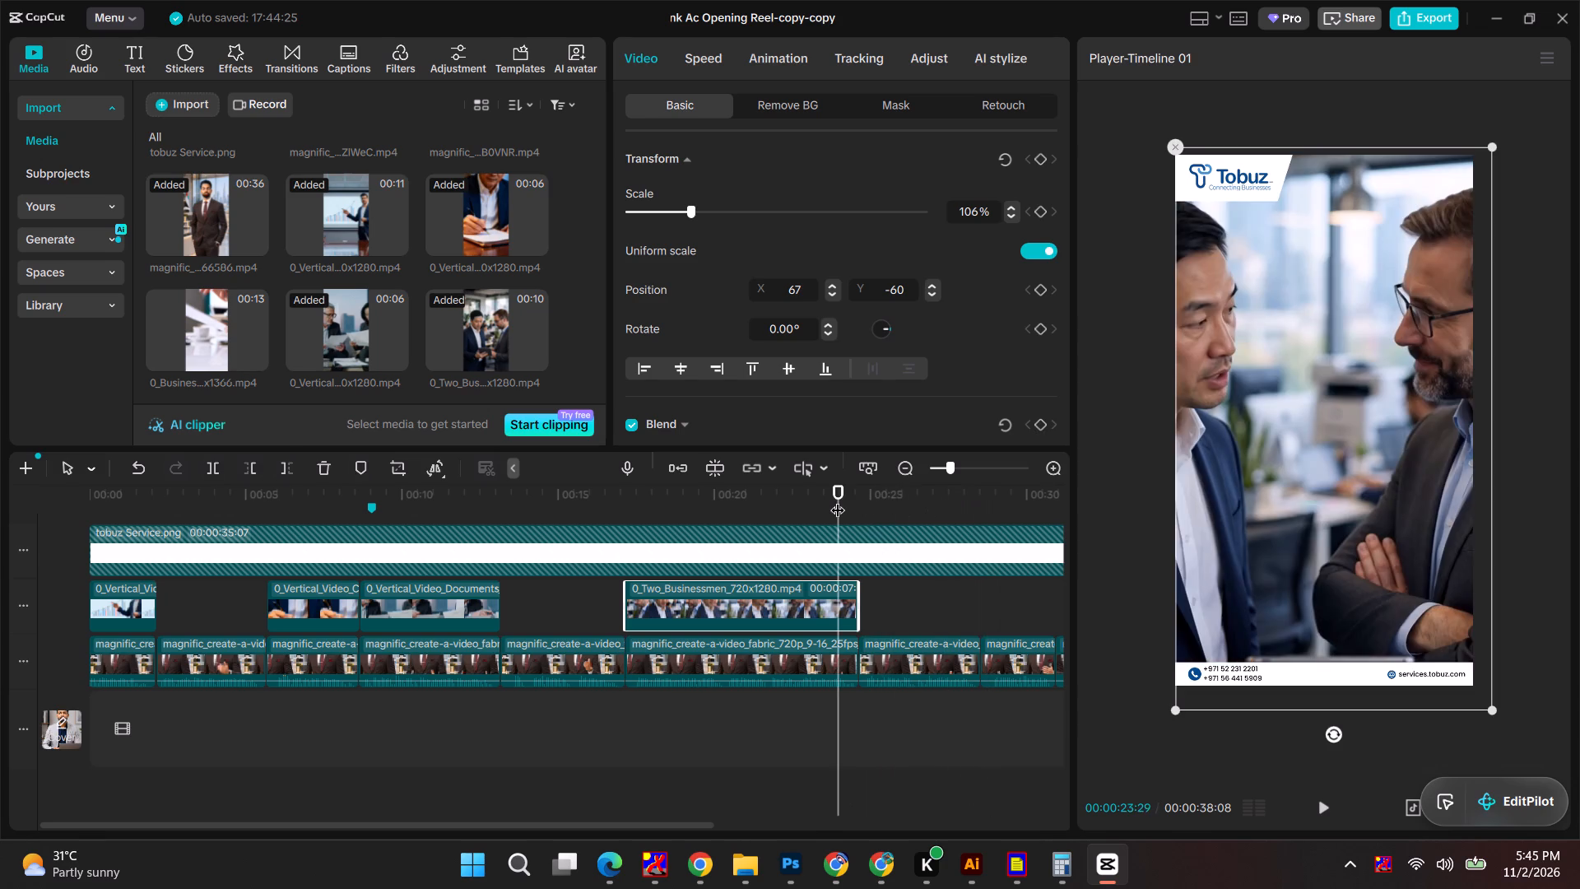
pyautogui.press('space')
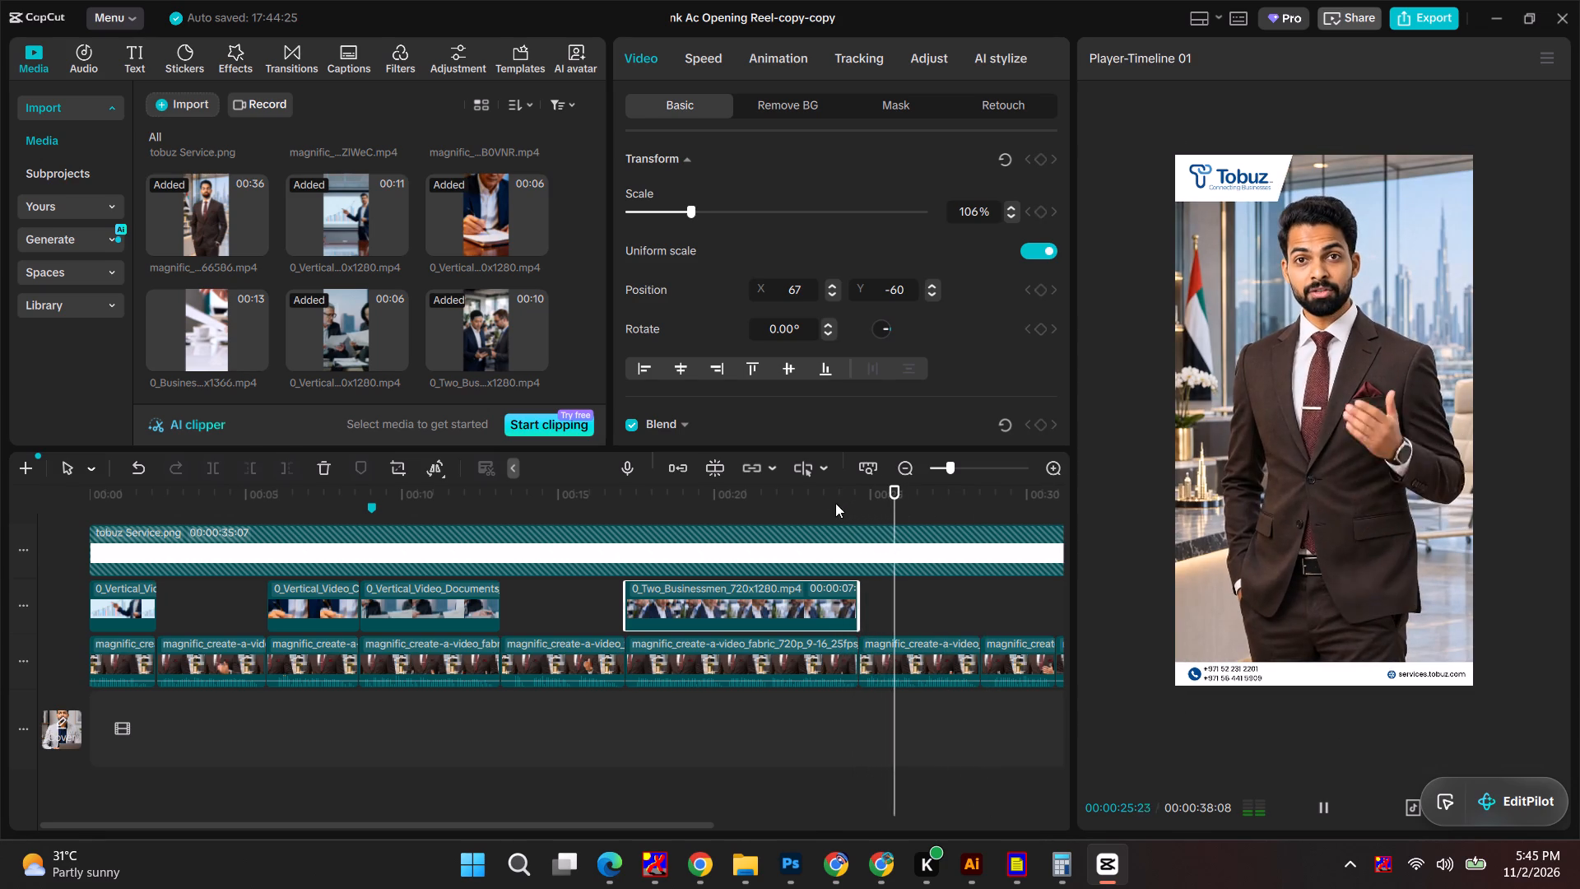
pyautogui.moveTo(648, 822); pyautogui.dragTo(734, 812)
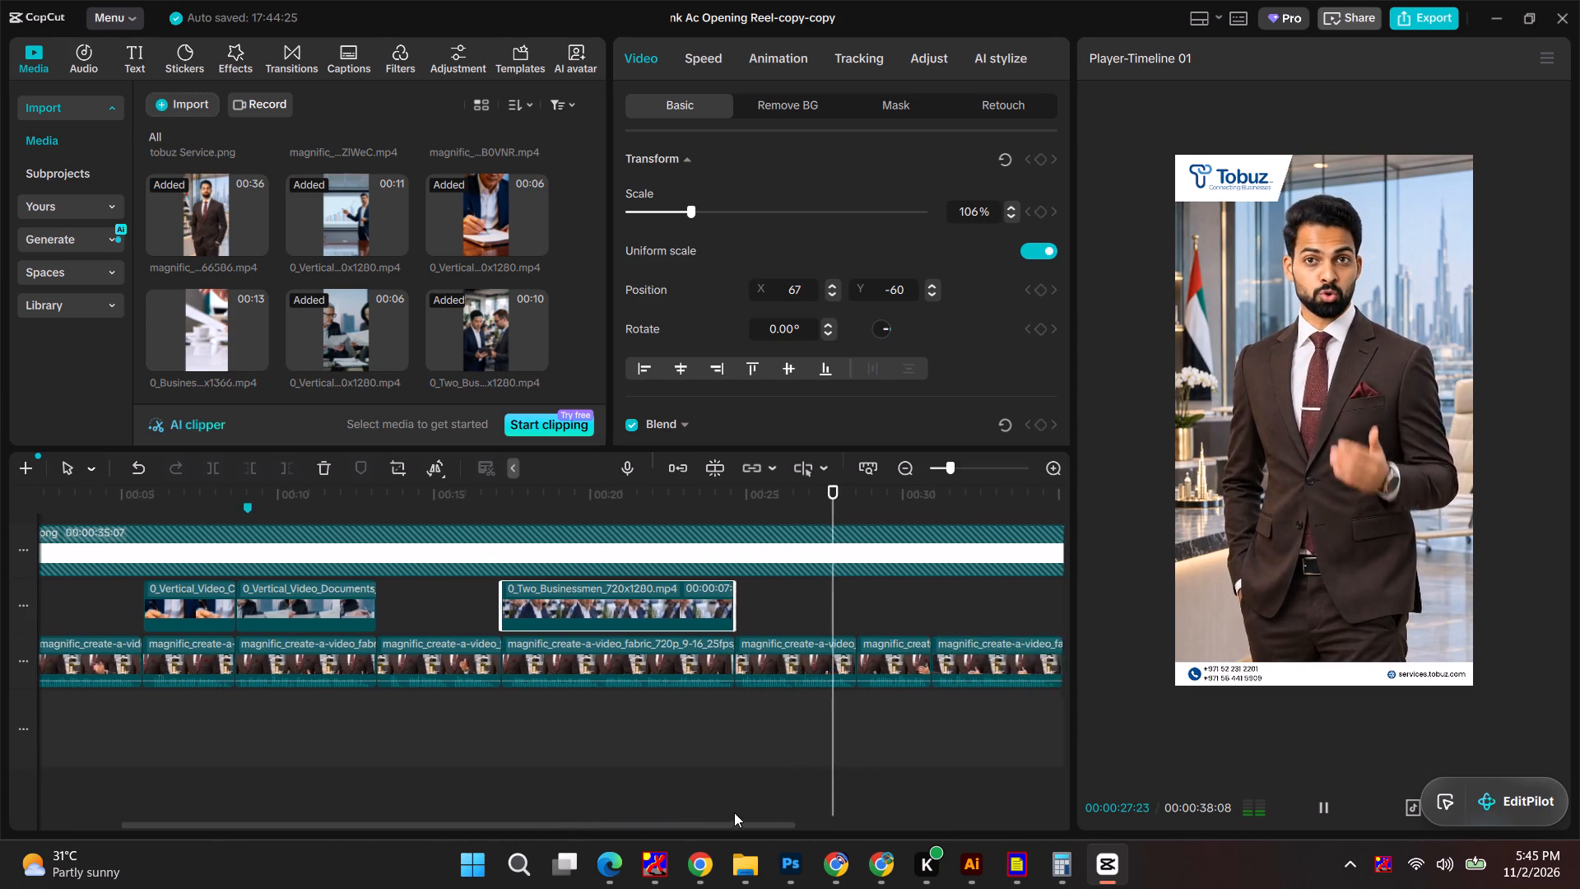
pyautogui.moveTo(734, 812); pyautogui.dragTo(797, 806)
pyautogui.click(775, 664)
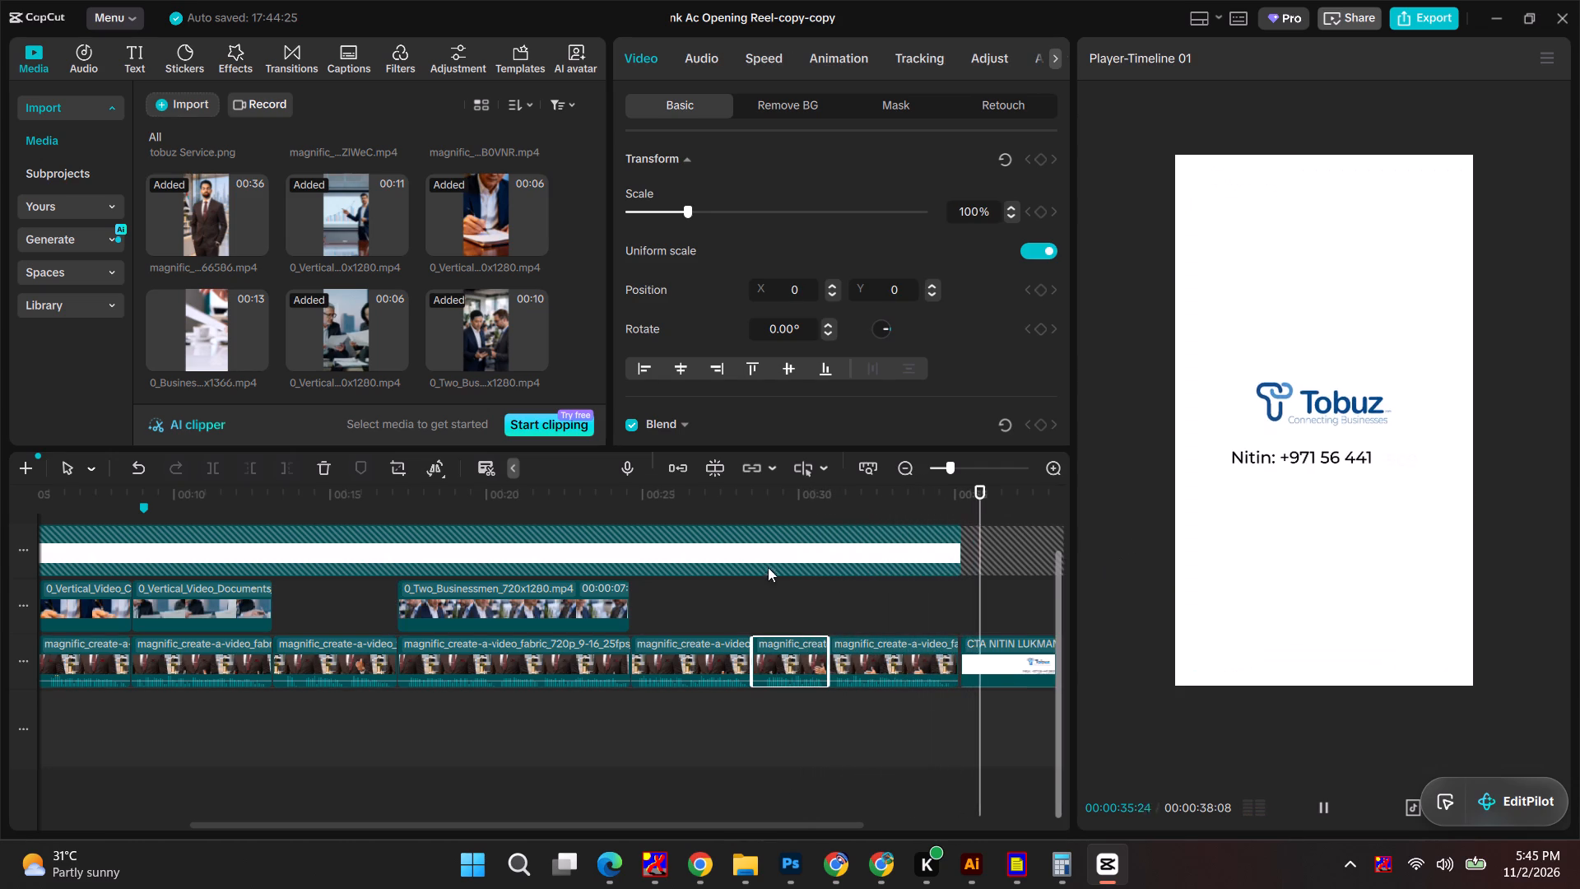
# Play the reel from 00:00:00:00 through the opening B-roll clips and return to about 00:00:04:16 in the second presenter segment.
pyautogui.moveTo(891, 506); pyautogui.dragTo(0, 502)
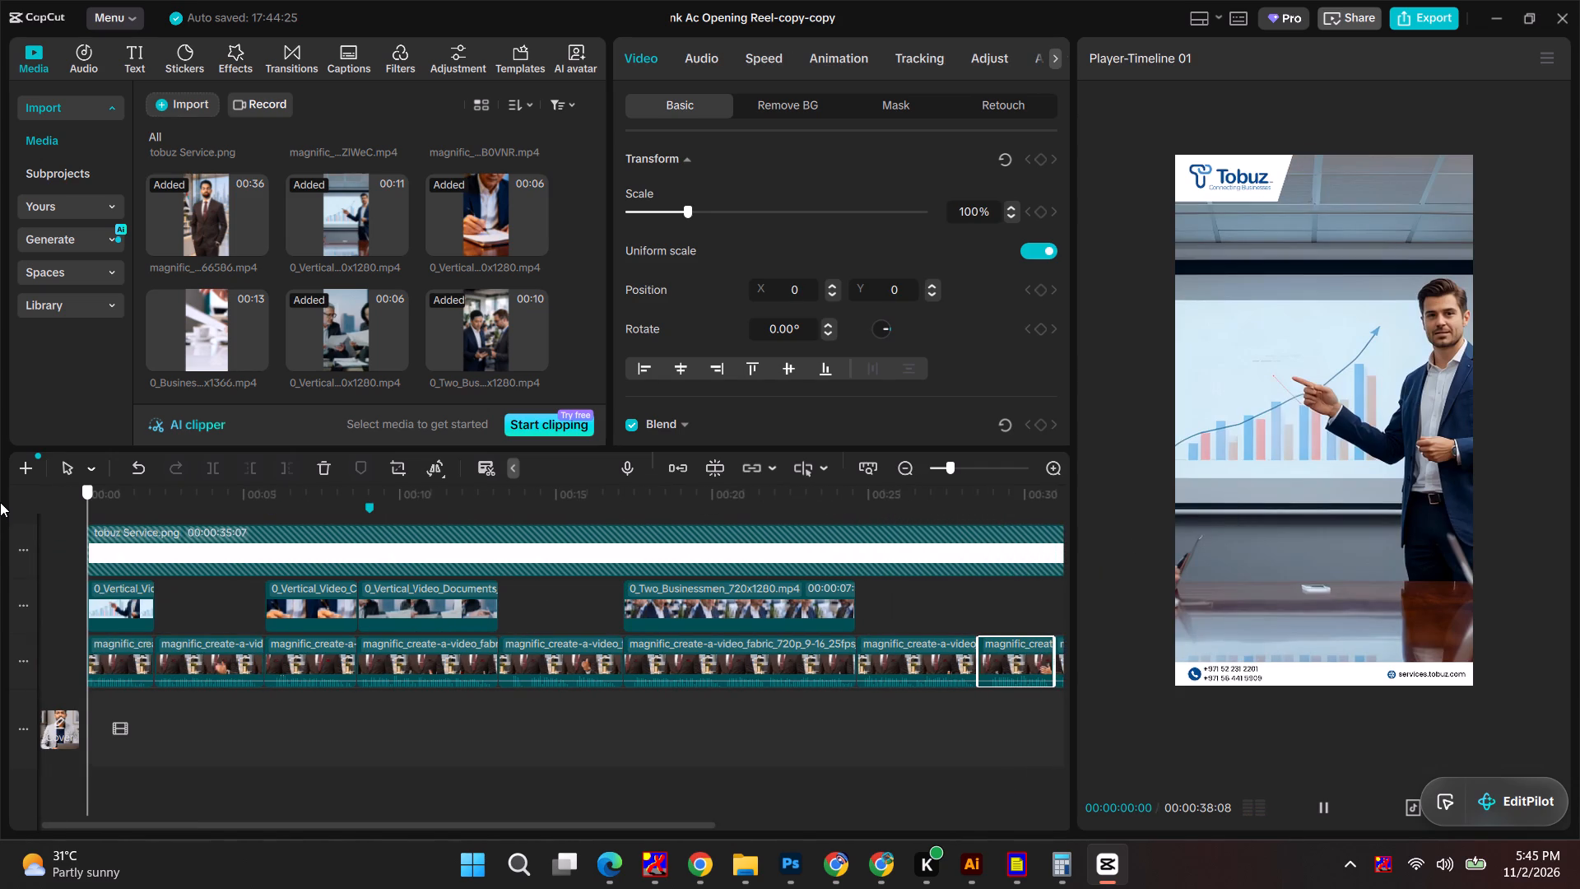
pyautogui.moveTo(0, 502); pyautogui.dragTo(1, 502)
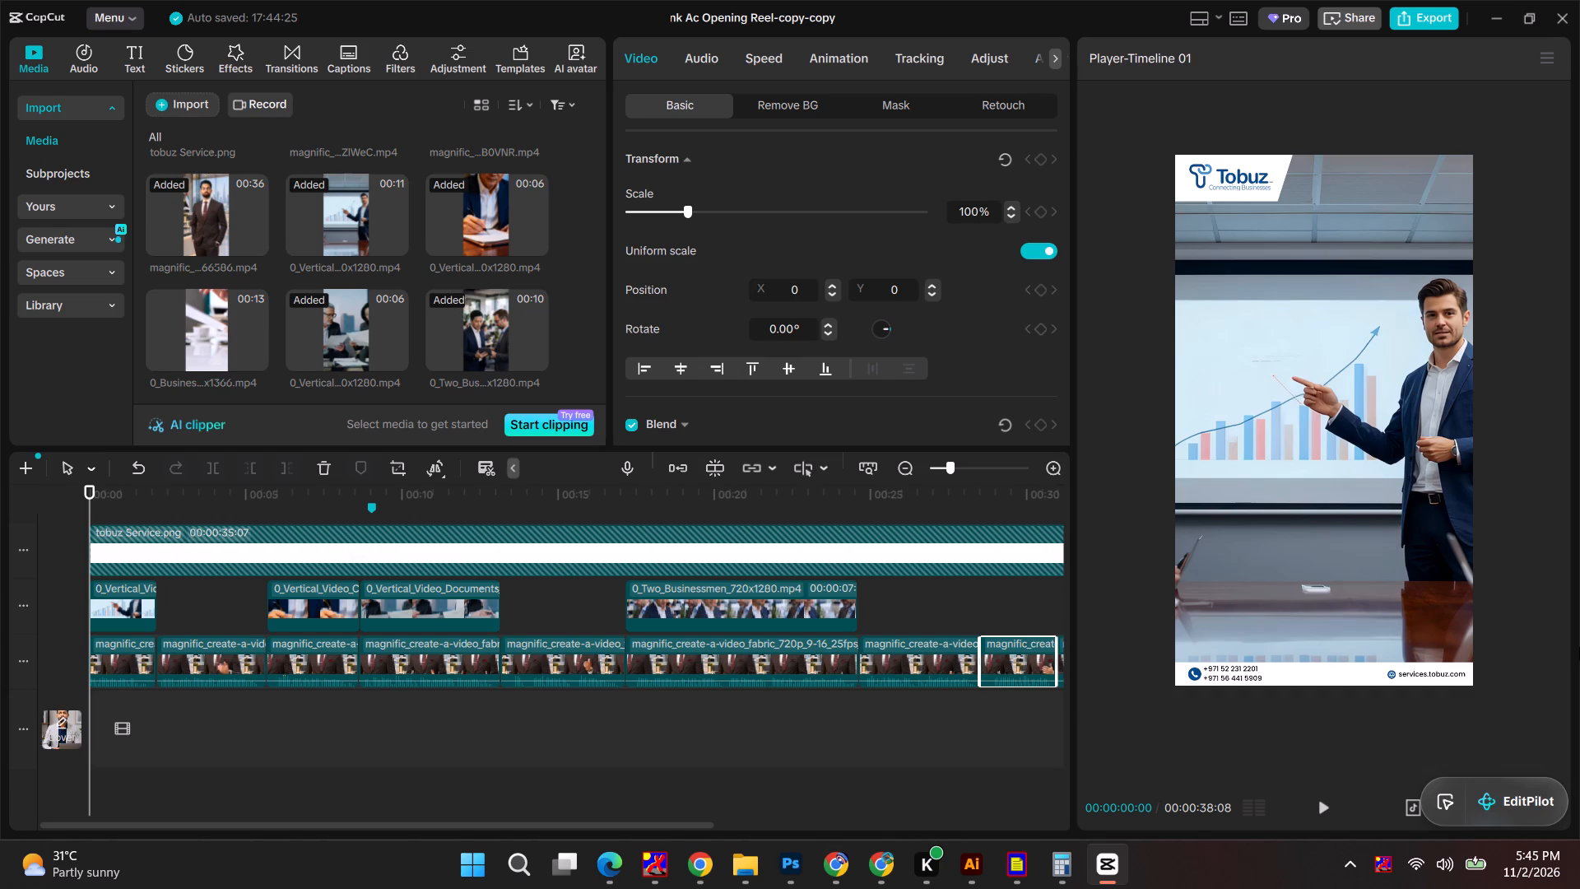
pyautogui.press('space')
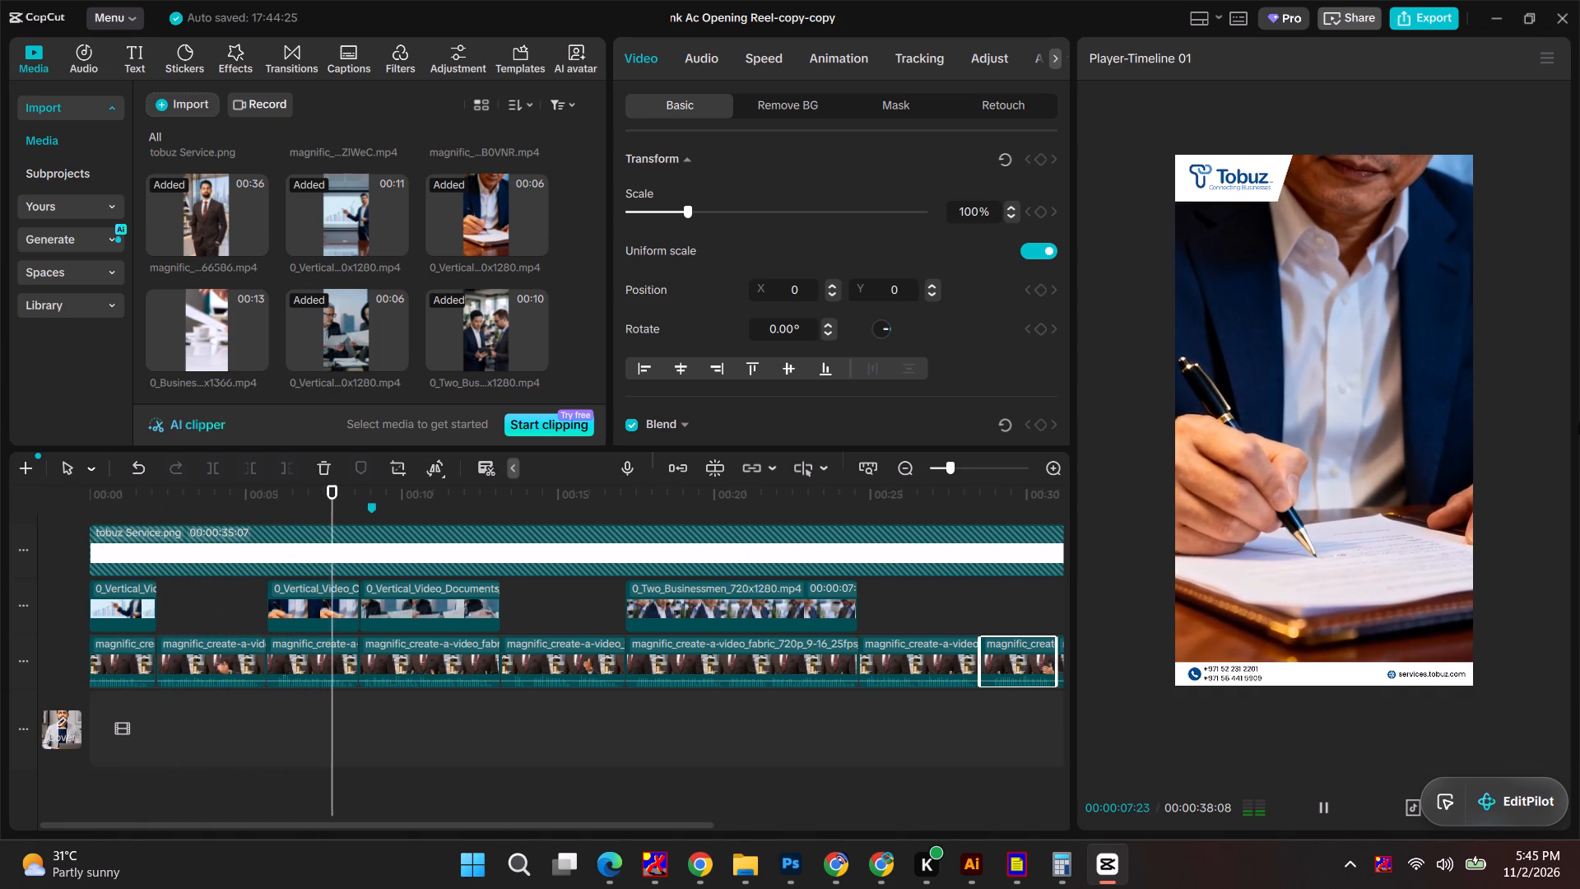
pyautogui.moveTo(365, 492); pyautogui.dragTo(230, 476)
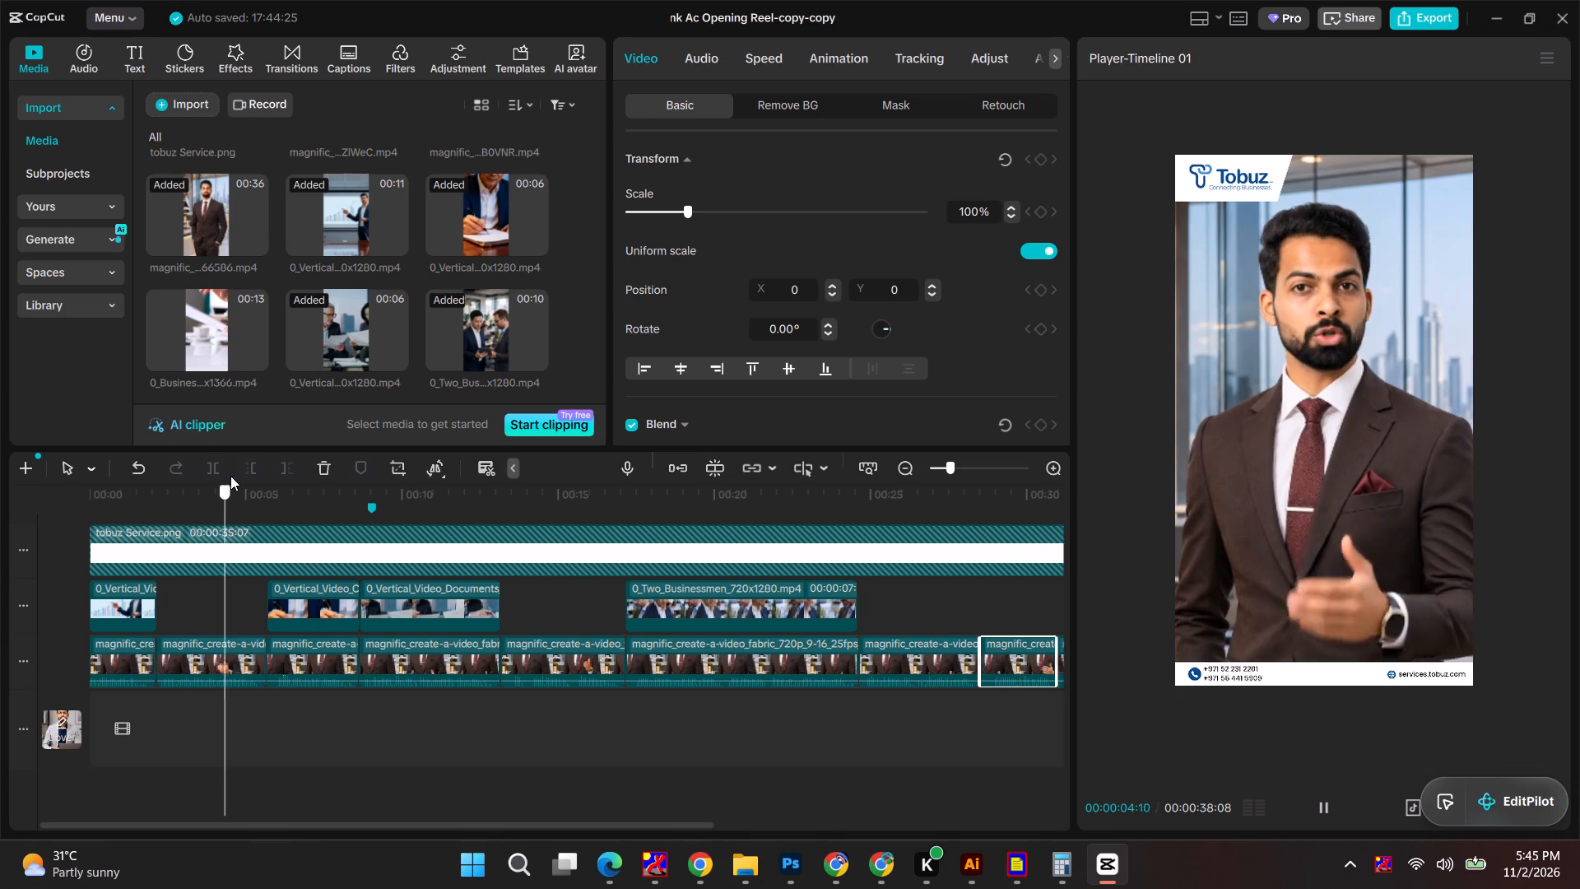
pyautogui.moveTo(230, 476); pyautogui.dragTo(231, 476)
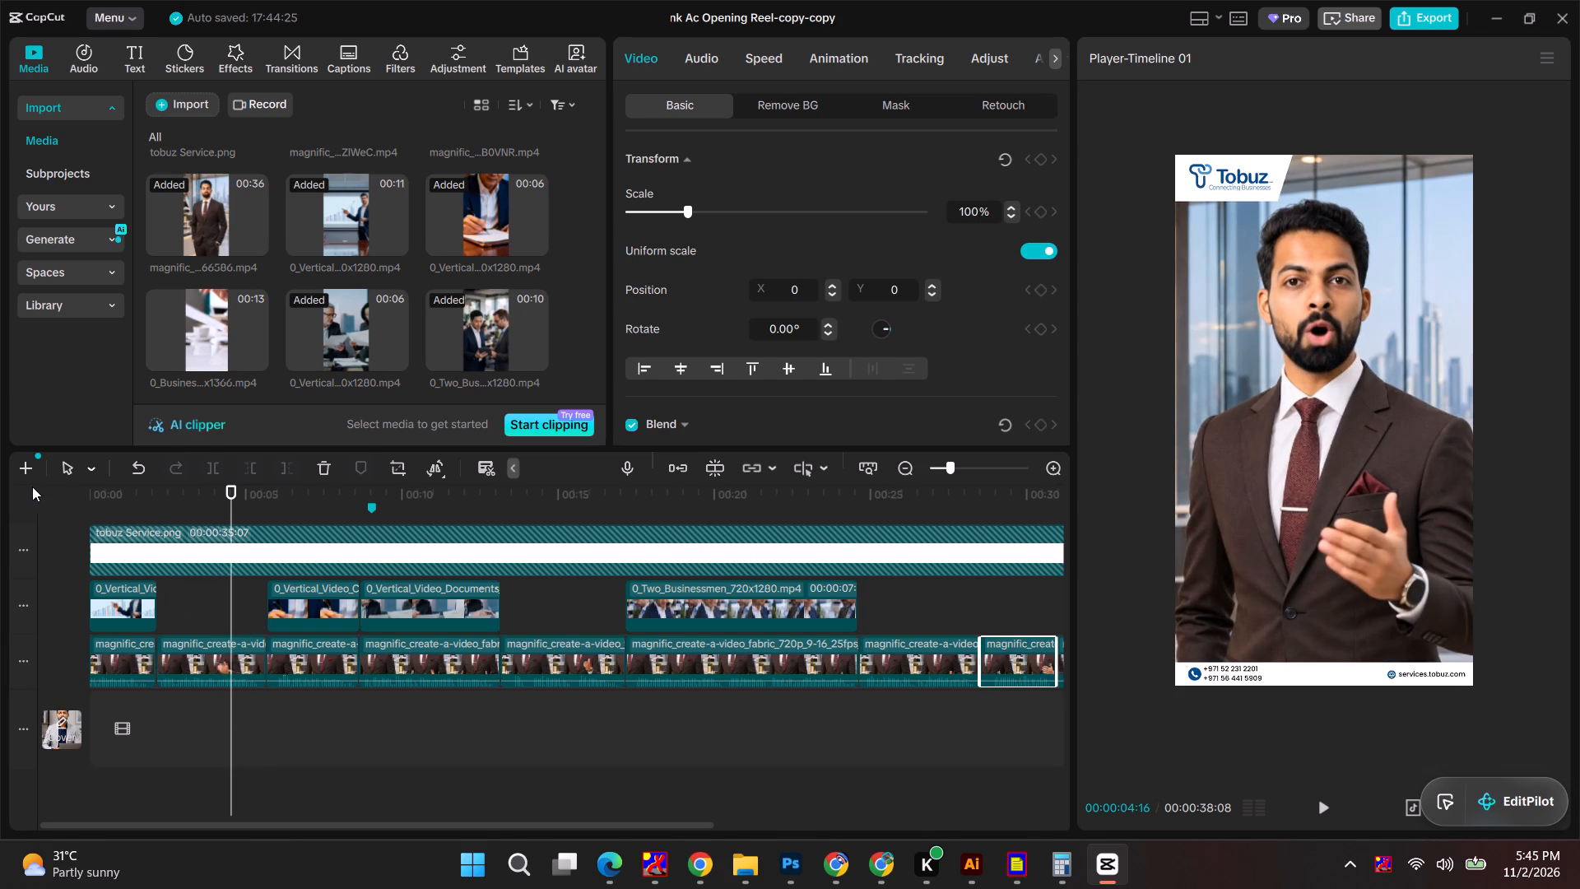
# Examine the cut from the second presenter segment to the document-signing clip around 00:00:05:21, and play the signing clip from 00:00:06:00.
pyautogui.press('space')
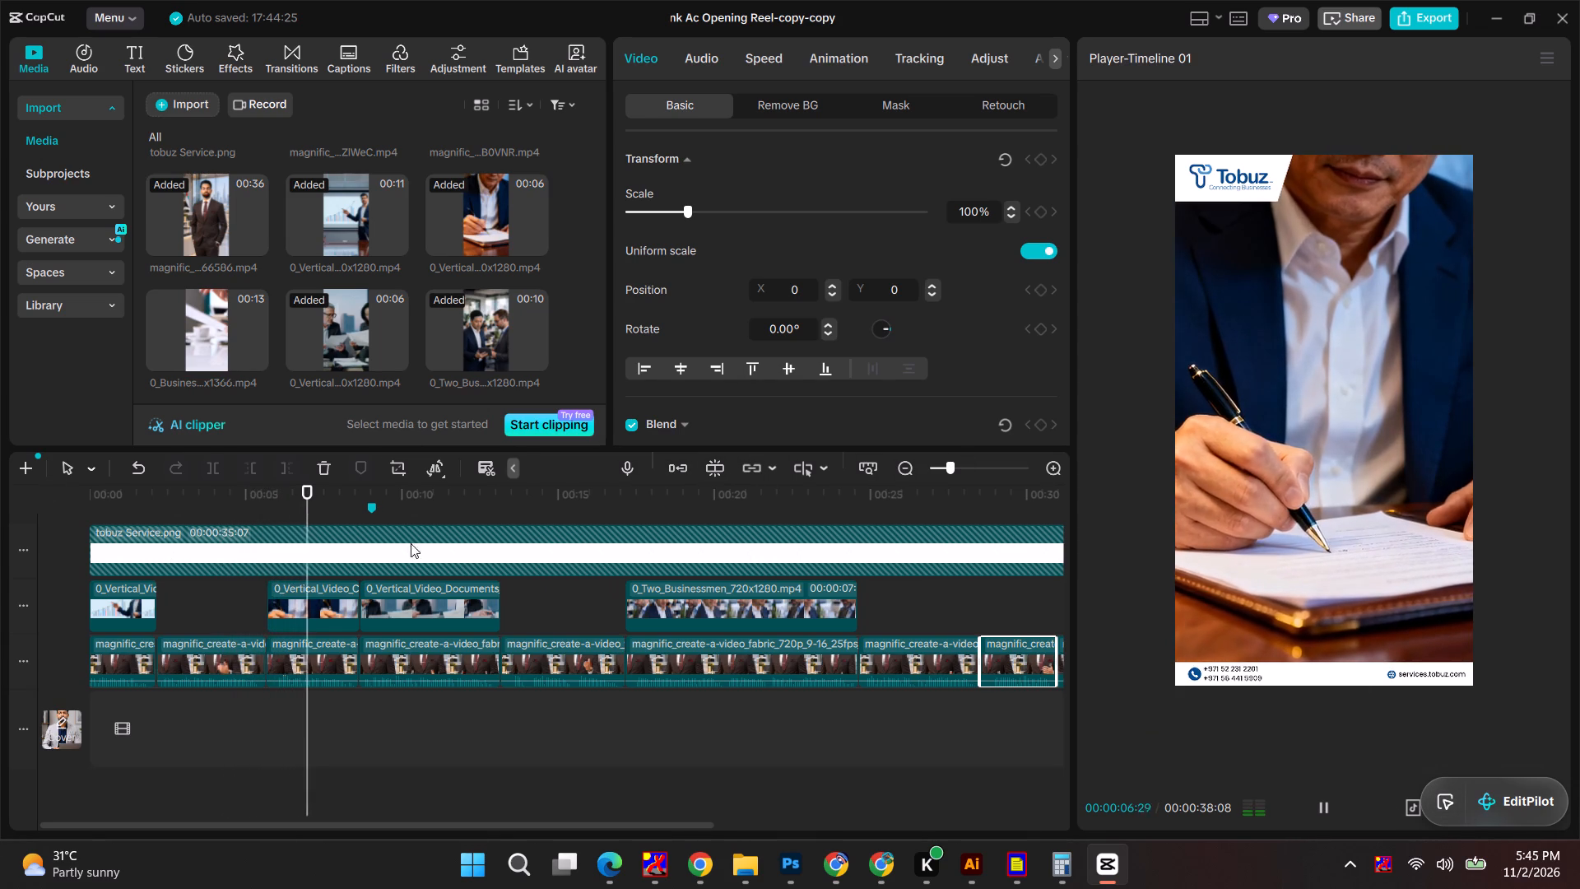
pyautogui.moveTo(342, 491); pyautogui.dragTo(258, 487)
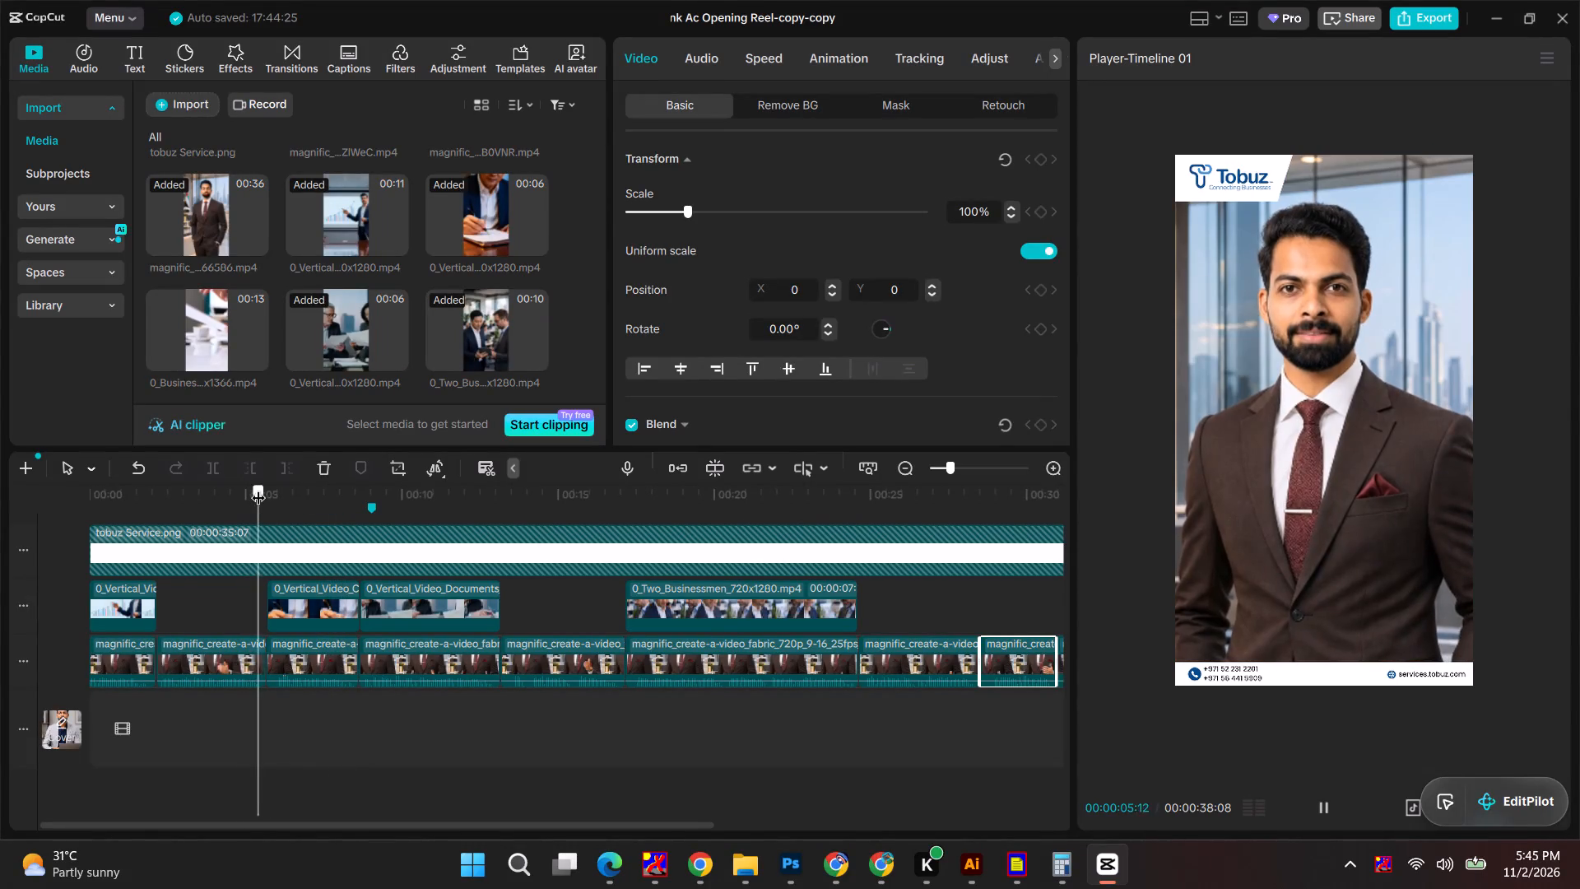
pyautogui.moveTo(258, 487); pyautogui.dragTo(266, 491)
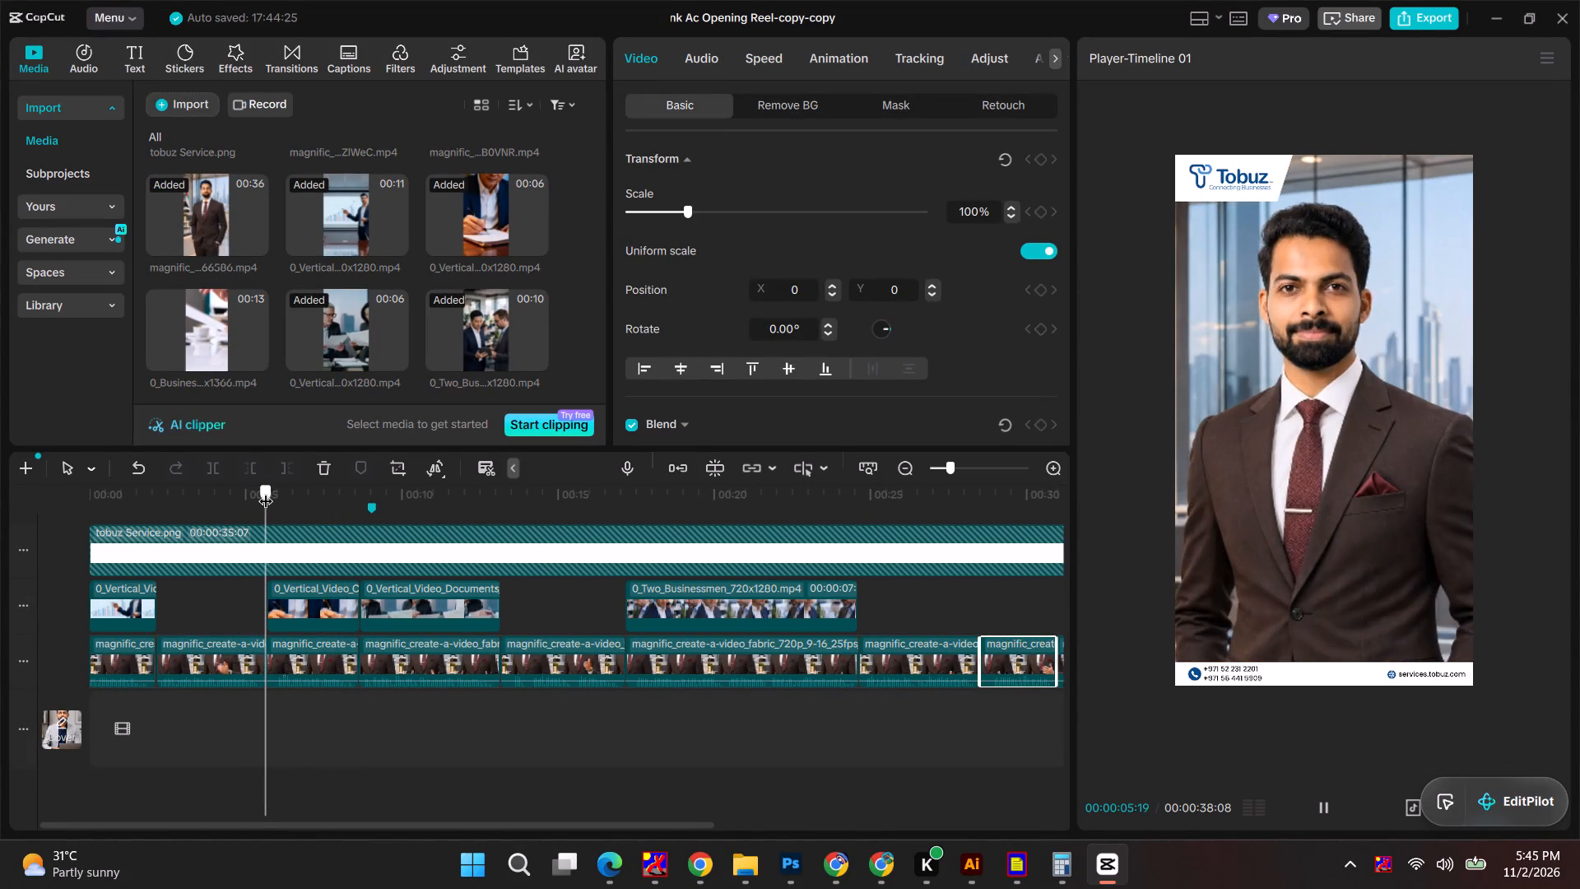
pyautogui.moveTo(266, 491); pyautogui.dragTo(265, 489)
pyautogui.moveTo(265, 489); pyautogui.dragTo(263, 486)
pyautogui.press('space')
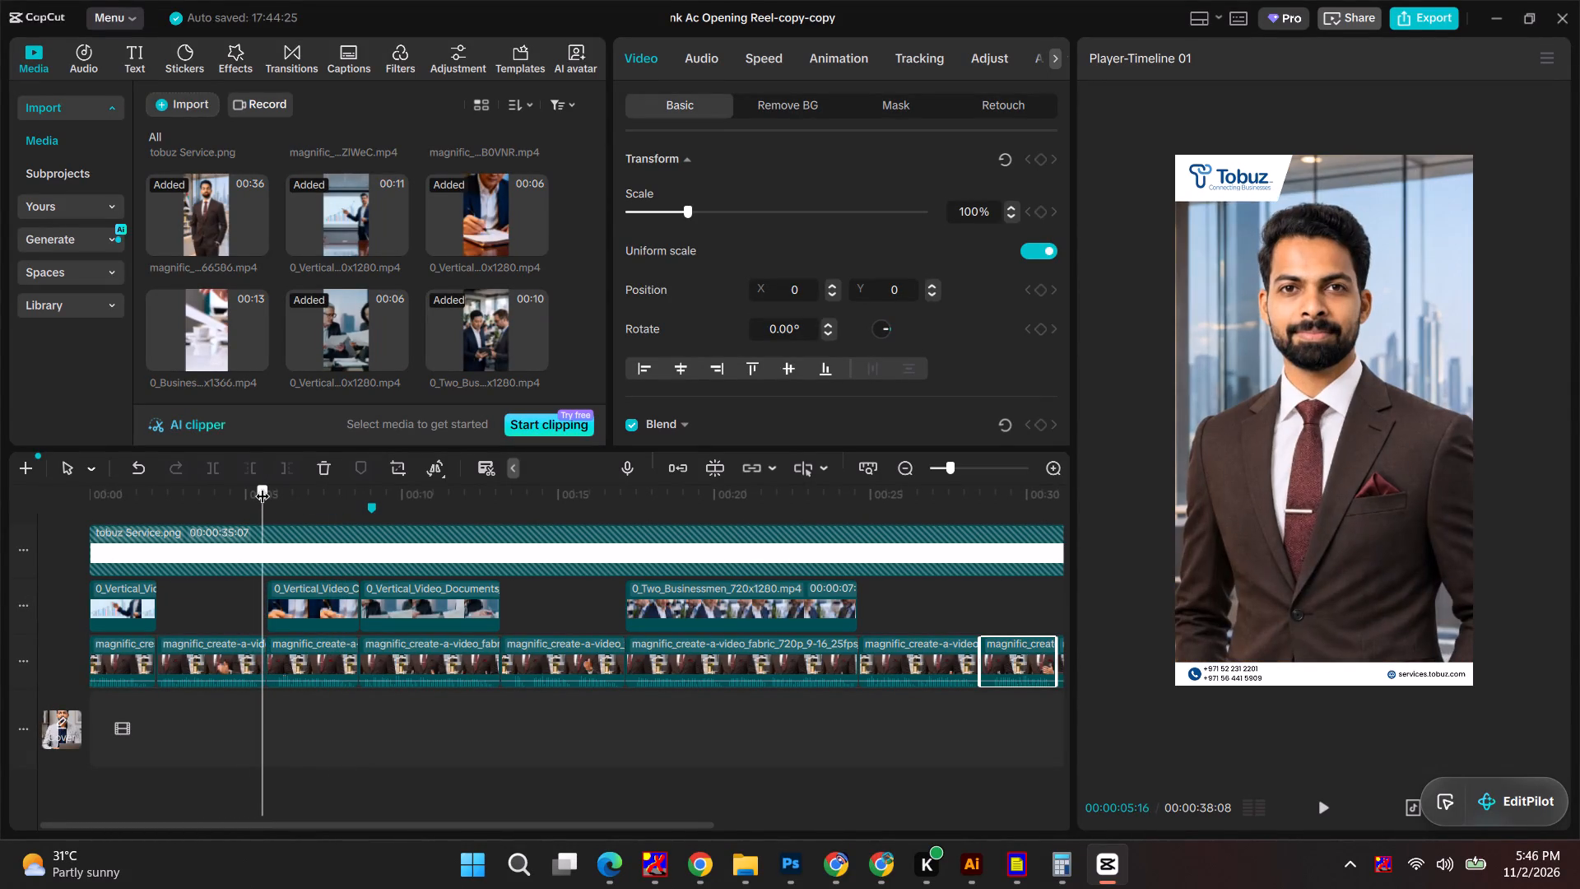
pyautogui.moveTo(263, 486); pyautogui.dragTo(269, 490)
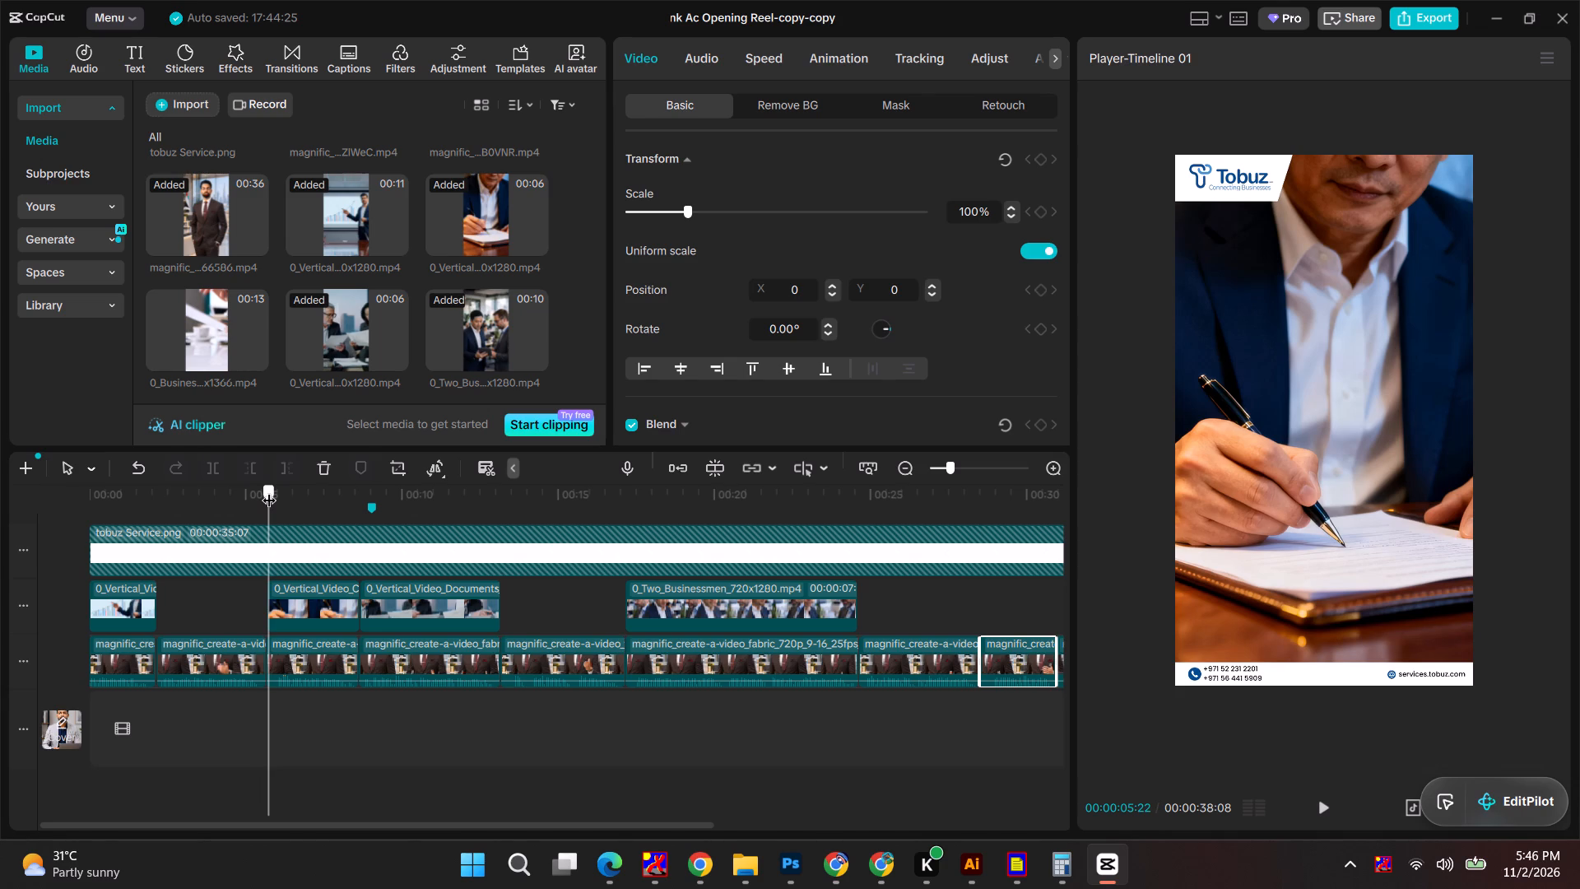
pyautogui.moveTo(269, 490); pyautogui.dragTo(269, 491)
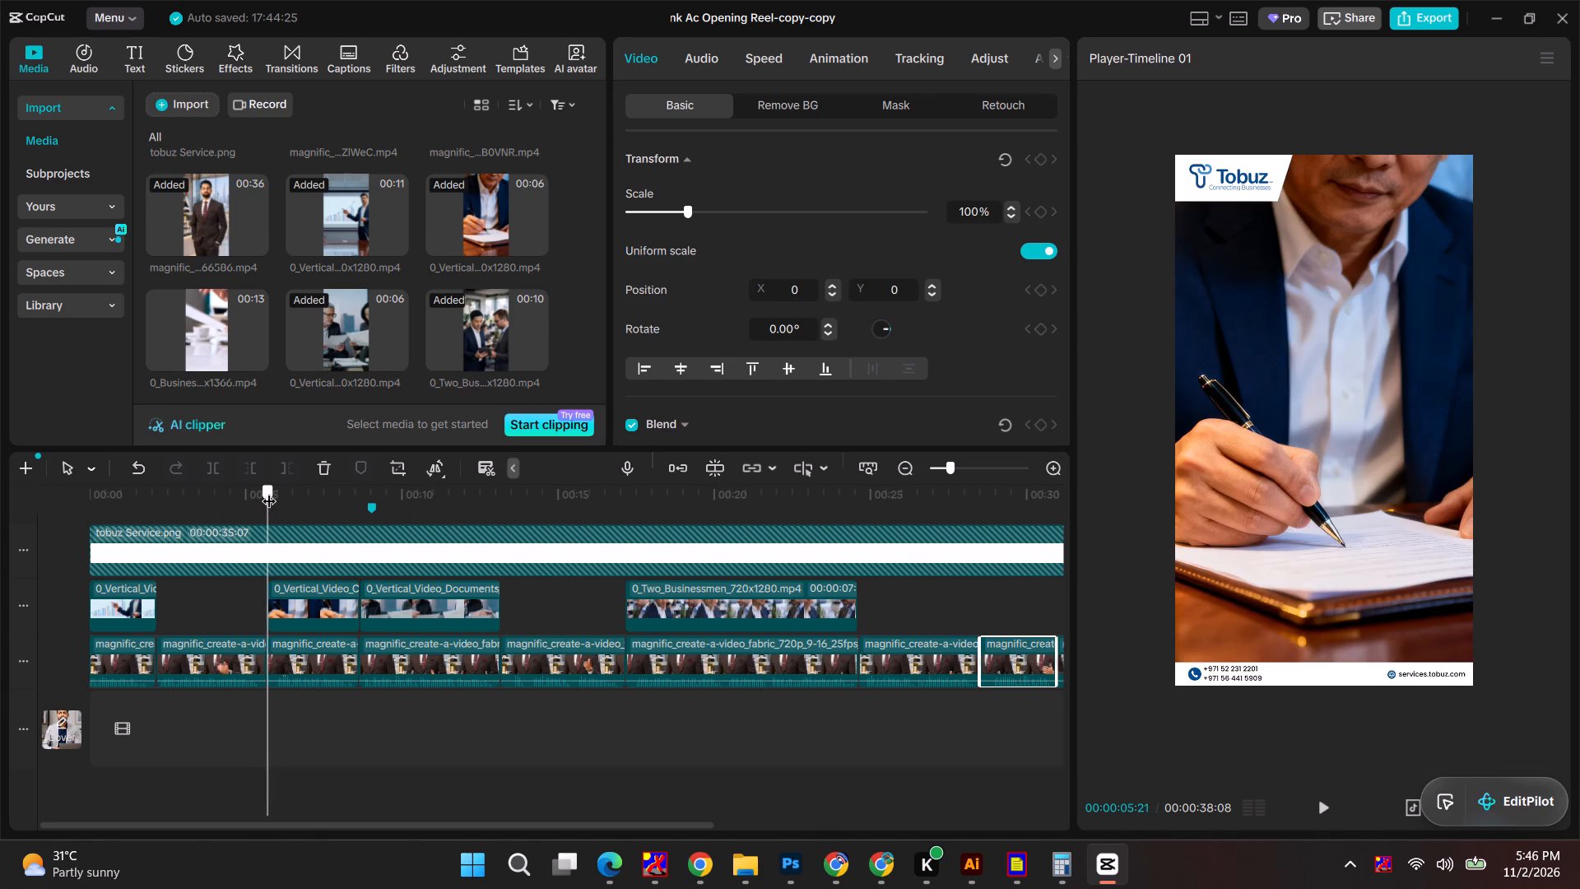
pyautogui.moveTo(269, 491); pyautogui.dragTo(277, 496)
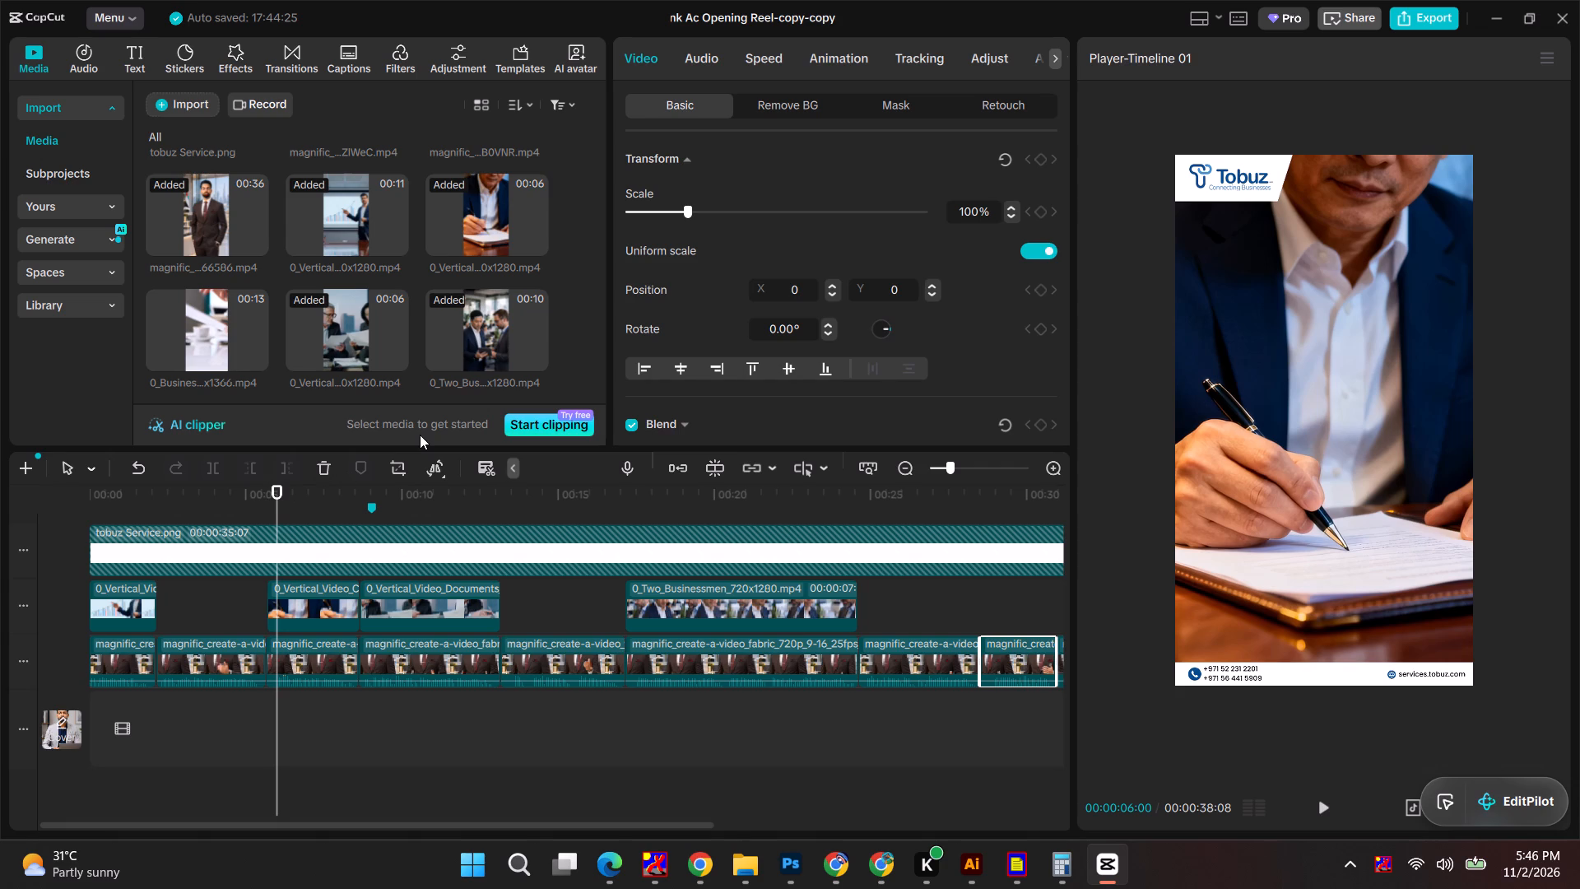
pyautogui.press('space')
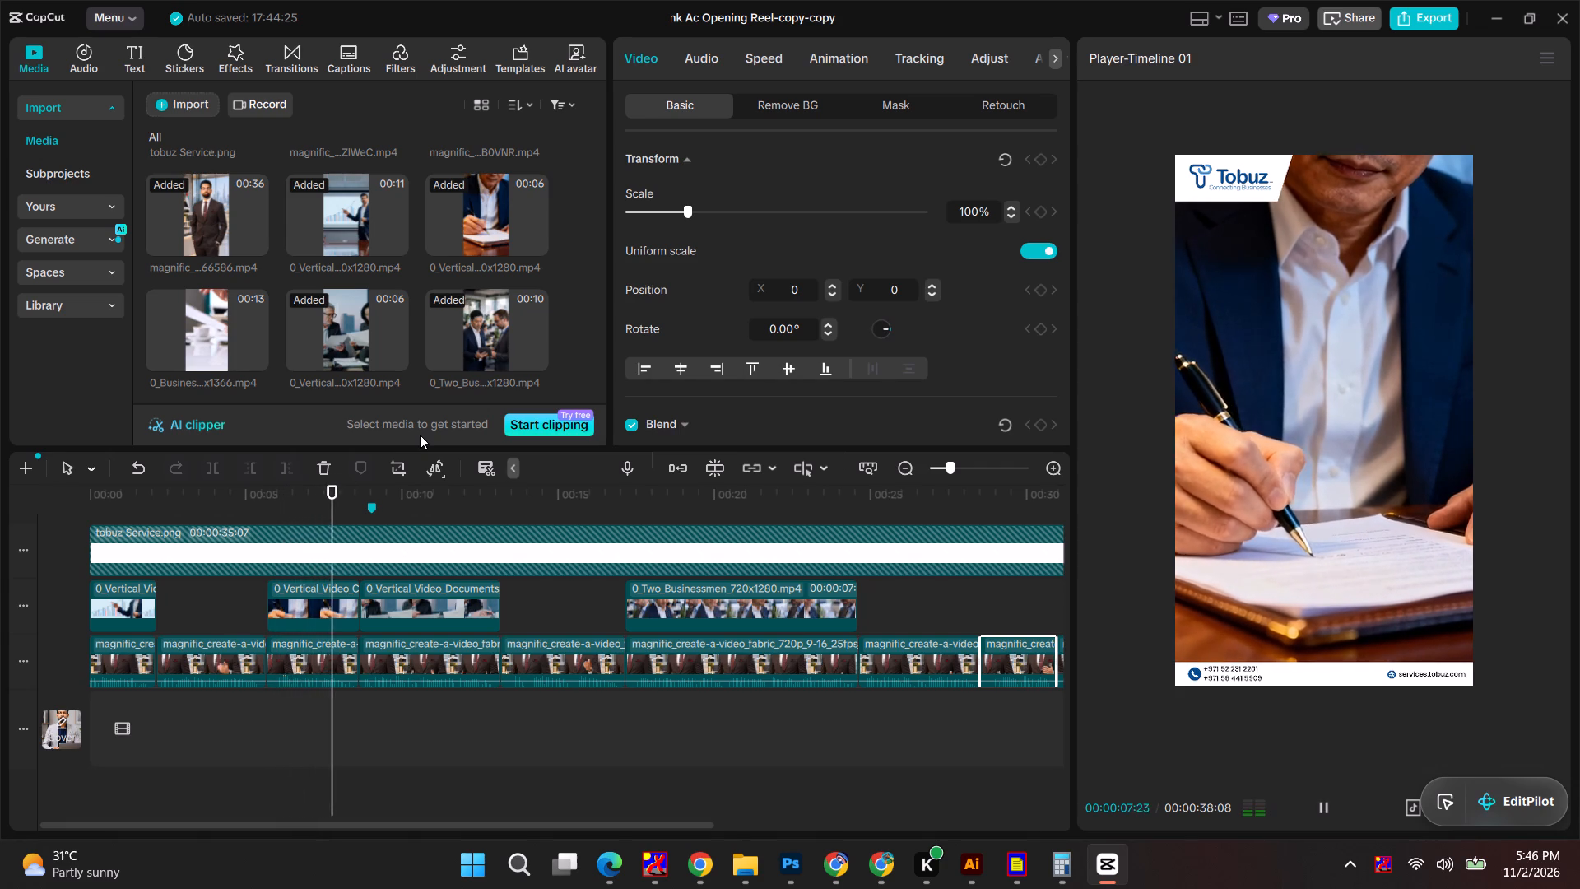
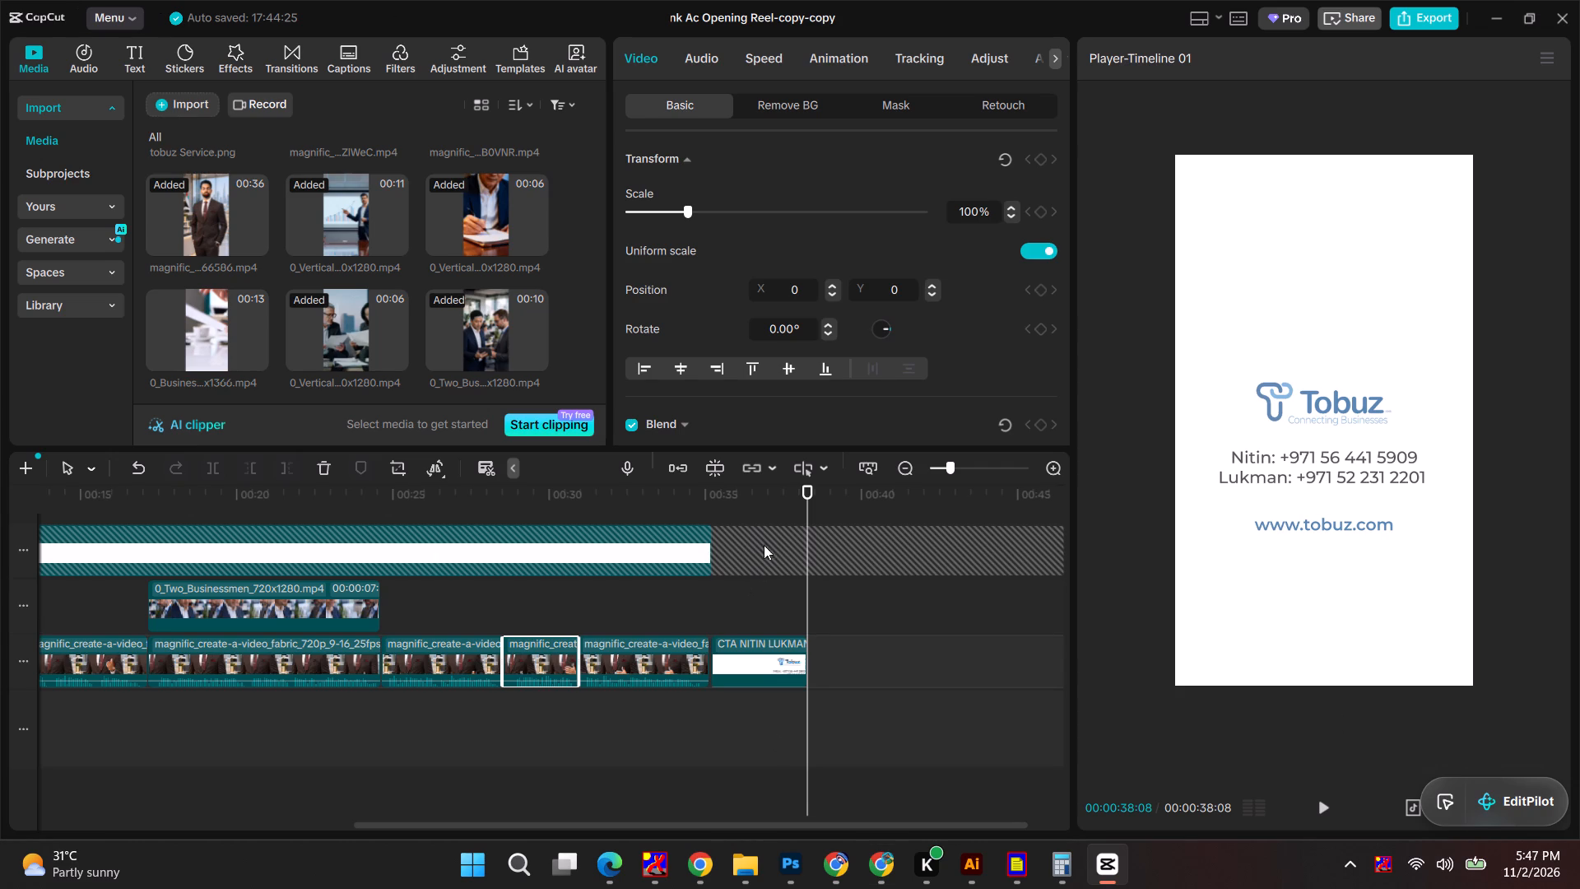
# Play the opening of the reel from its start and return to the end of the first B-roll clip at 00:00:02:05.
pyautogui.moveTo(811, 487); pyautogui.dragTo(0, 639)
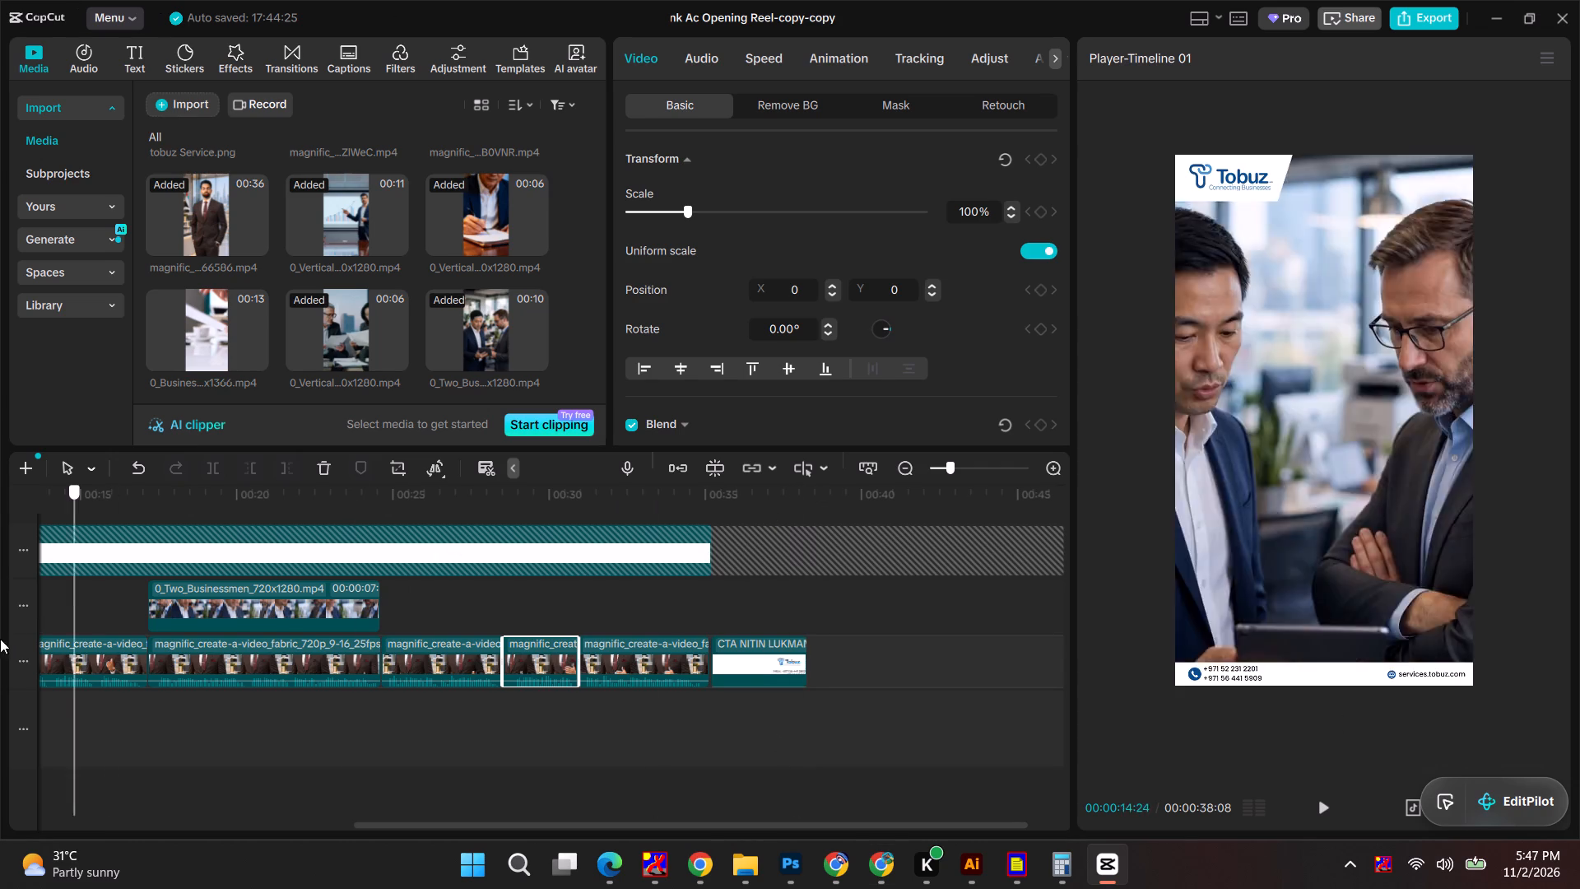
pyautogui.moveTo(0, 639); pyautogui.dragTo(0, 650)
pyautogui.press('space')
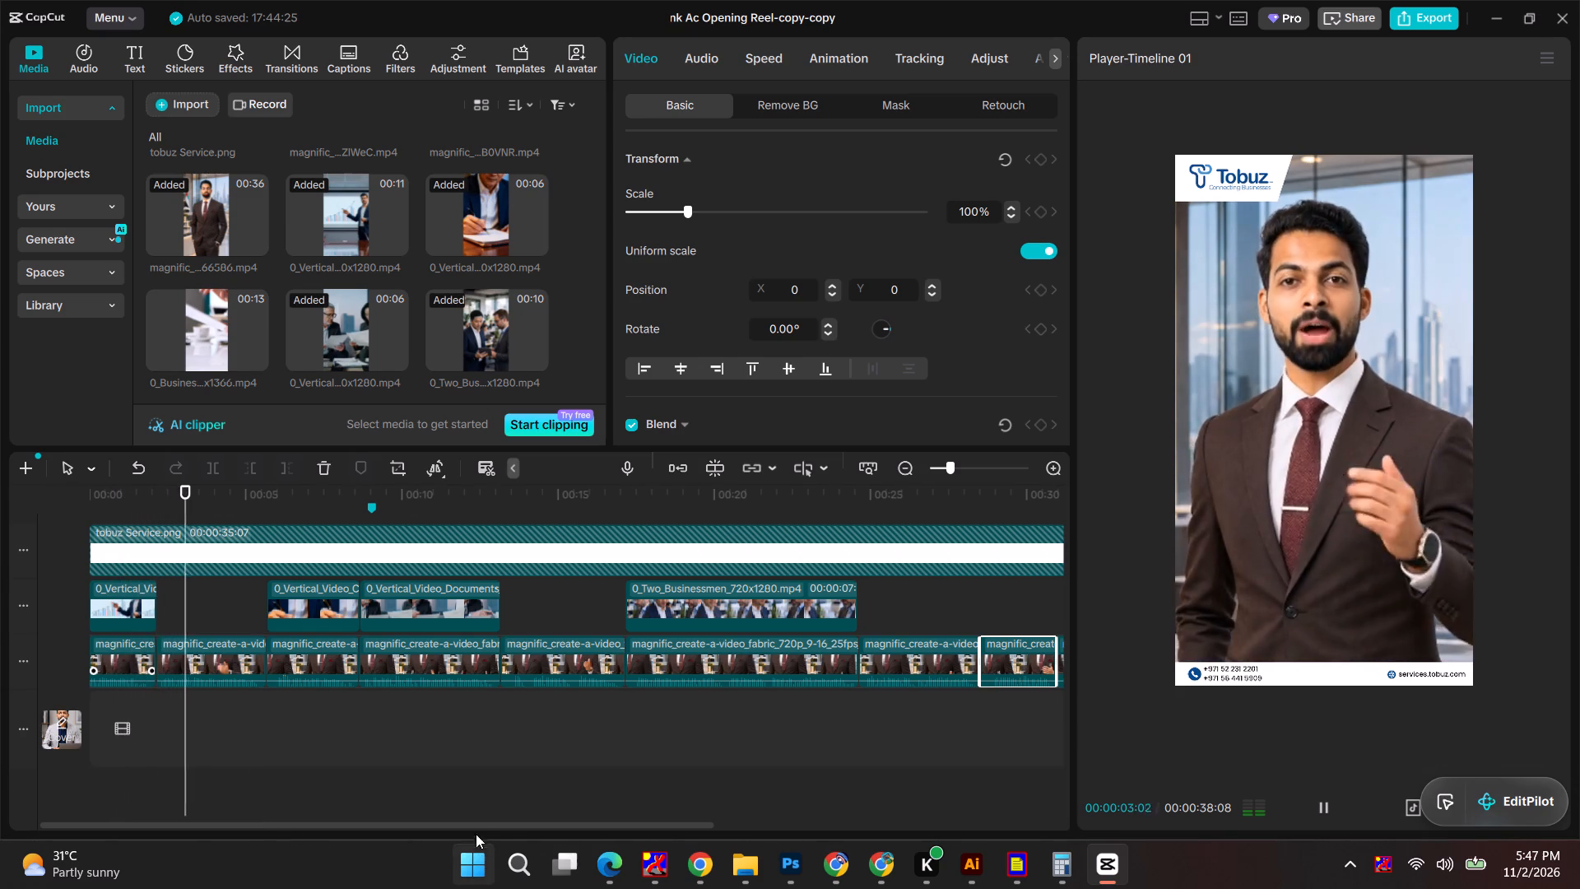
pyautogui.moveTo(232, 486); pyautogui.dragTo(159, 496)
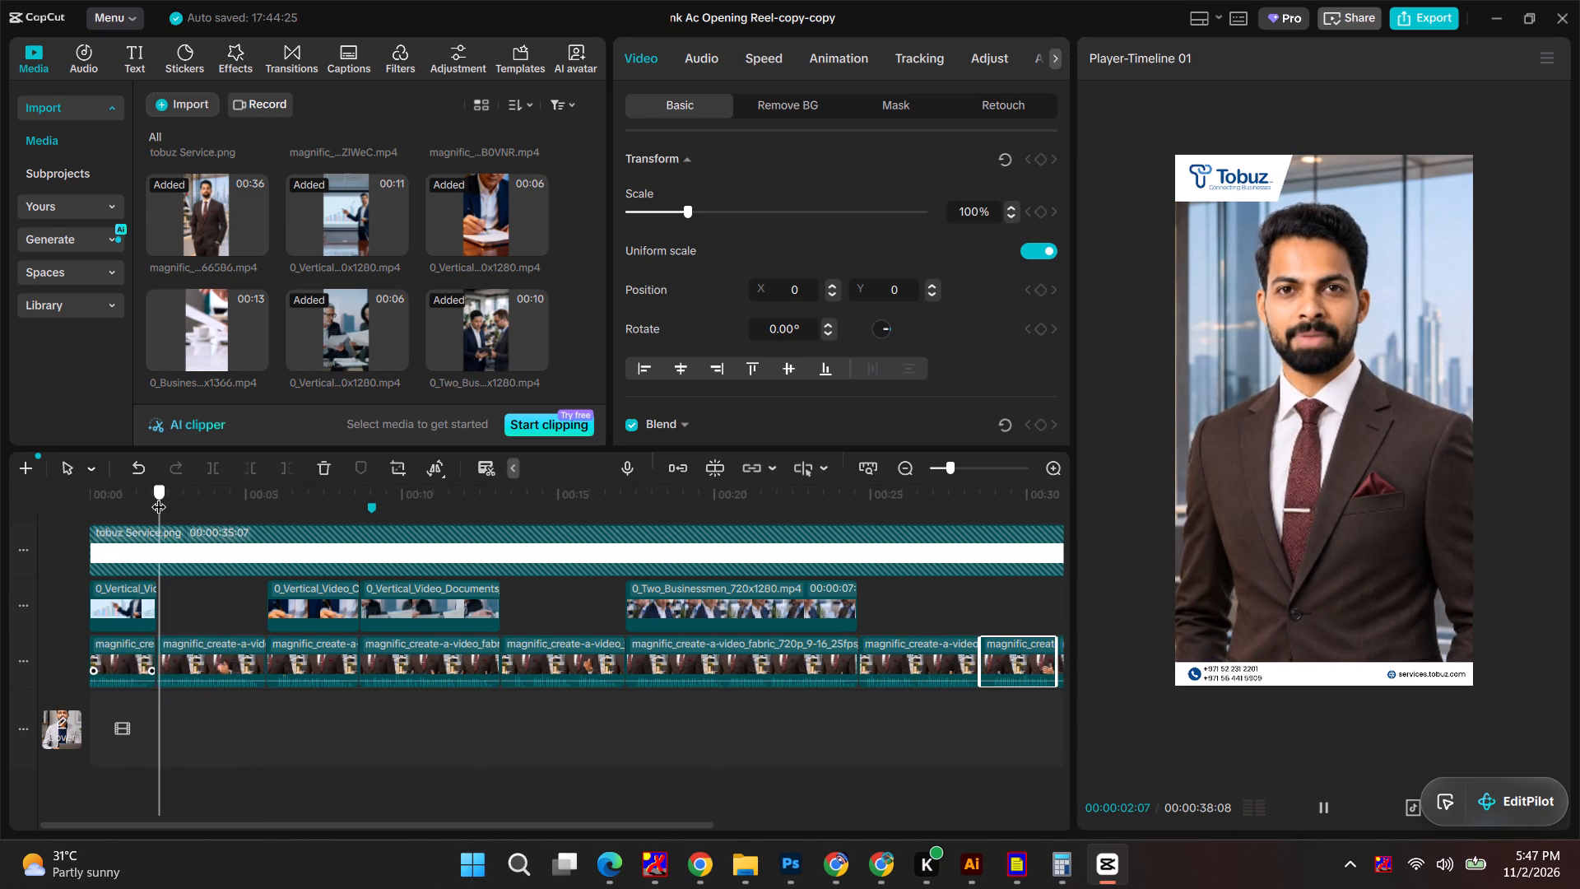
pyautogui.moveTo(159, 496); pyautogui.dragTo(157, 496)
# Browse the Trending and Classic transitions for one that suits the cut from the opening B-roll clip to the presenter.
pyautogui.click(304, 53)
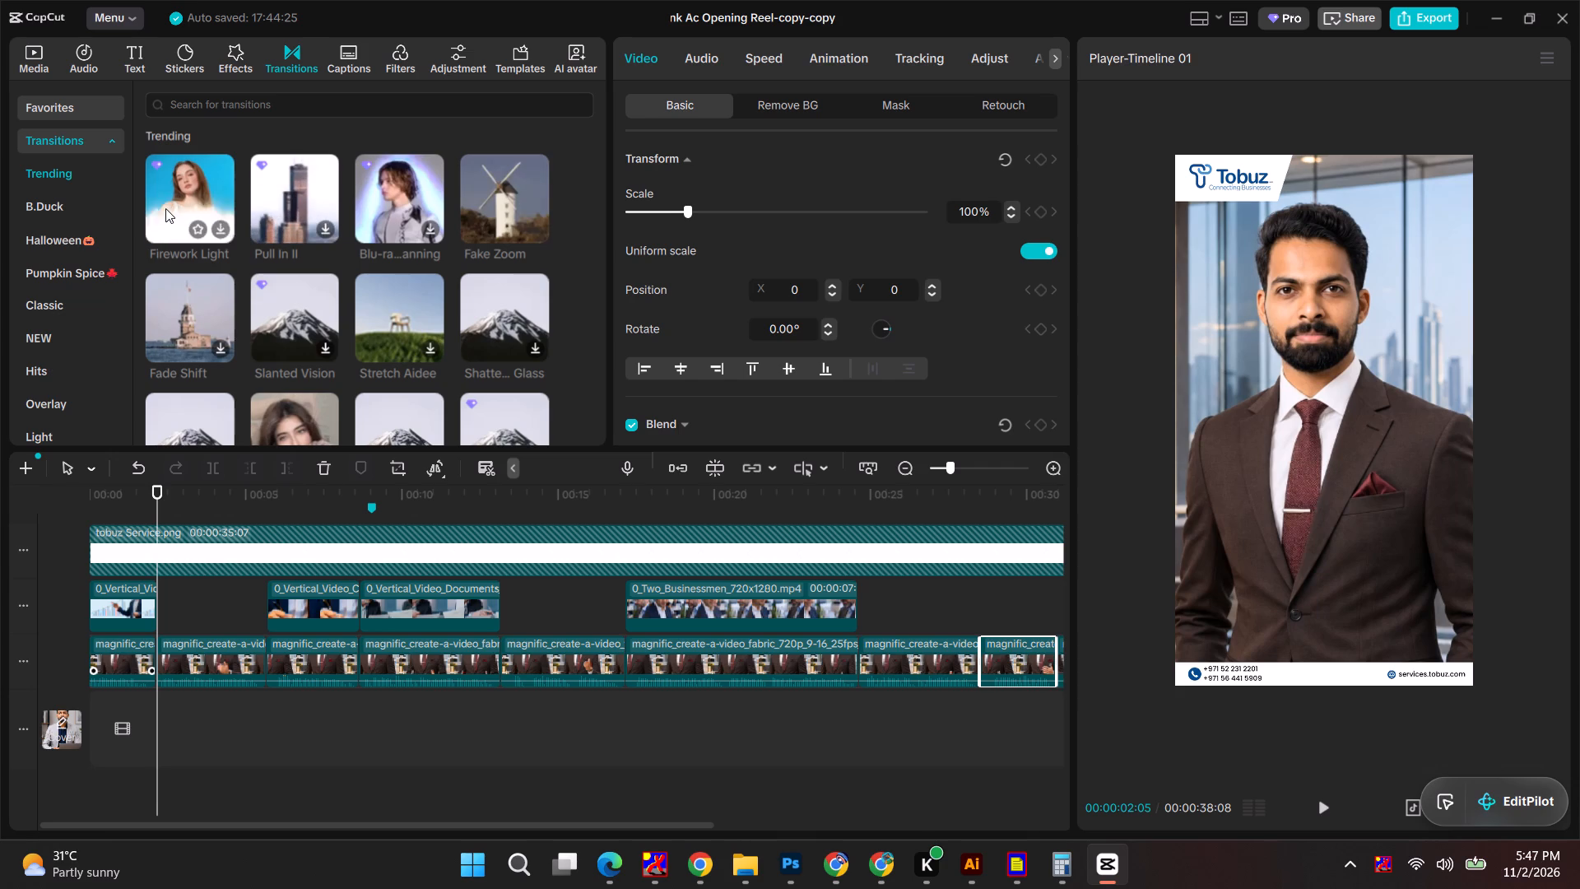
pyautogui.scroll(-1, 473, 313)
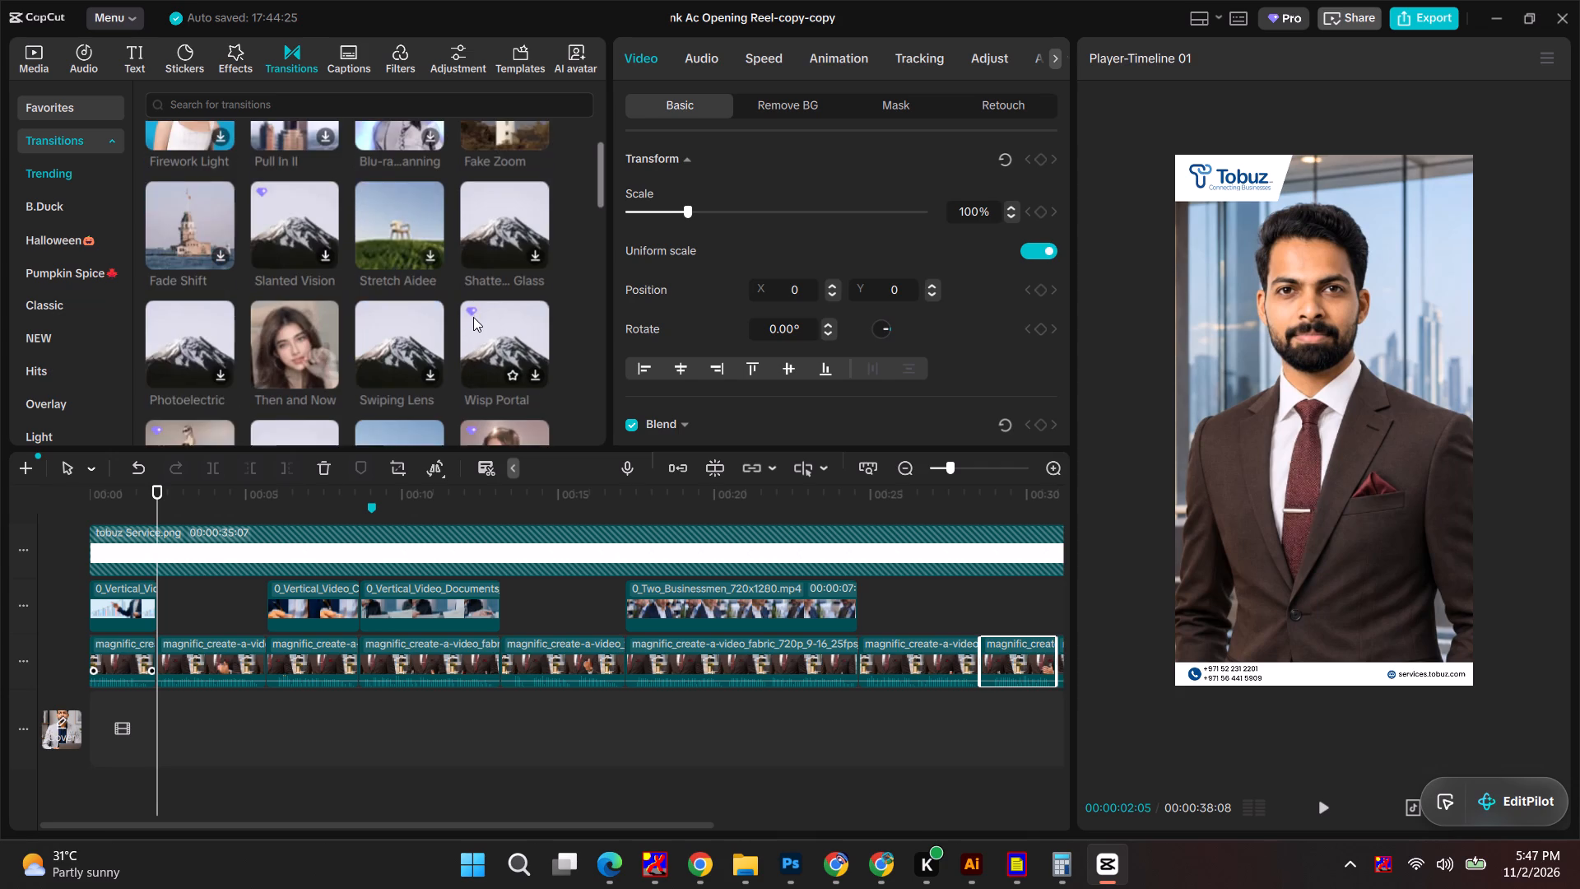
pyautogui.scroll(-2, 464, 337)
pyautogui.scroll(-2, 285, 308)
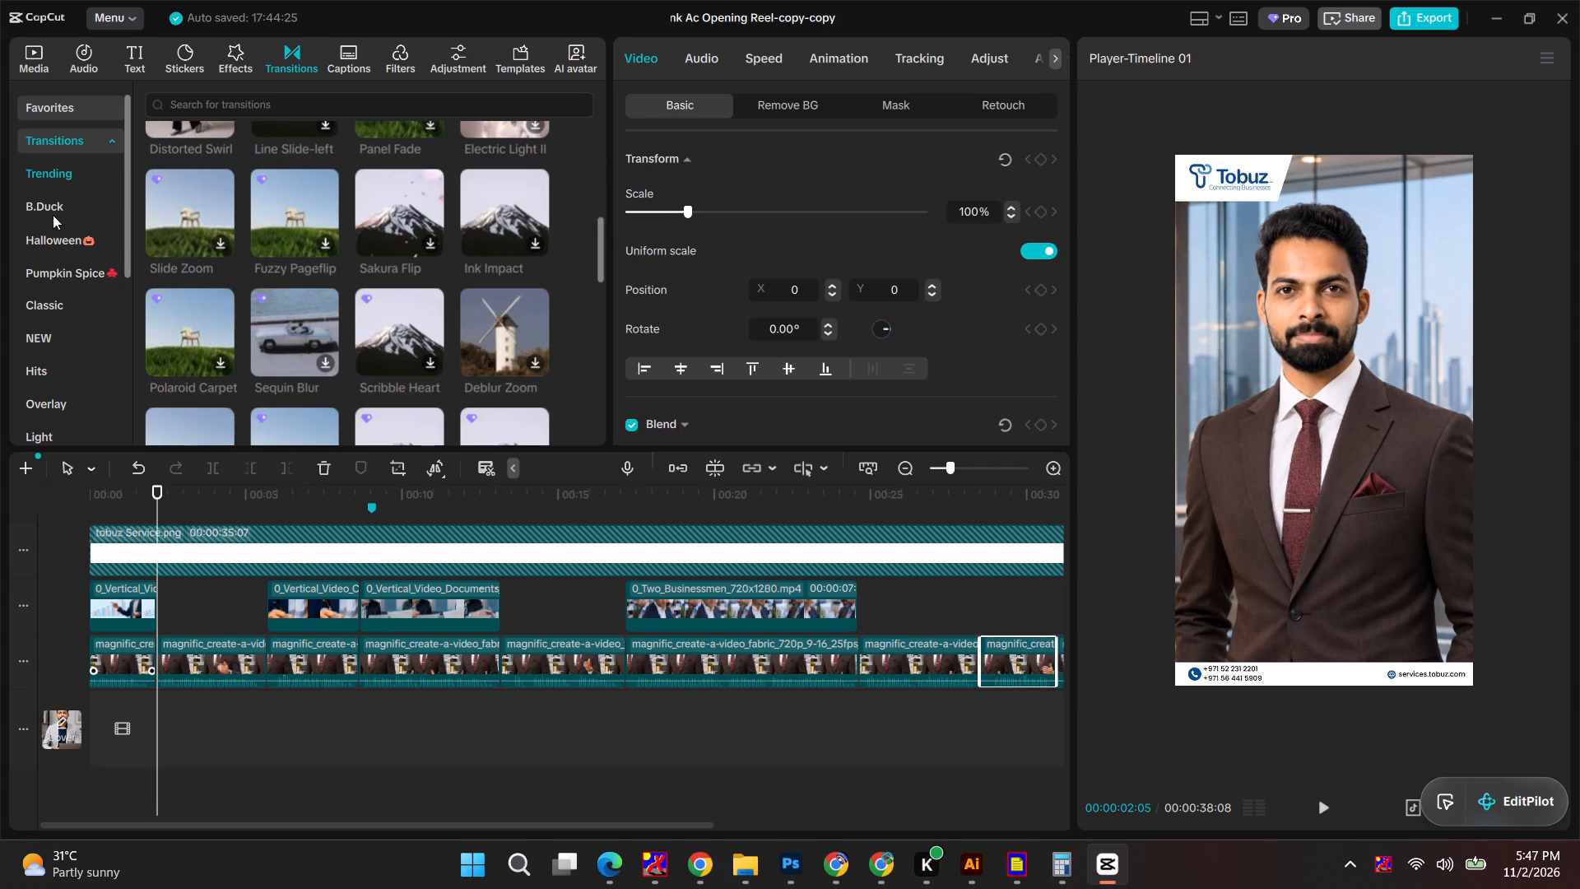
pyautogui.click(57, 209)
pyautogui.scroll(7, 49, 365)
pyautogui.click(64, 317)
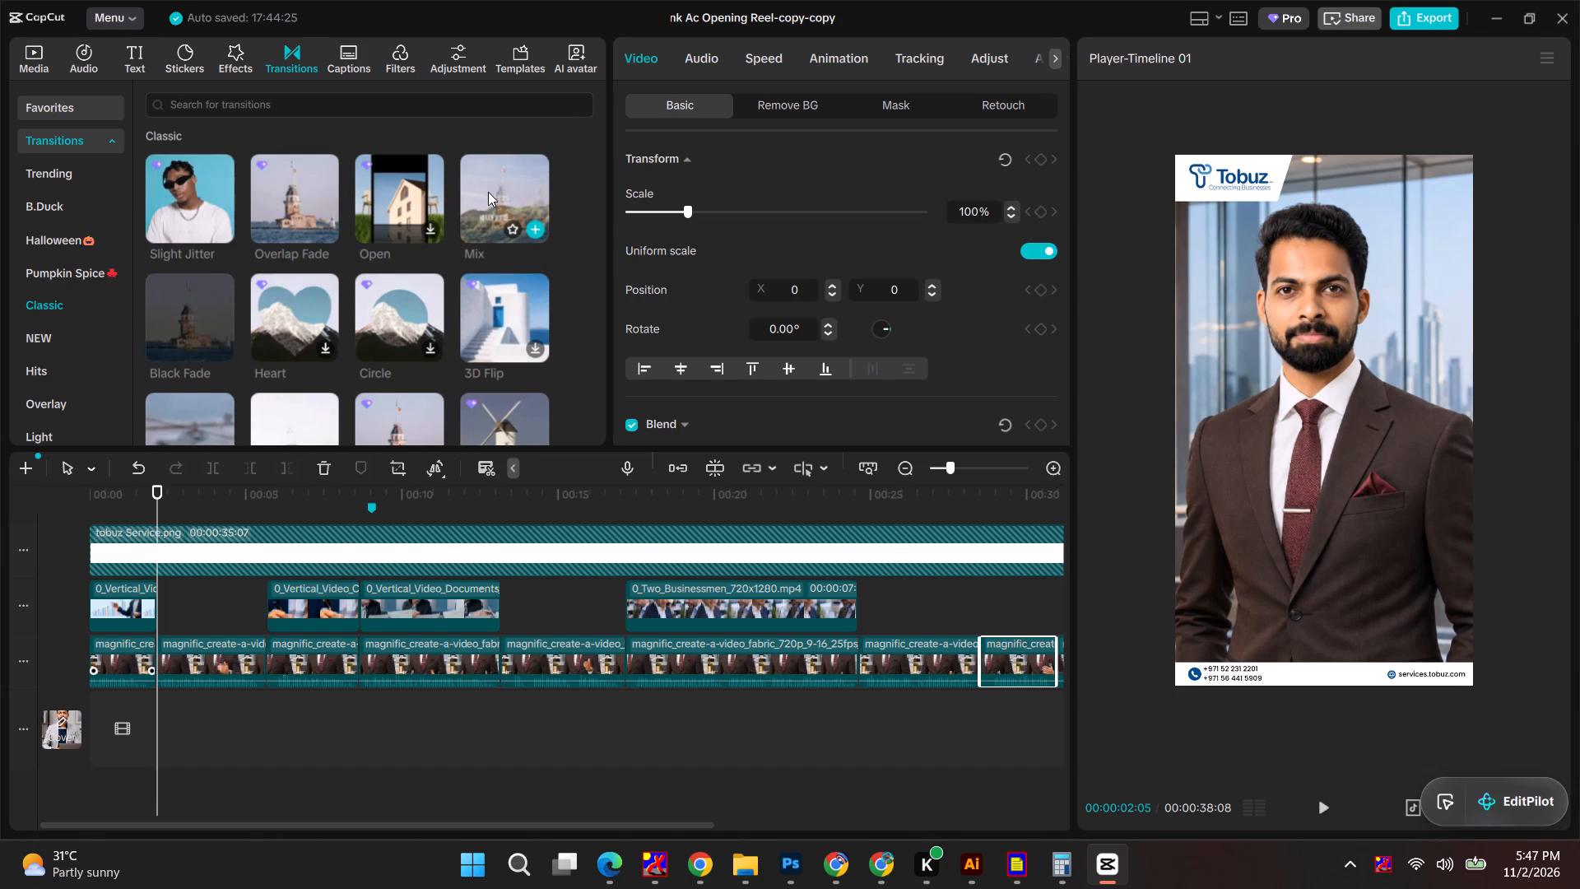
pyautogui.scroll(-2, 457, 325)
pyautogui.scroll(-1, 278, 353)
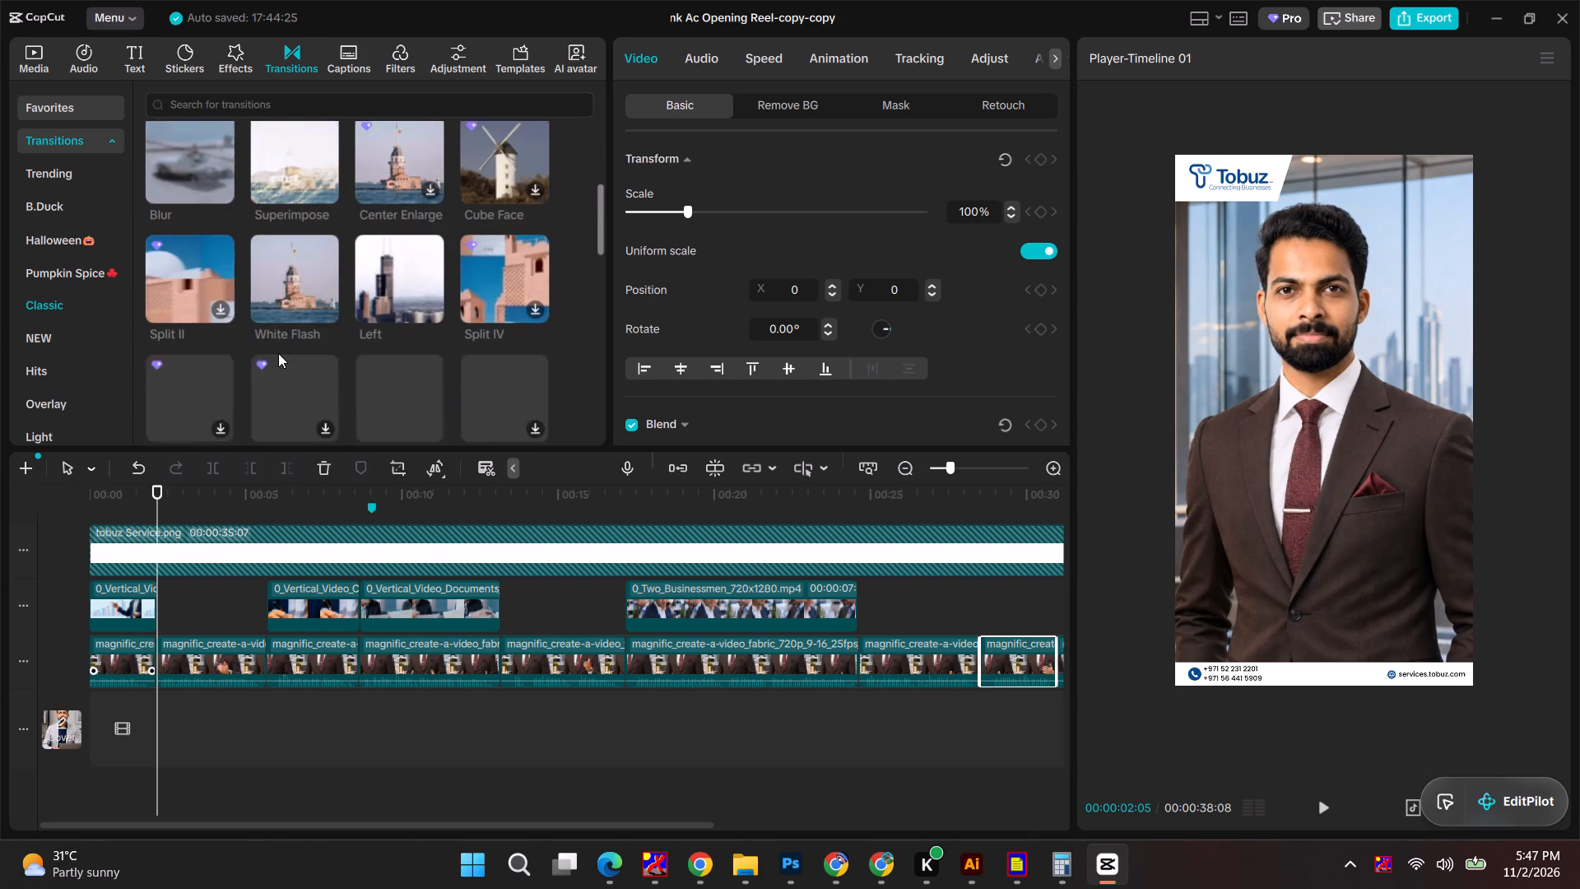
pyautogui.scroll(-3, 278, 353)
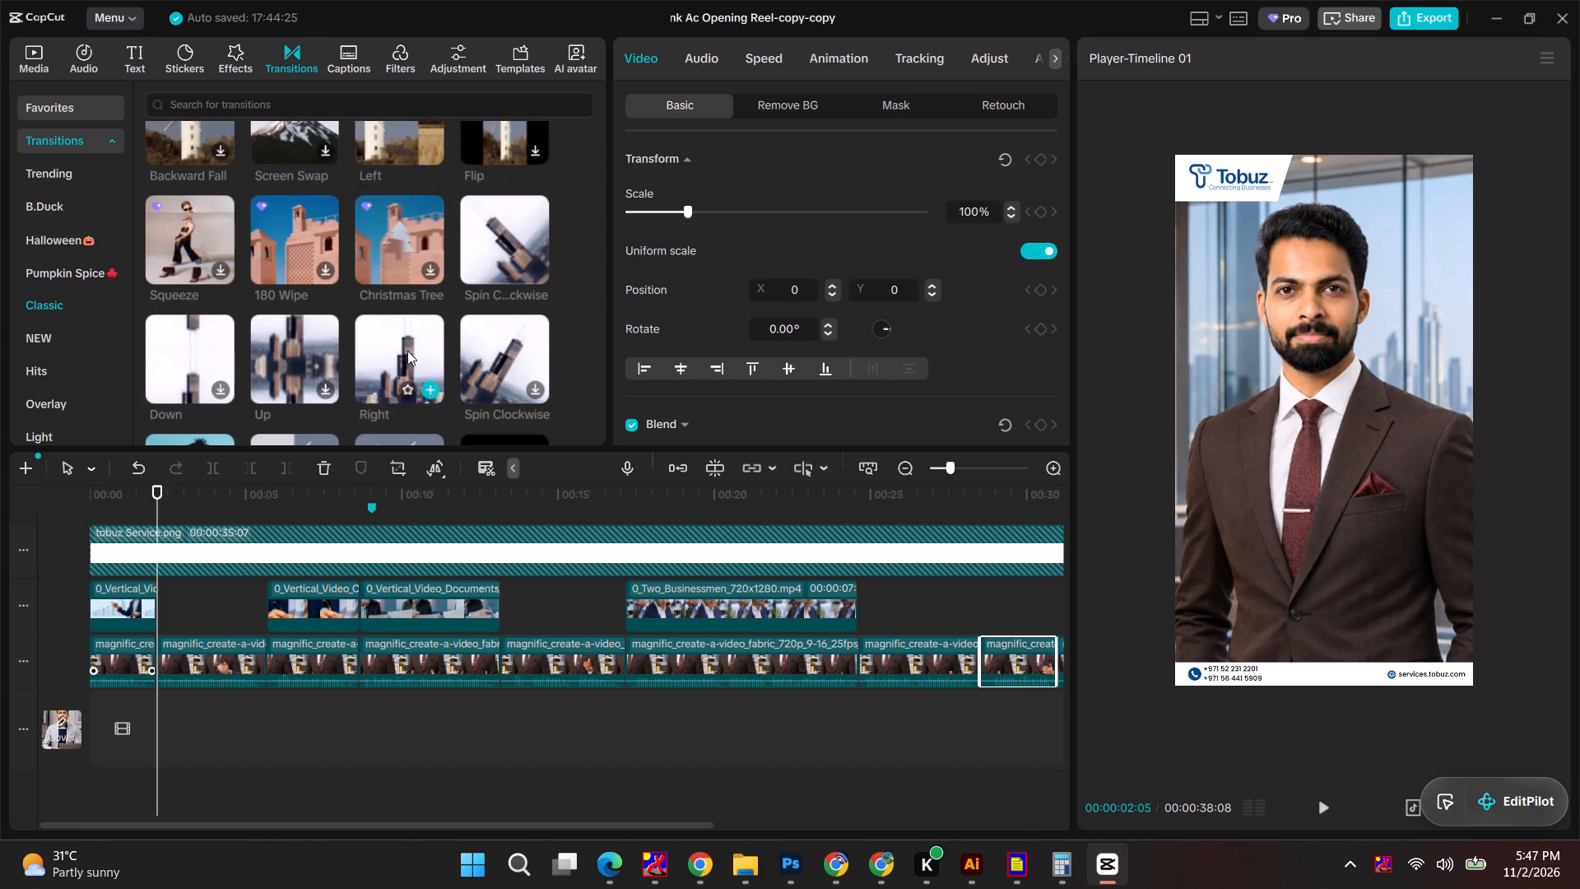
pyautogui.scroll(-2, 507, 244)
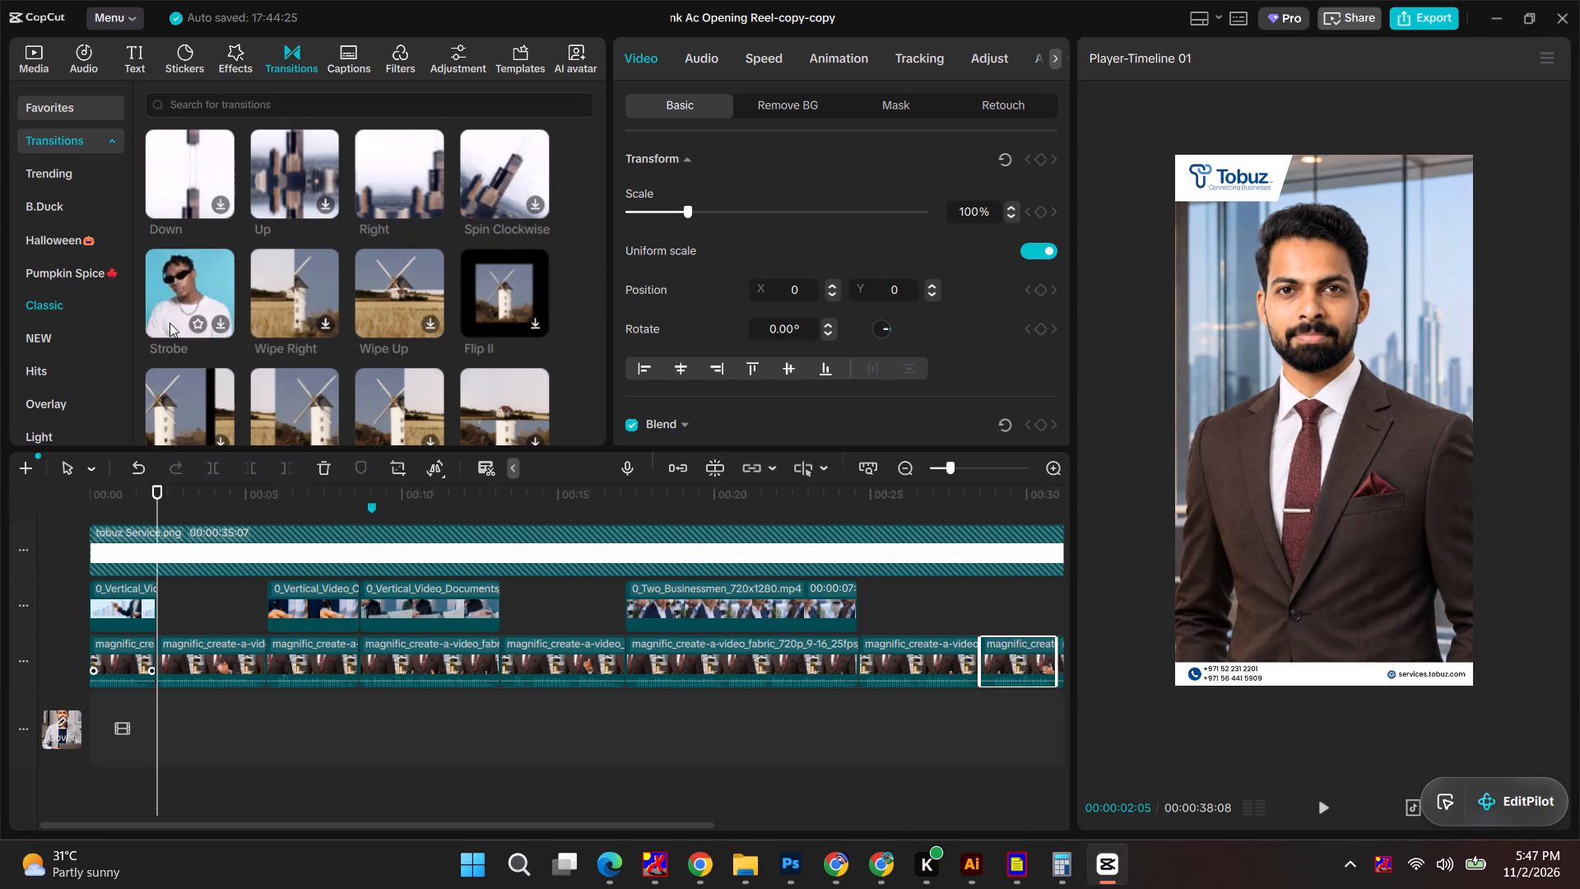
pyautogui.scroll(-1, 282, 299)
pyautogui.scroll(-1, 355, 302)
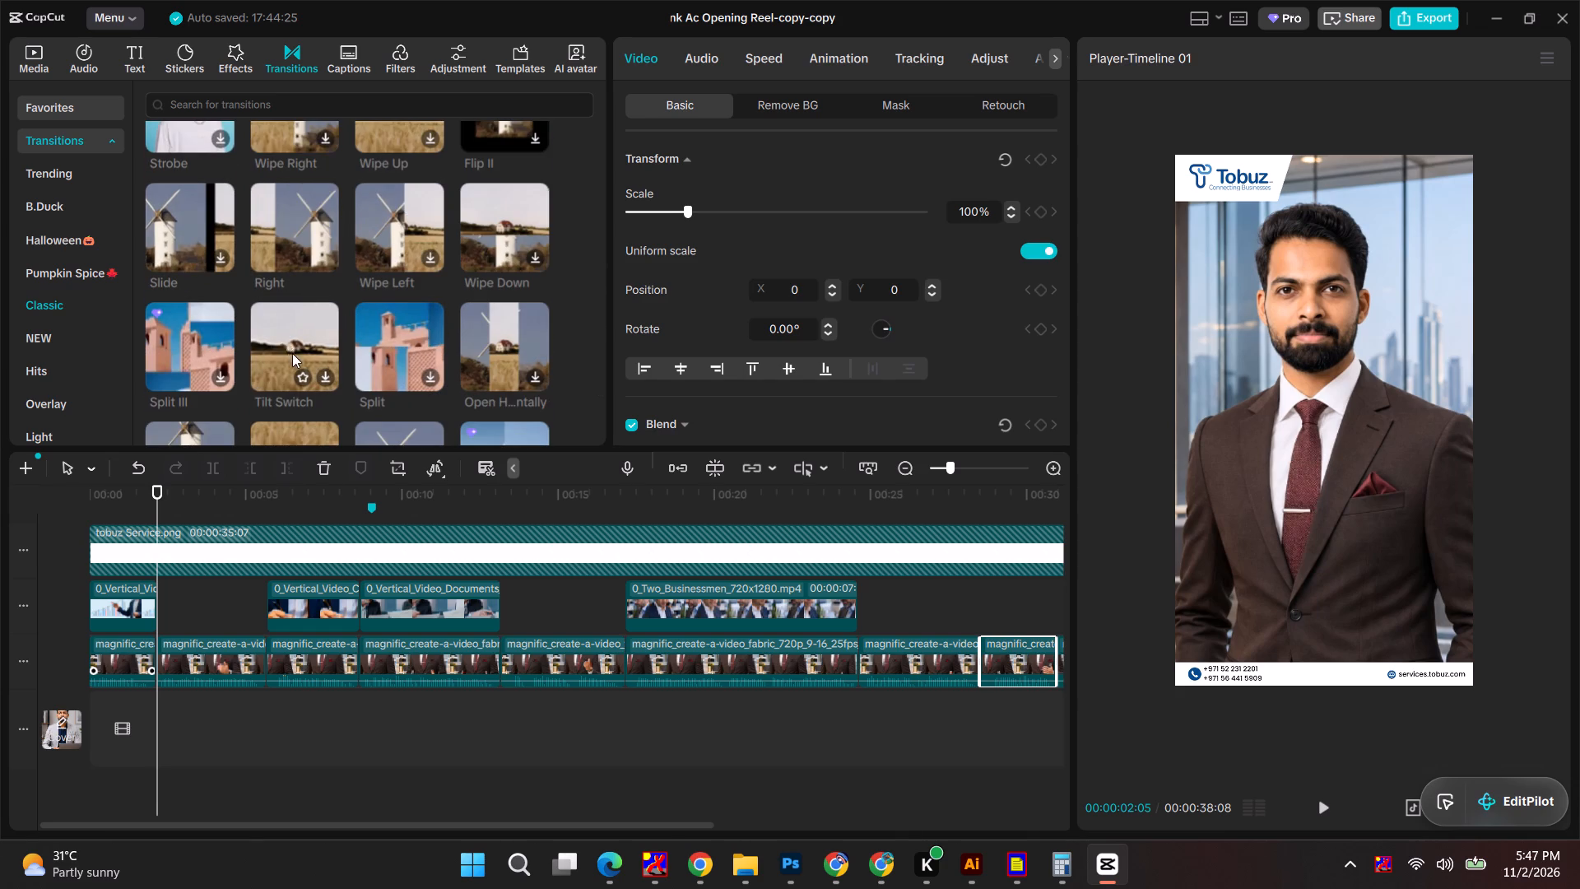
pyautogui.scroll(-2, 518, 353)
pyautogui.scroll(-3, 324, 367)
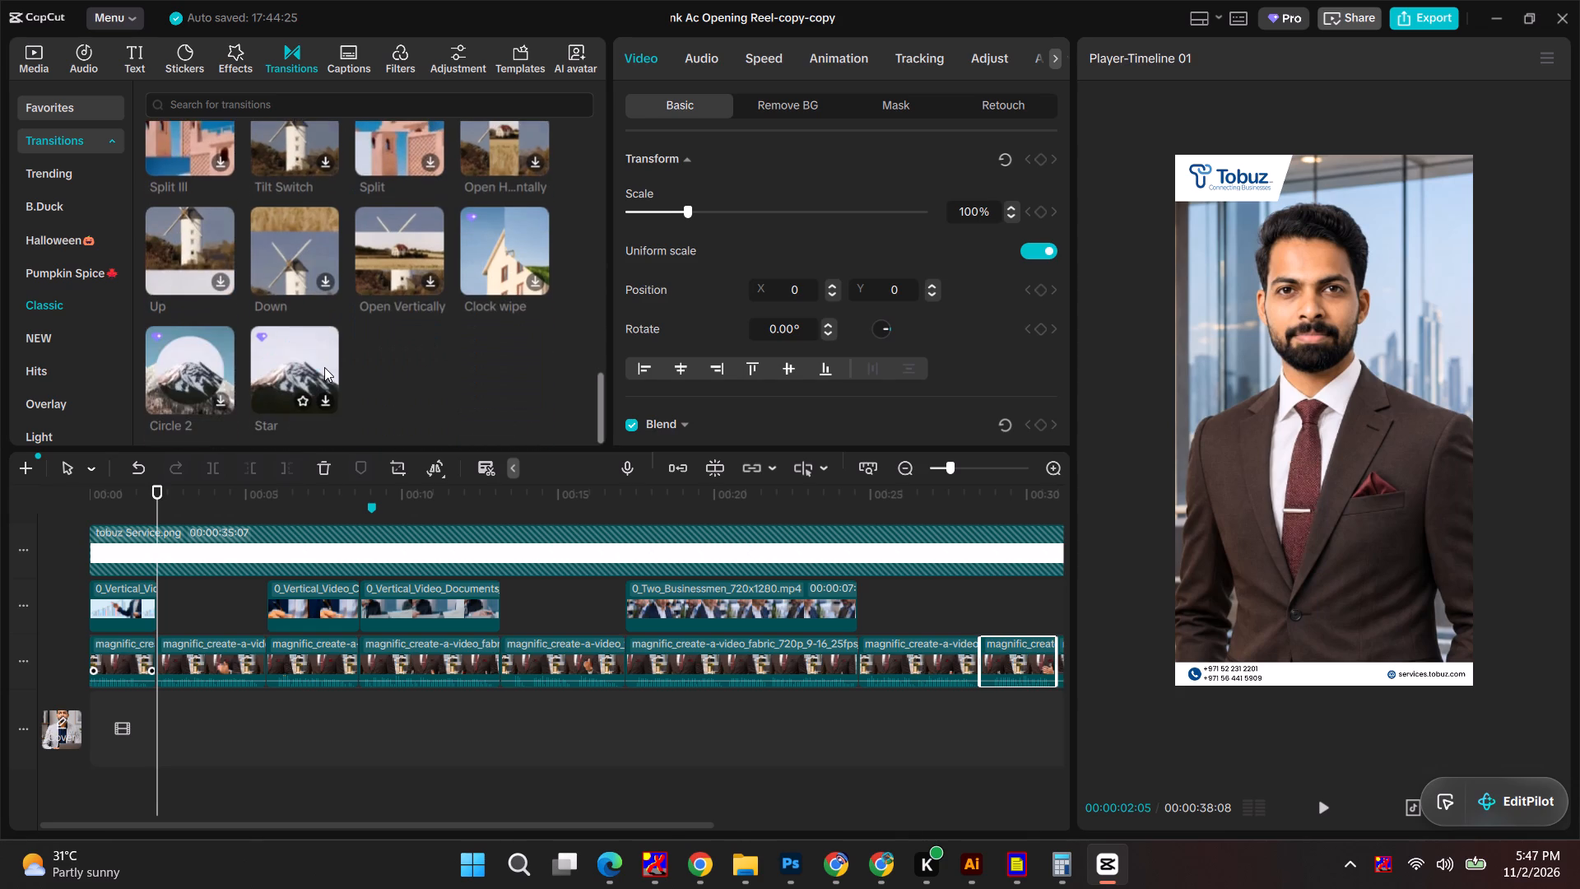
pyautogui.scroll(13, 324, 367)
# Search the transitions library for PULL using the recent search, and keep the editor window maximized.
pyautogui.click(222, 105)
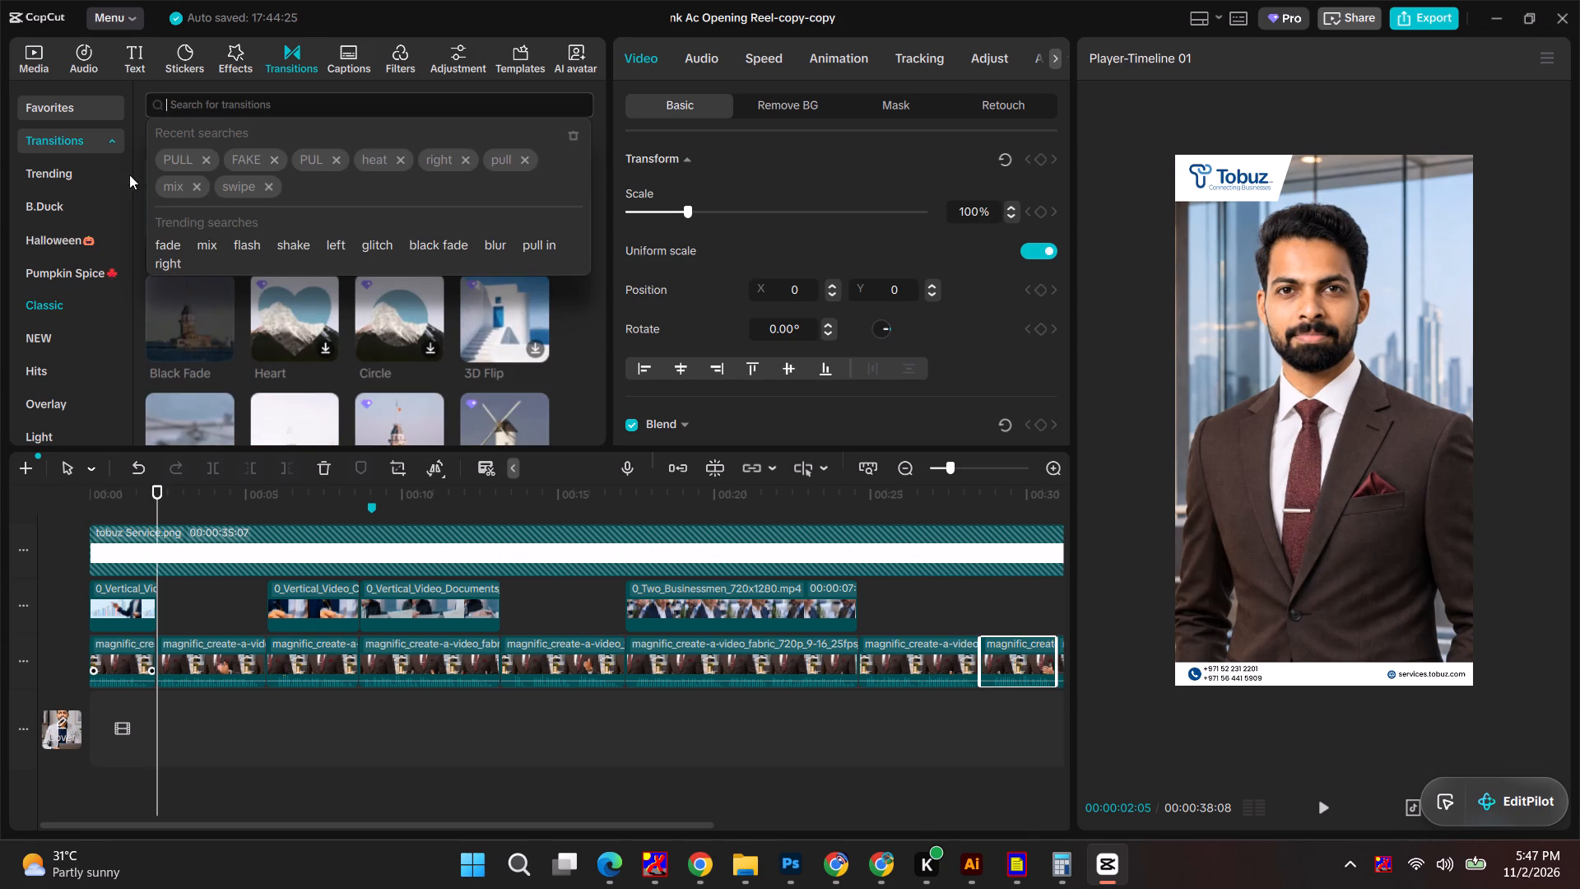
pyautogui.click(159, 161)
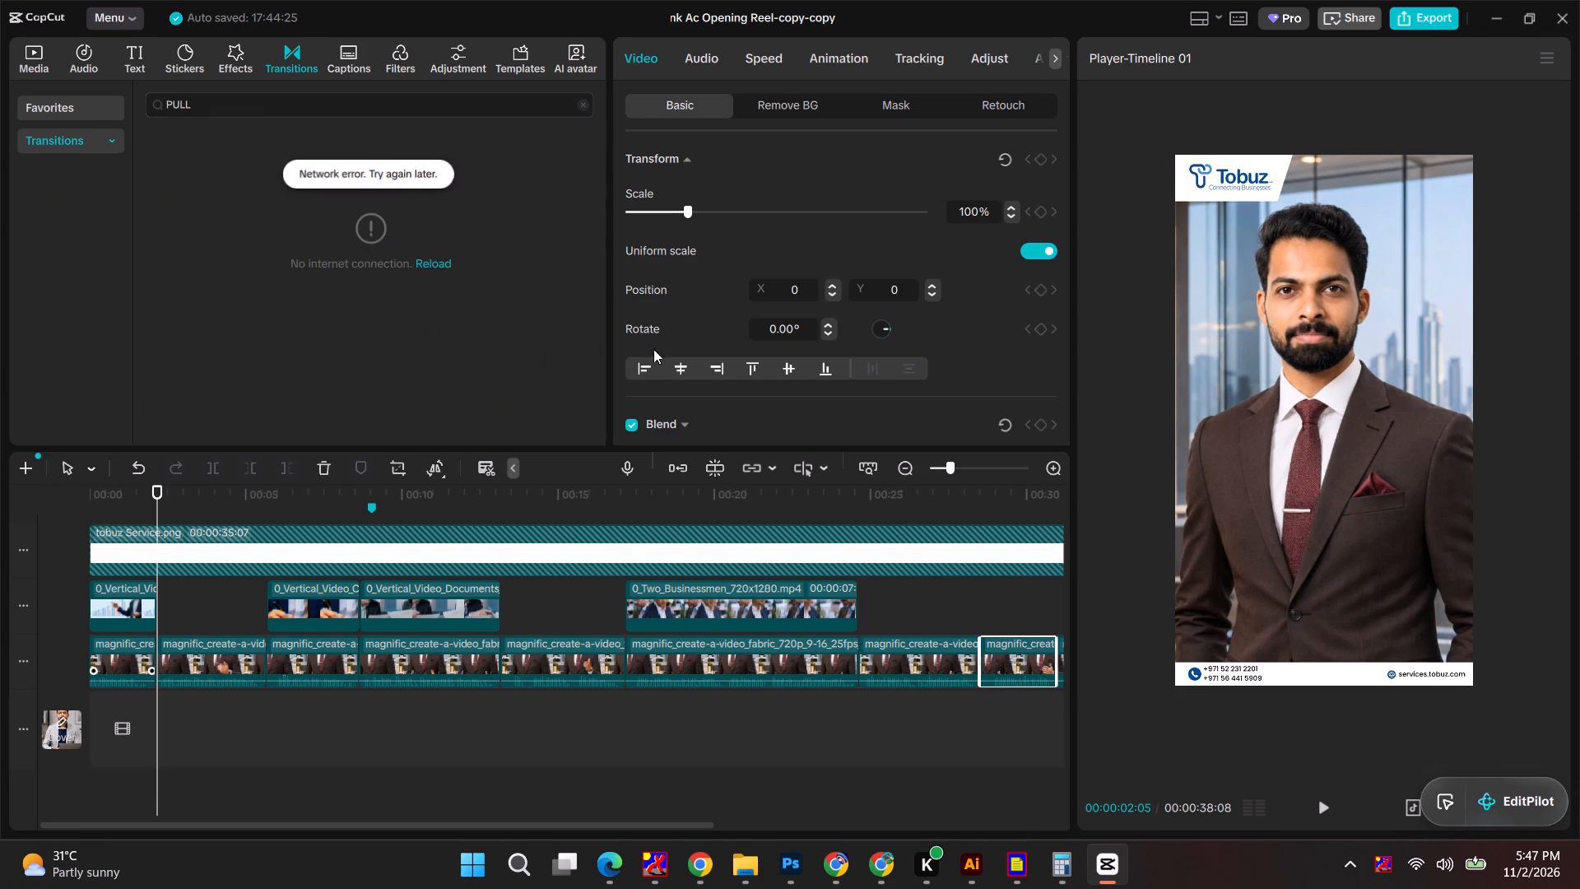
pyautogui.press('Escape')
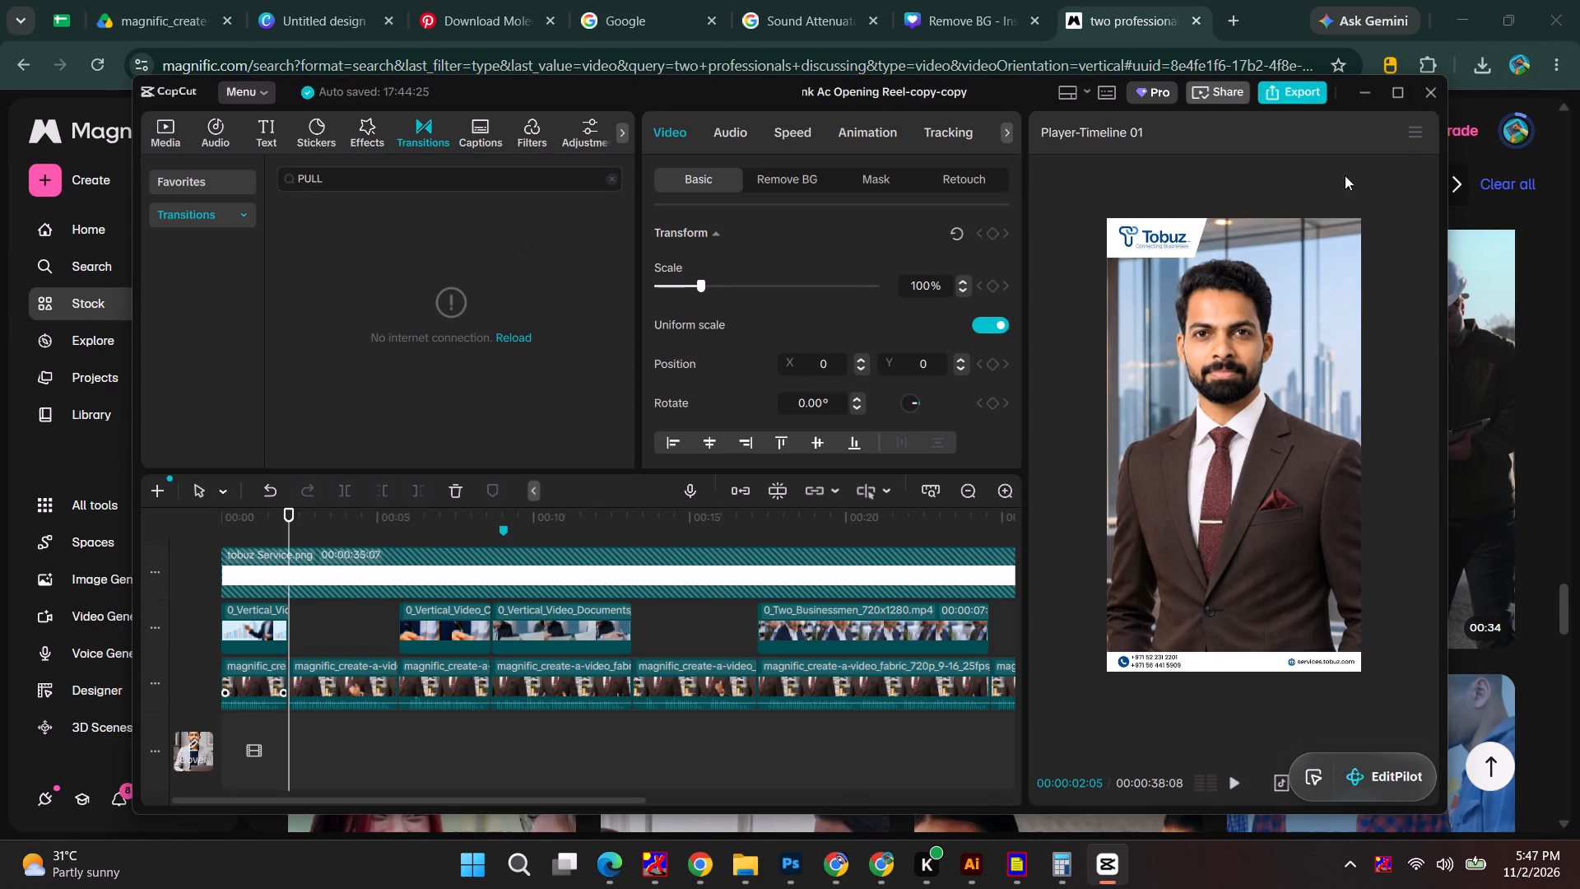
pyautogui.click(1392, 95)
# Skim the timeline to the presenter segments following the businessmen clip and replay them several times to review their framing.
pyautogui.moveTo(160, 486); pyautogui.dragTo(751, 486)
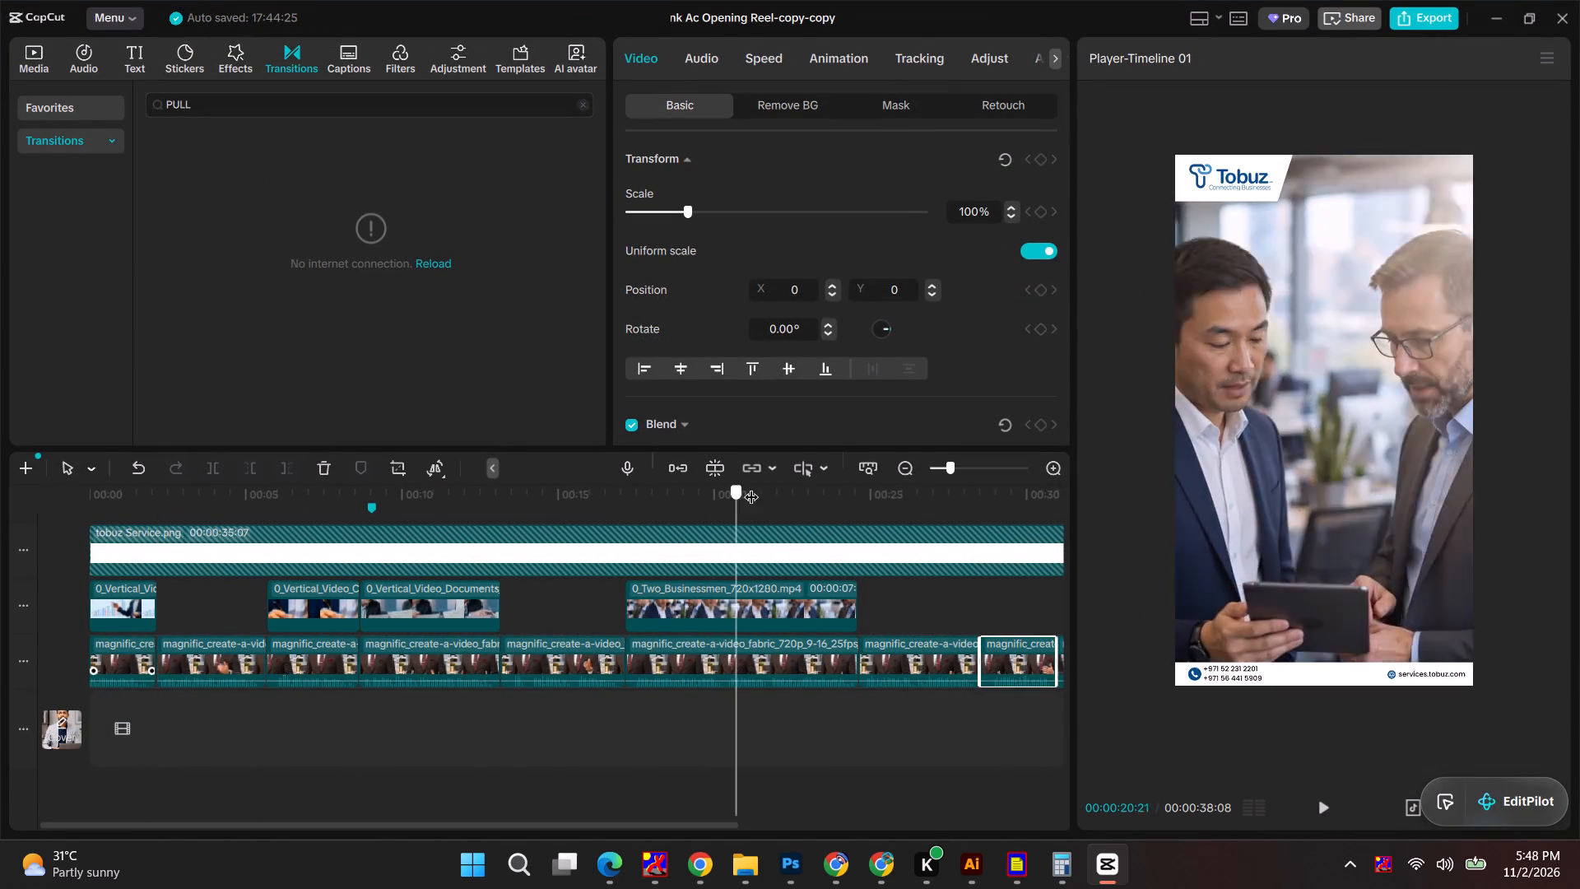
pyautogui.moveTo(751, 486); pyautogui.dragTo(868, 490)
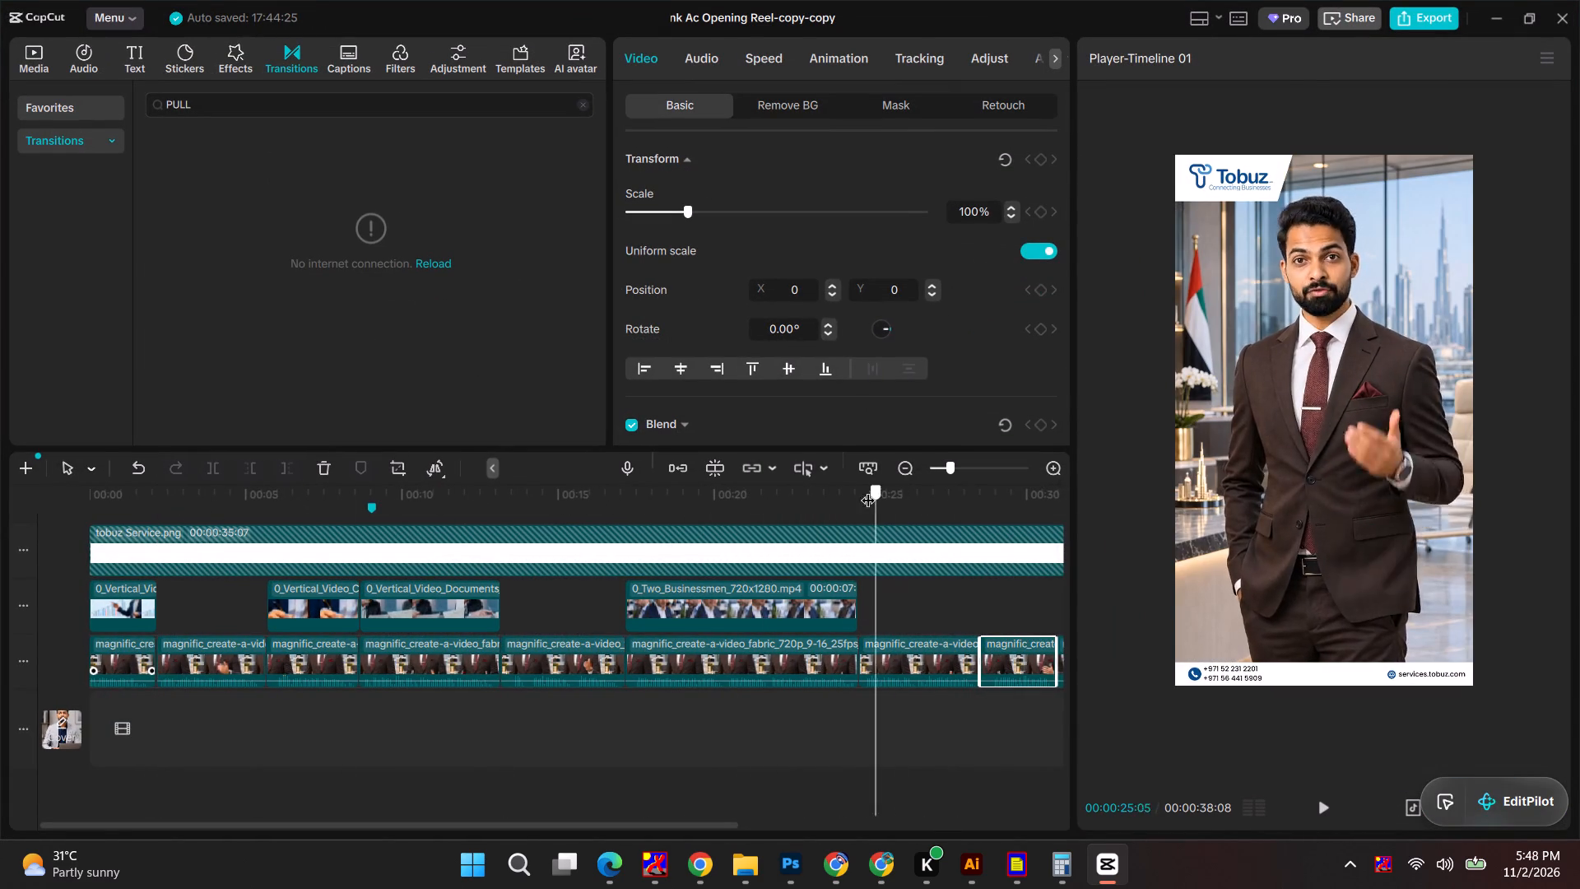
pyautogui.moveTo(868, 490); pyautogui.dragTo(927, 491)
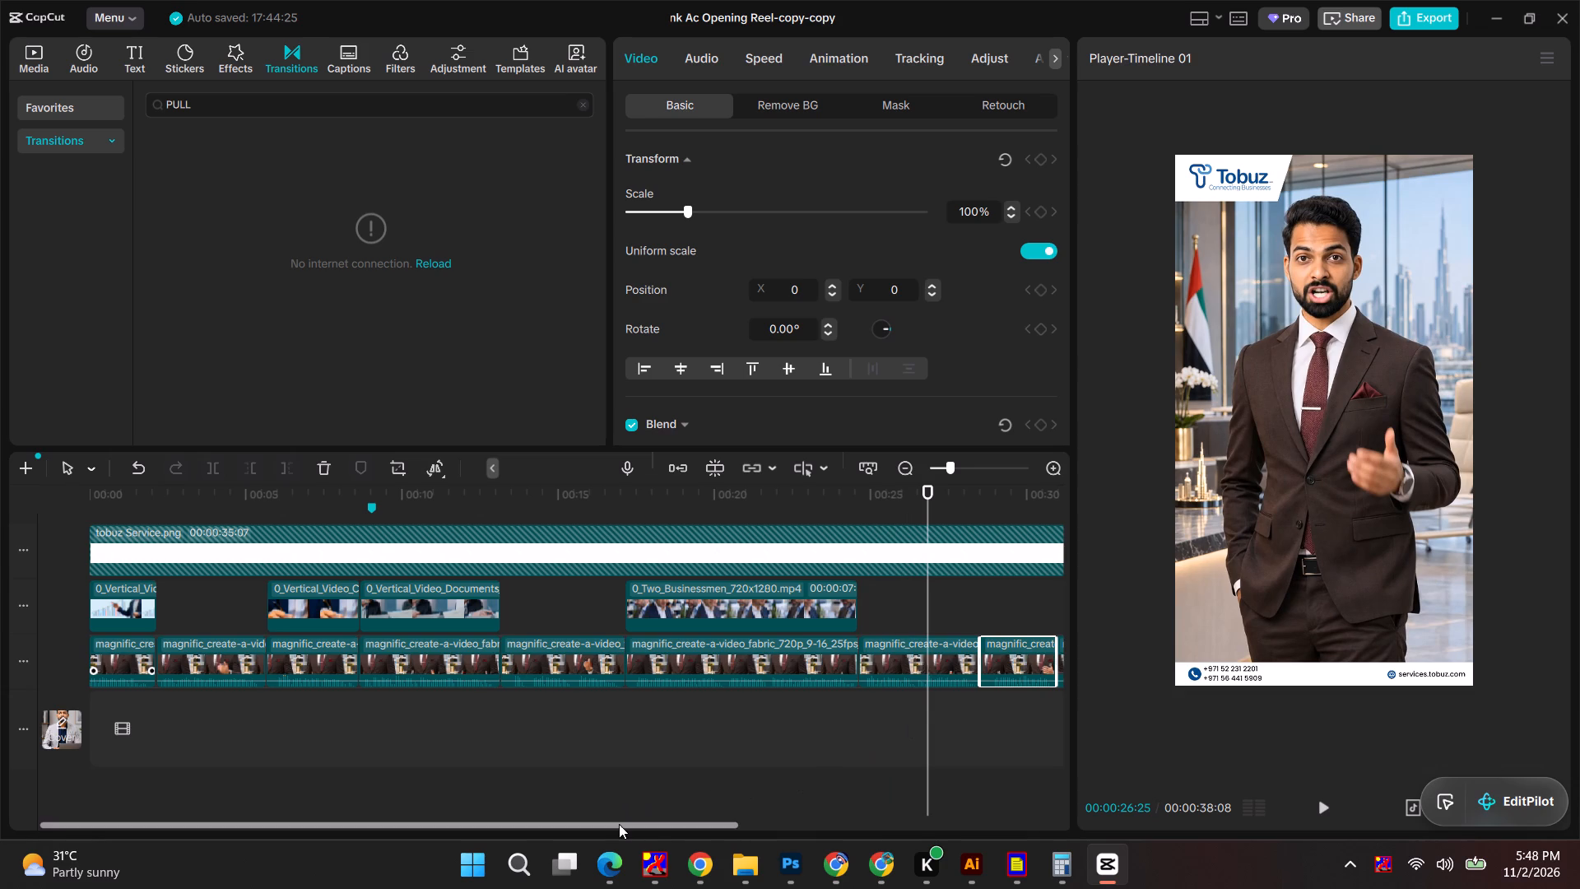
pyautogui.moveTo(619, 824); pyautogui.dragTo(764, 798)
pyautogui.moveTo(713, 490); pyautogui.dragTo(630, 490)
pyautogui.press('space')
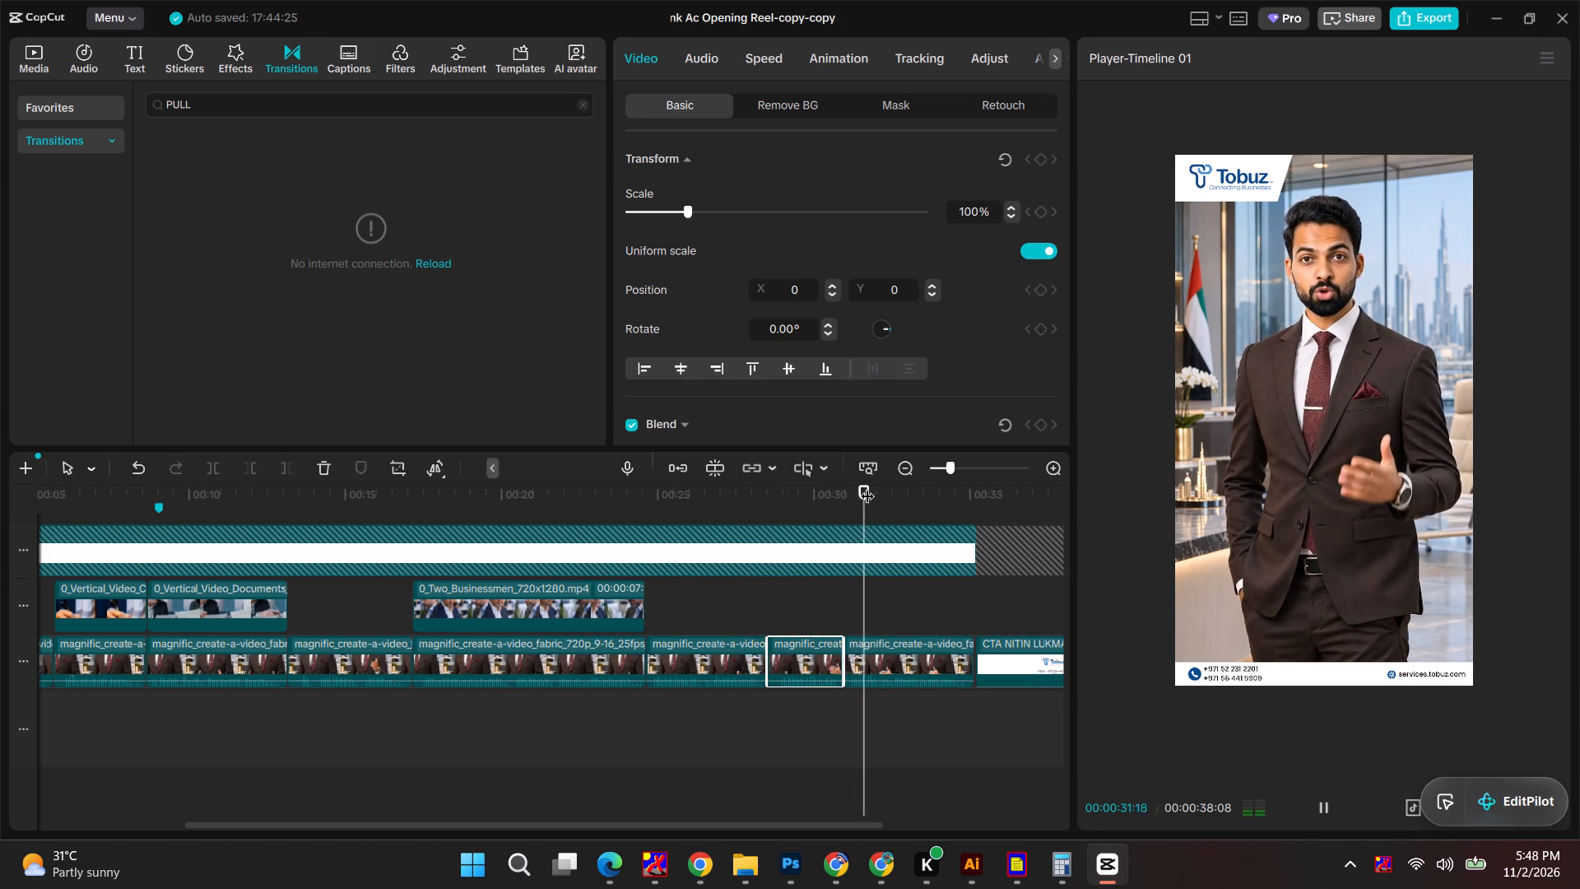
pyautogui.moveTo(868, 486); pyautogui.dragTo(699, 505)
pyautogui.press('space')
pyautogui.press('space')
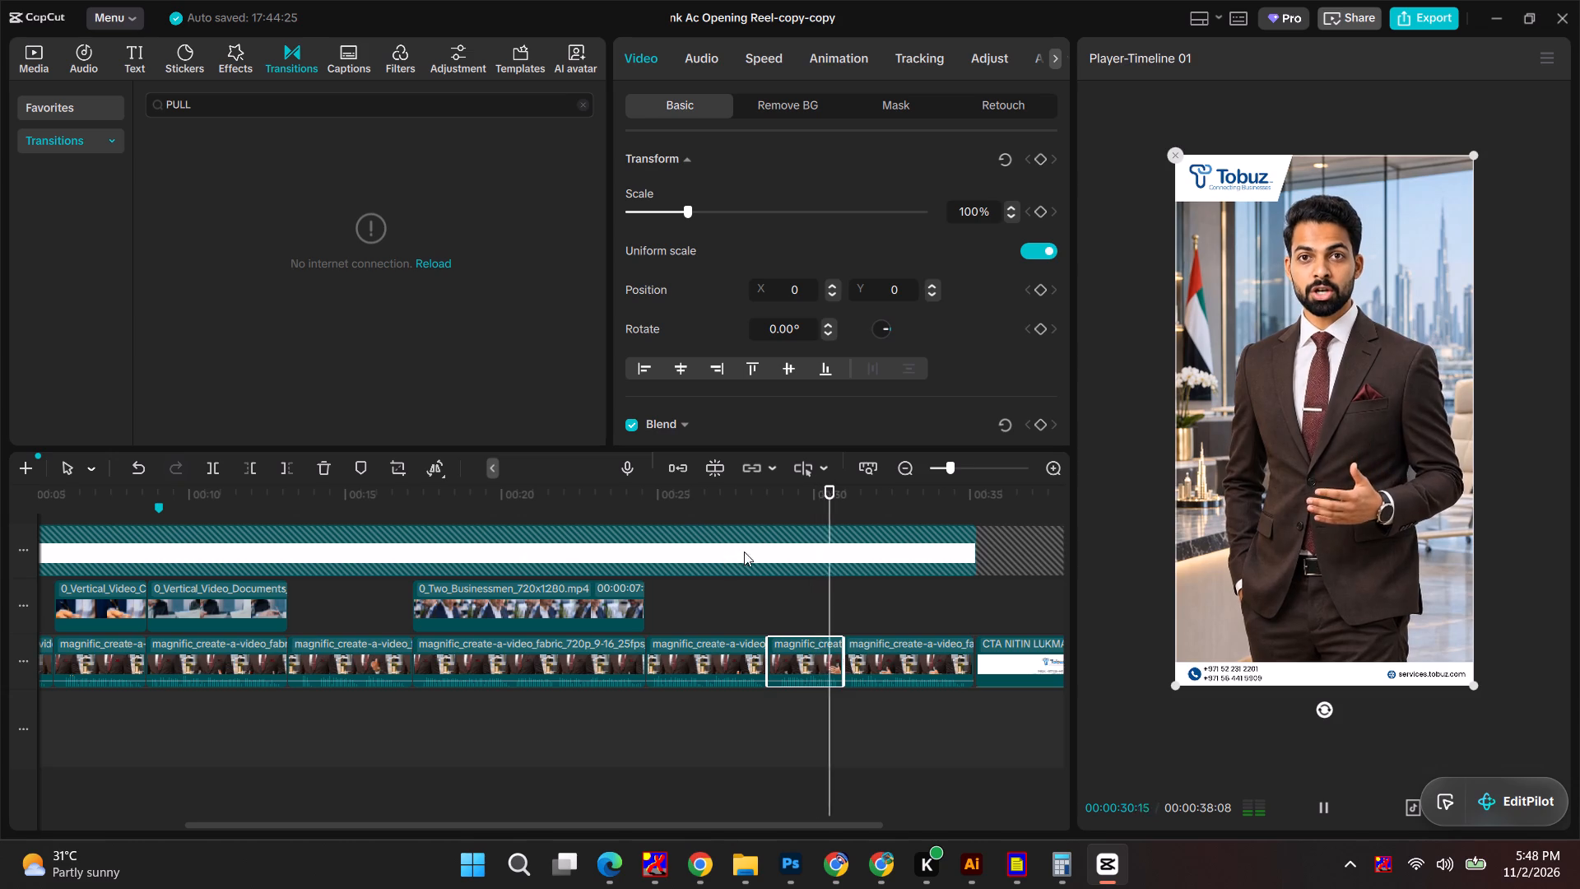
pyautogui.click(732, 493)
pyautogui.press('space')
pyautogui.press('space')
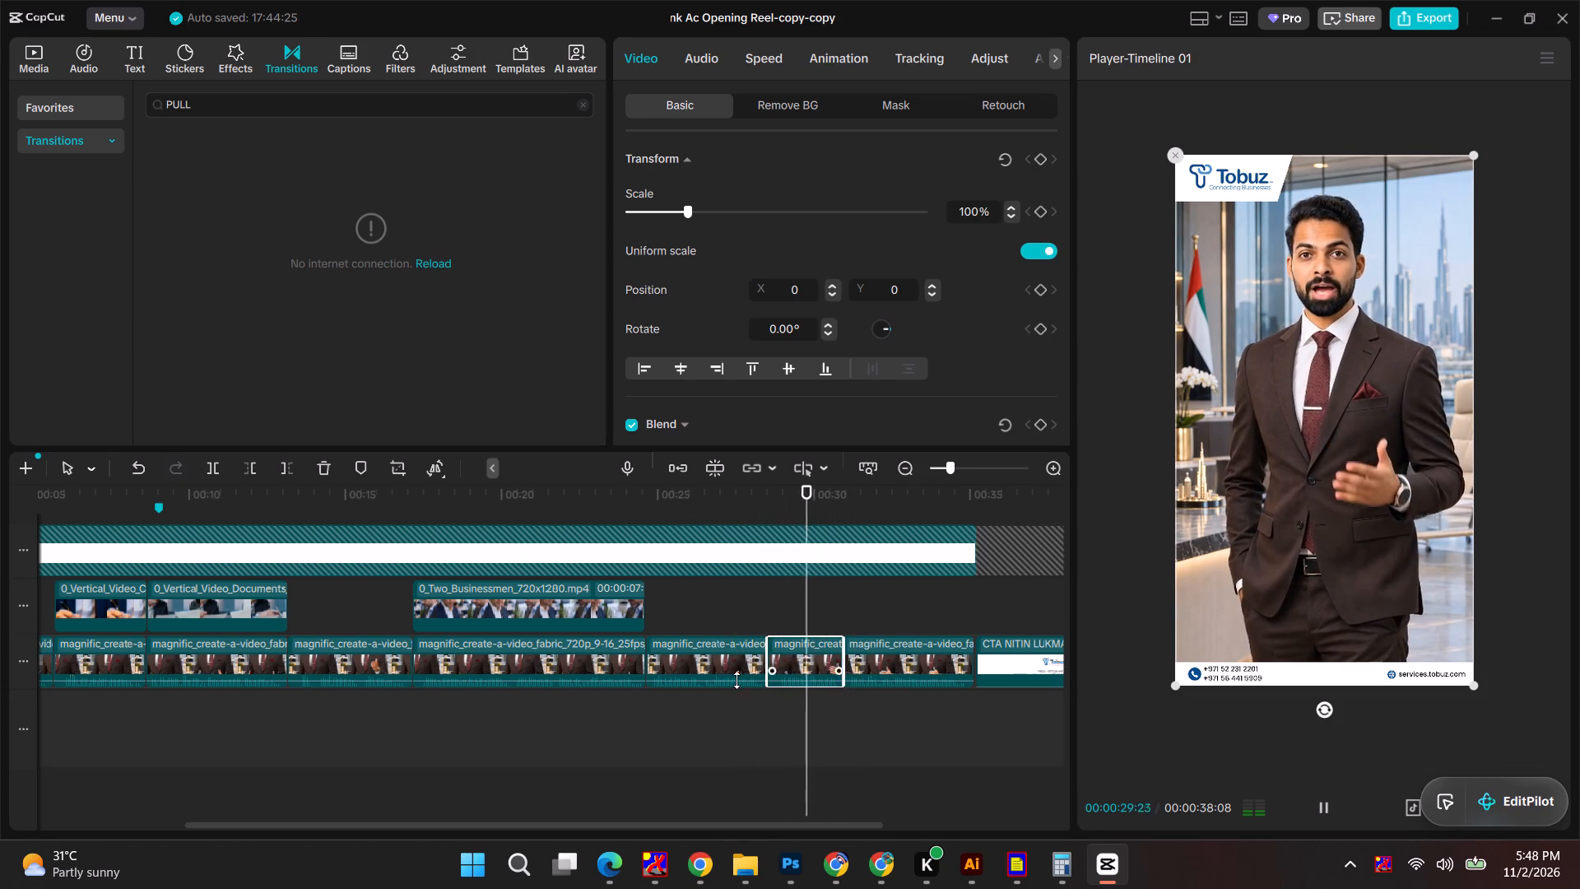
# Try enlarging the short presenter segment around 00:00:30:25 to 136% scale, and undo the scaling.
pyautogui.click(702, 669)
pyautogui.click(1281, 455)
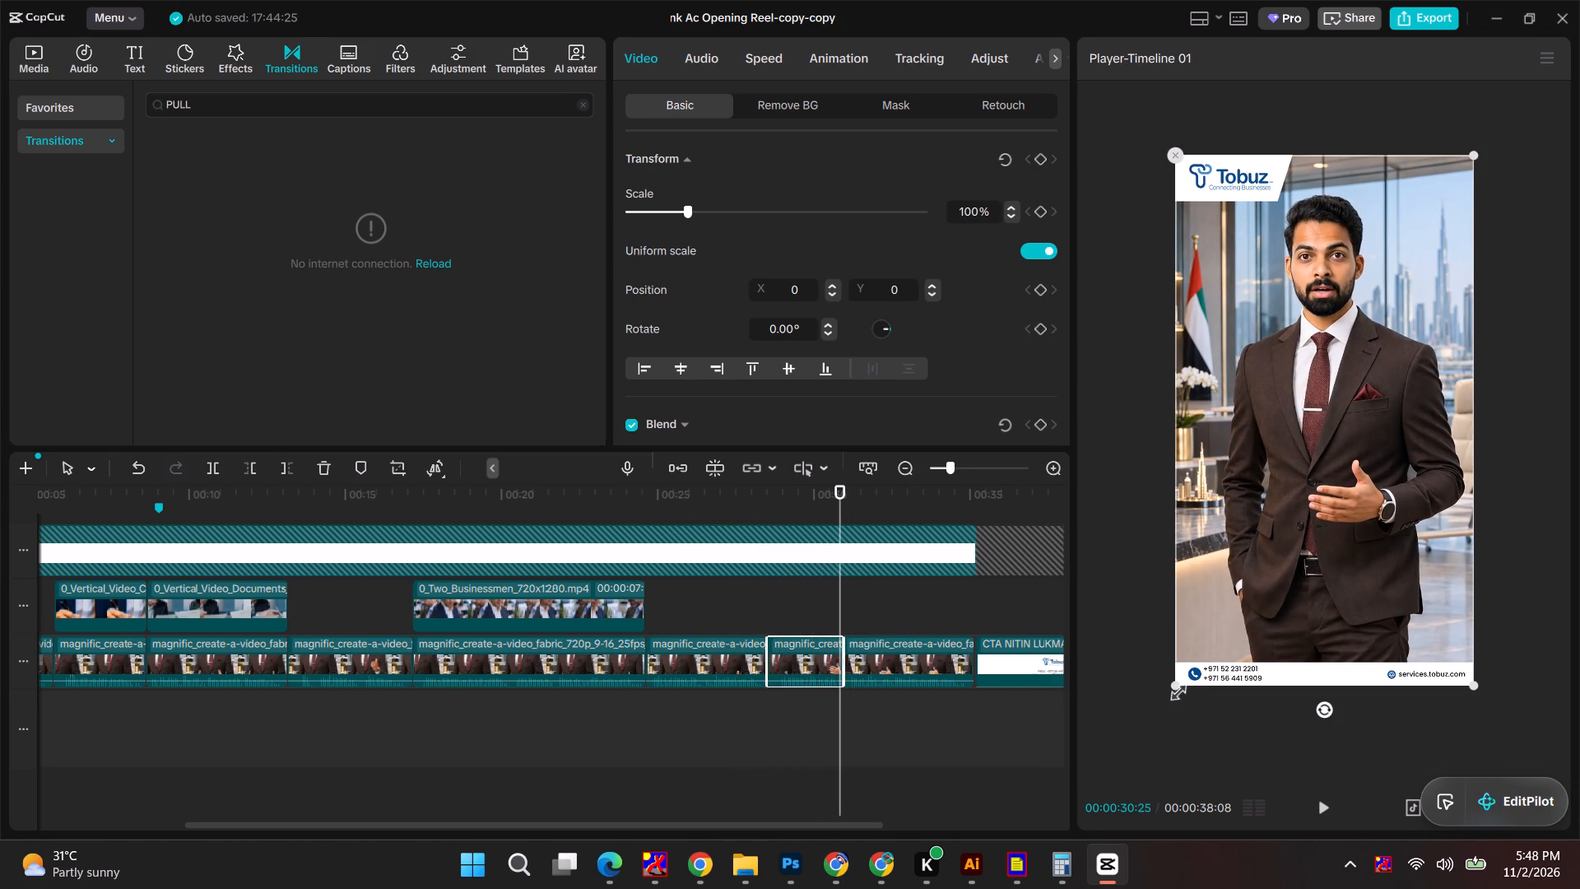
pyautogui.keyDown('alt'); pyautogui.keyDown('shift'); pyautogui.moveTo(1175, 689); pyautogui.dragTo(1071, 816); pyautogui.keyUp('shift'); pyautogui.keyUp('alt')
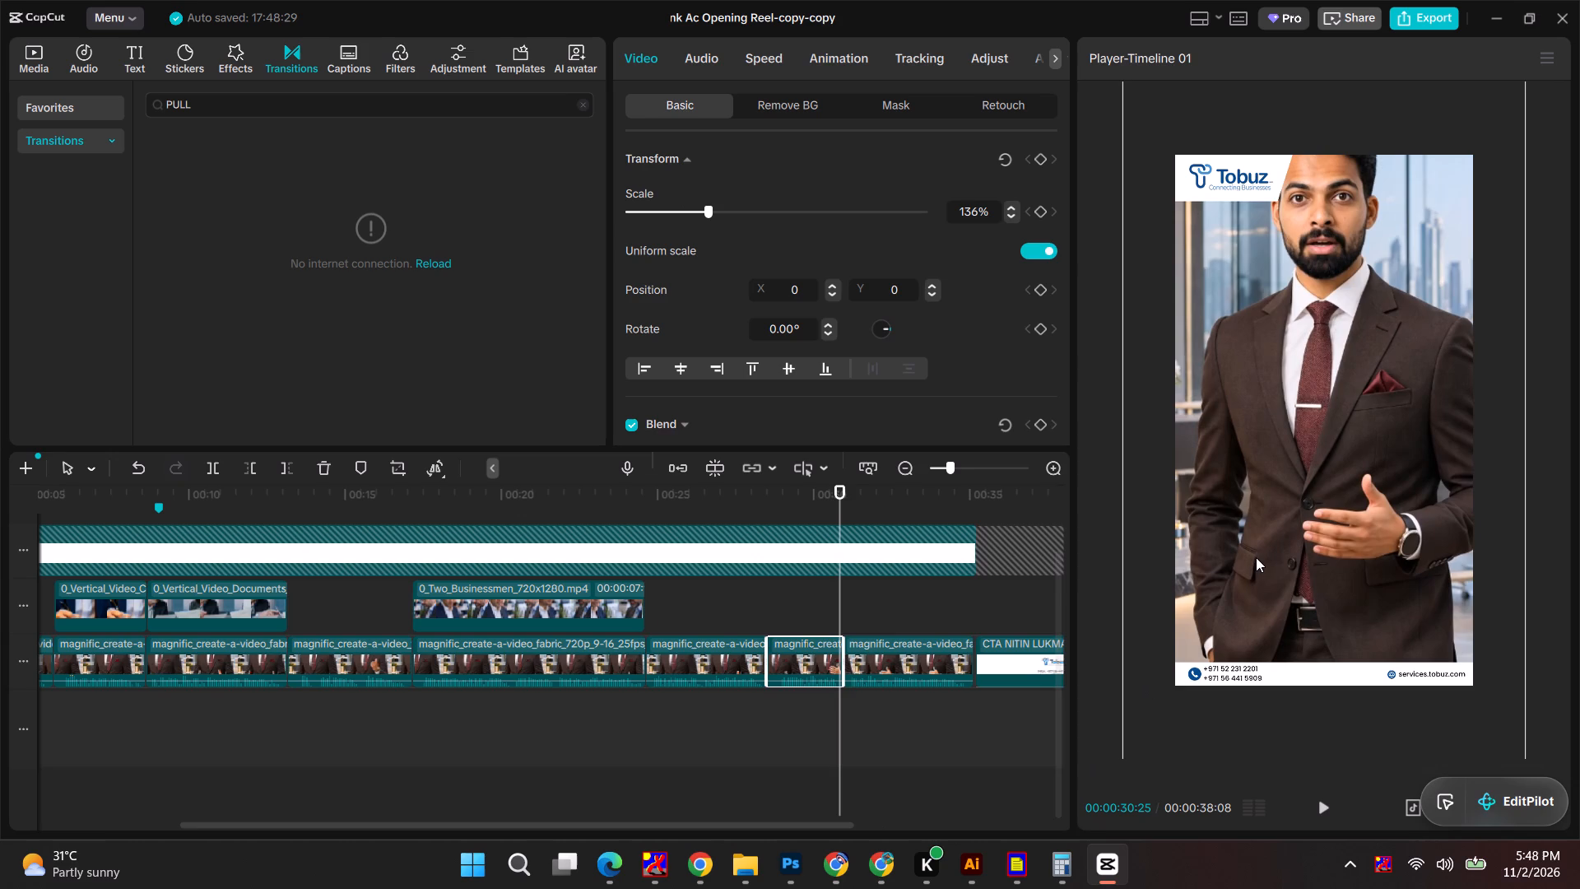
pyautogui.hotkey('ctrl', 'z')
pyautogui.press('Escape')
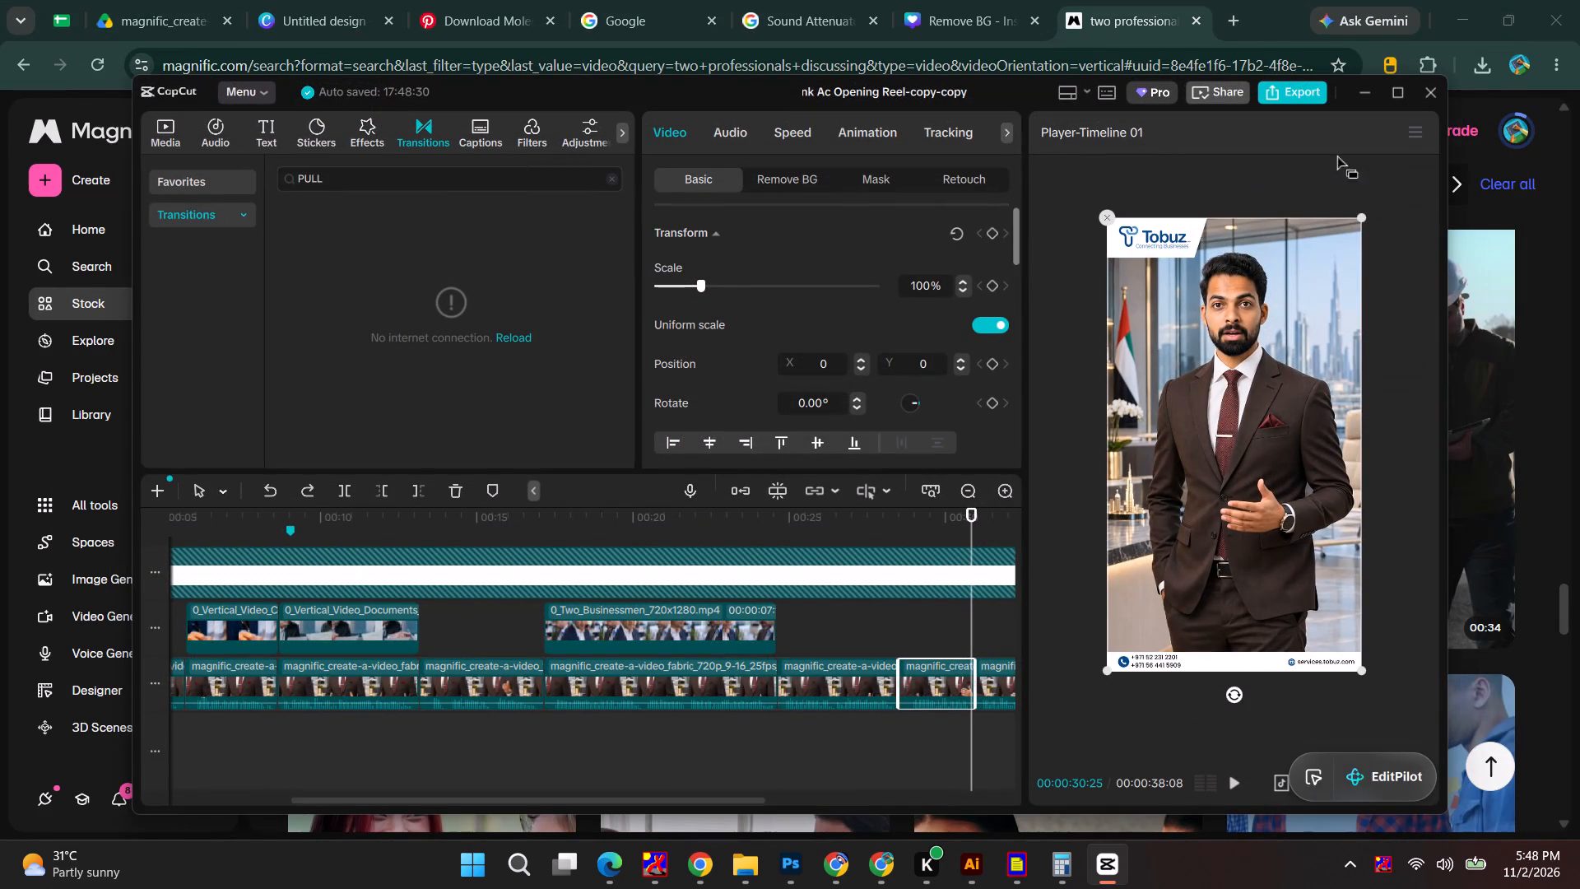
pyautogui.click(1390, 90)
# Scale the presenter segment right after the businessmen clip to 129% and reposition it to about X -78, Y -496.
pyautogui.click(699, 659)
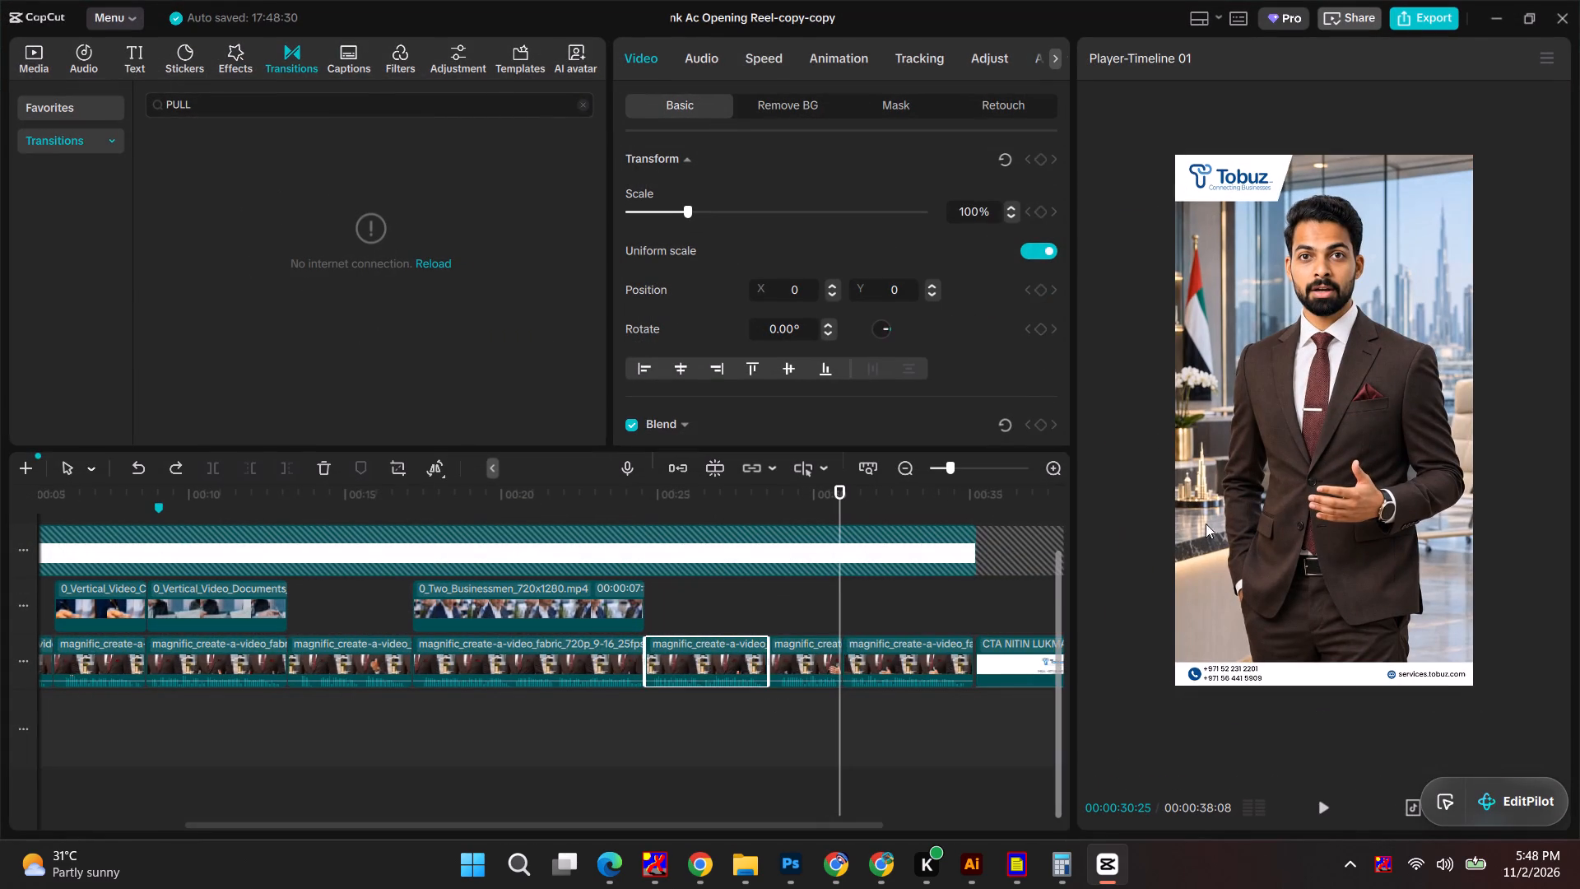
pyautogui.click(1237, 519)
pyautogui.click(708, 491)
pyautogui.click(681, 659)
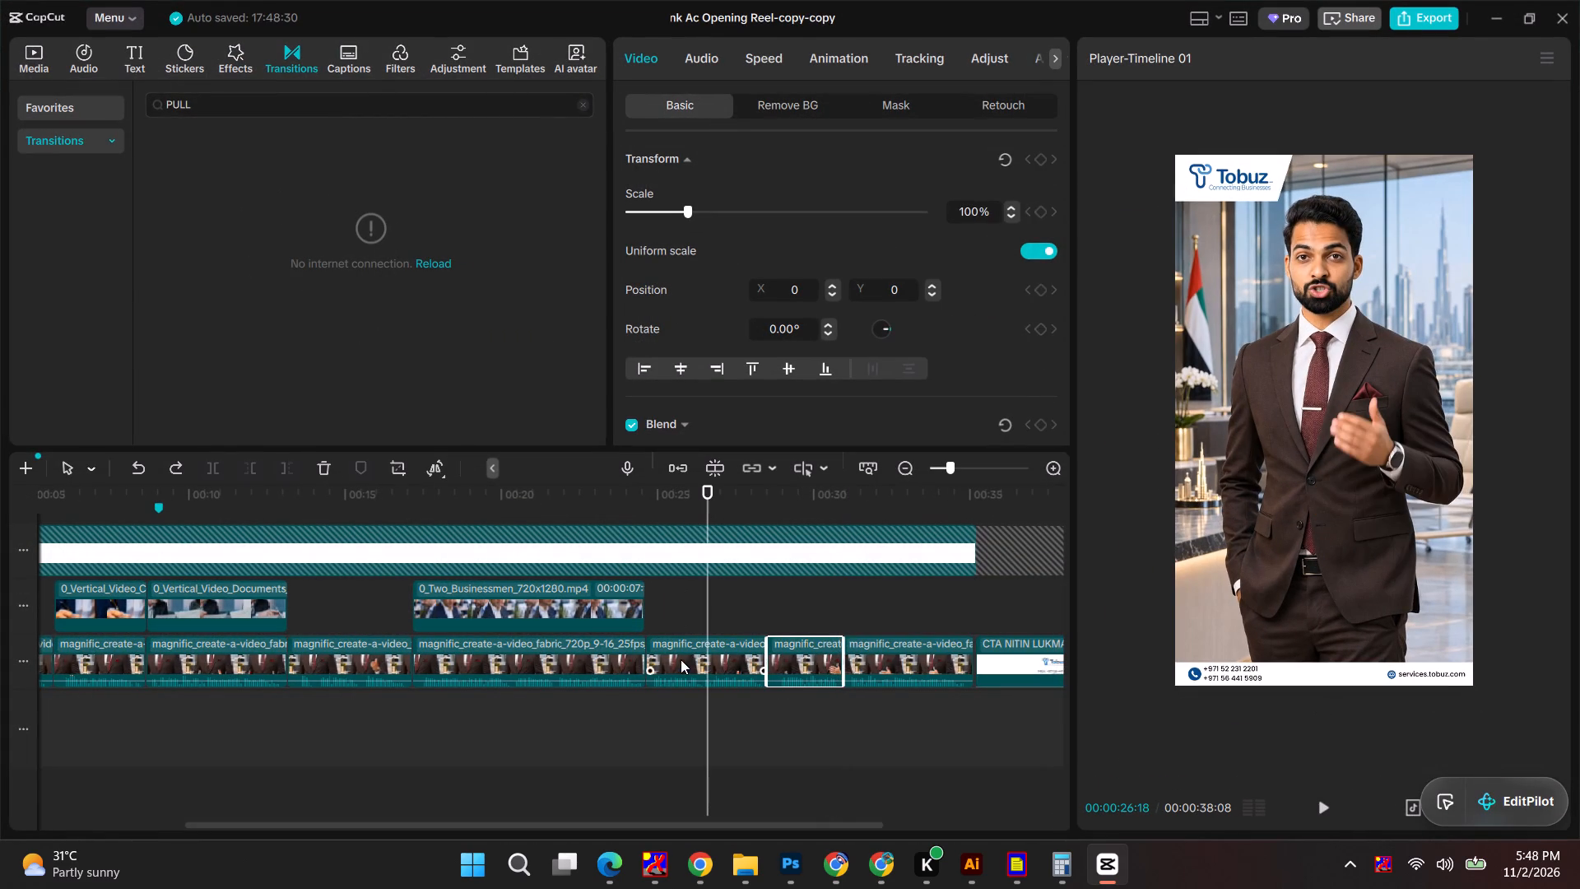
pyautogui.keyDown('alt'); pyautogui.keyDown('shift'); pyautogui.moveTo(1167, 684); pyautogui.dragTo(1098, 772); pyautogui.keyUp('shift'); pyautogui.keyUp('alt')
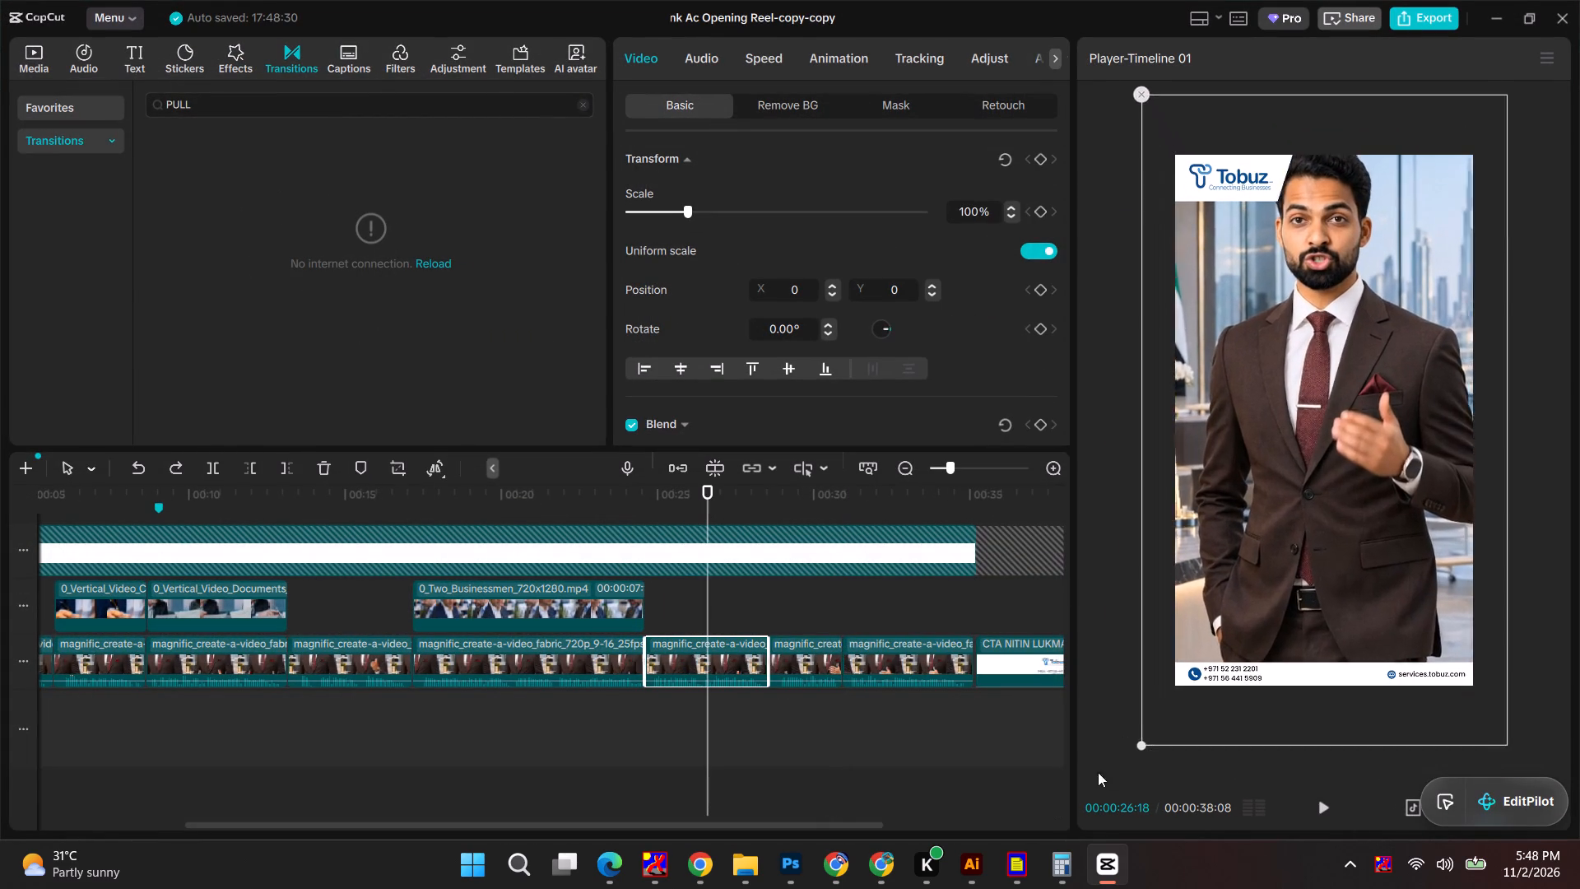
pyautogui.keyDown('alt'); pyautogui.keyDown('shift'); pyautogui.moveTo(1098, 772); pyautogui.dragTo(1090, 791); pyautogui.keyUp('shift'); pyautogui.keyUp('alt')
pyautogui.moveTo(1349, 402); pyautogui.dragTo(1334, 470)
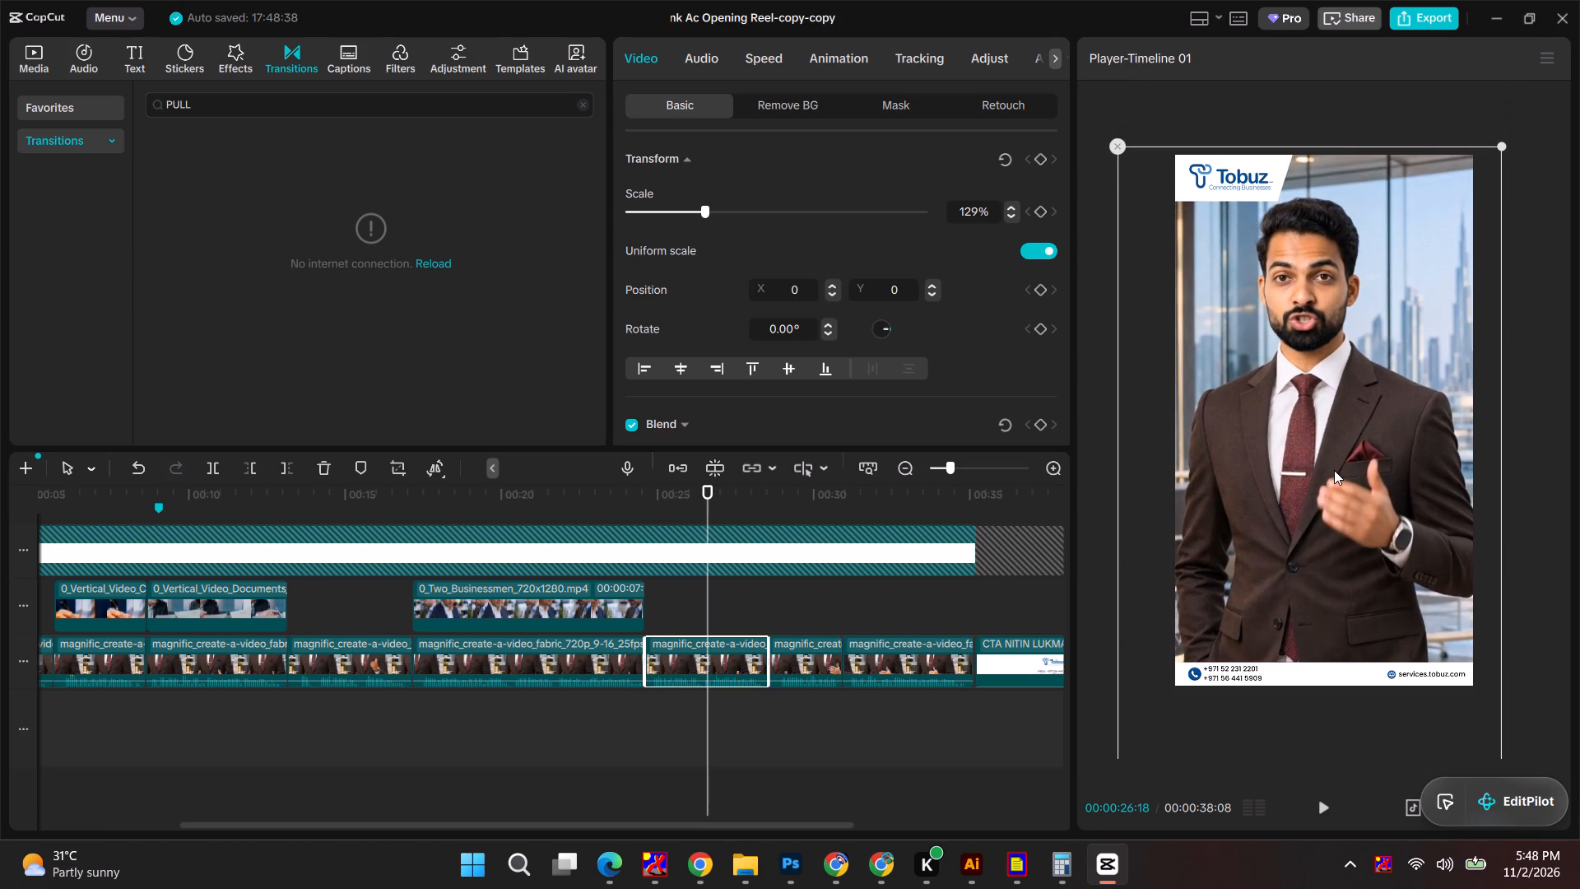
pyautogui.moveTo(1334, 470); pyautogui.dragTo(1338, 470)
# Play the reel from just before the end of the businessmen clip through the closing presenter segments to the CTA.
pyautogui.moveTo(712, 488); pyautogui.dragTo(601, 504)
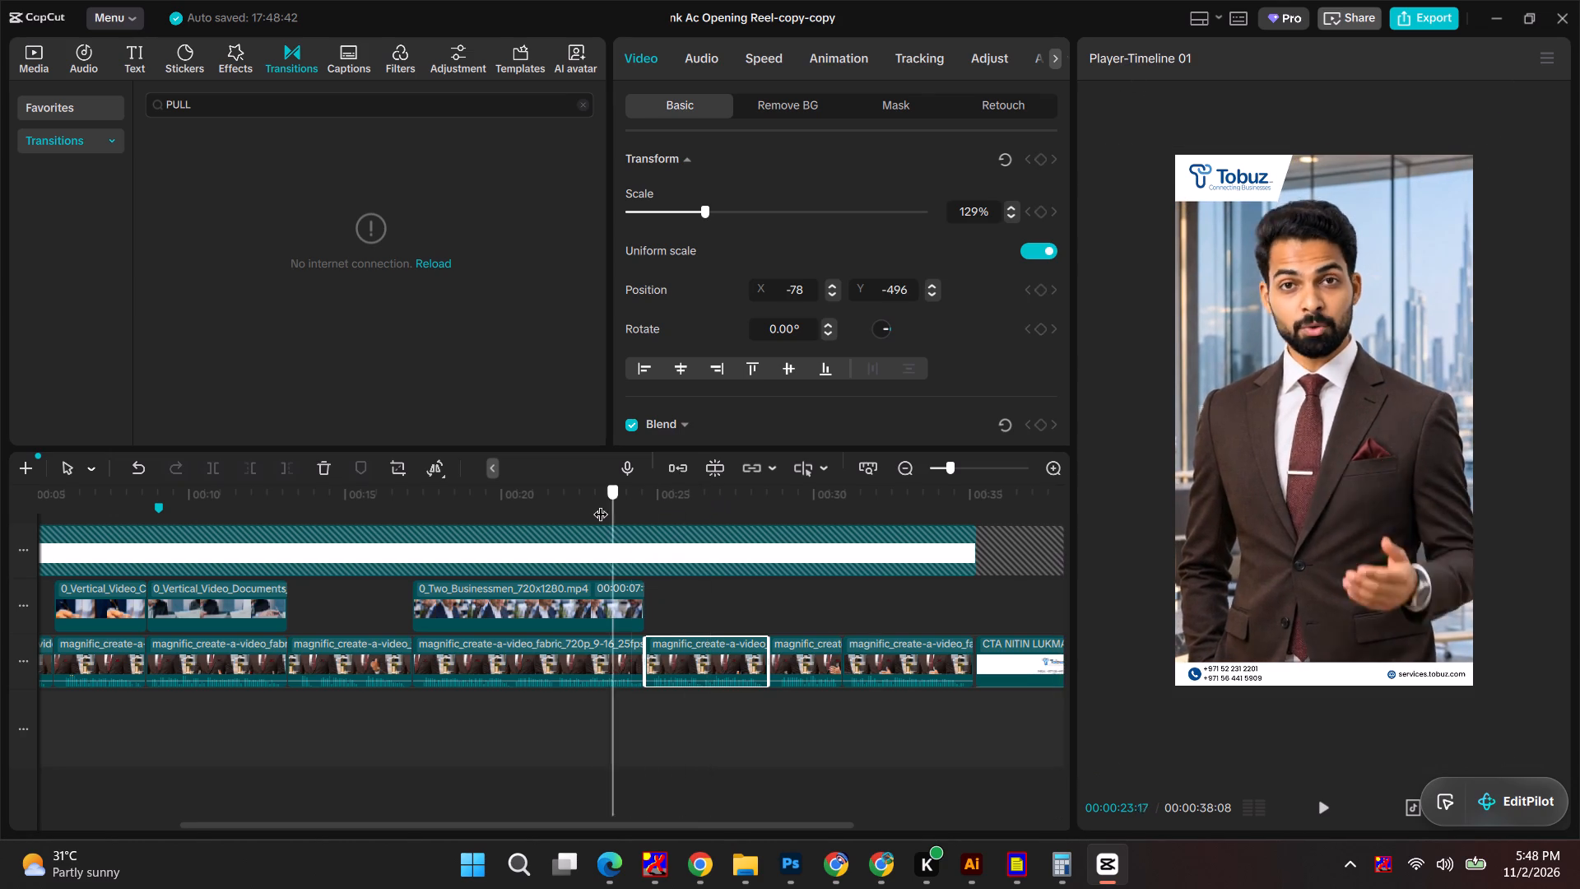
pyautogui.moveTo(601, 504); pyautogui.dragTo(598, 505)
pyautogui.press('space')
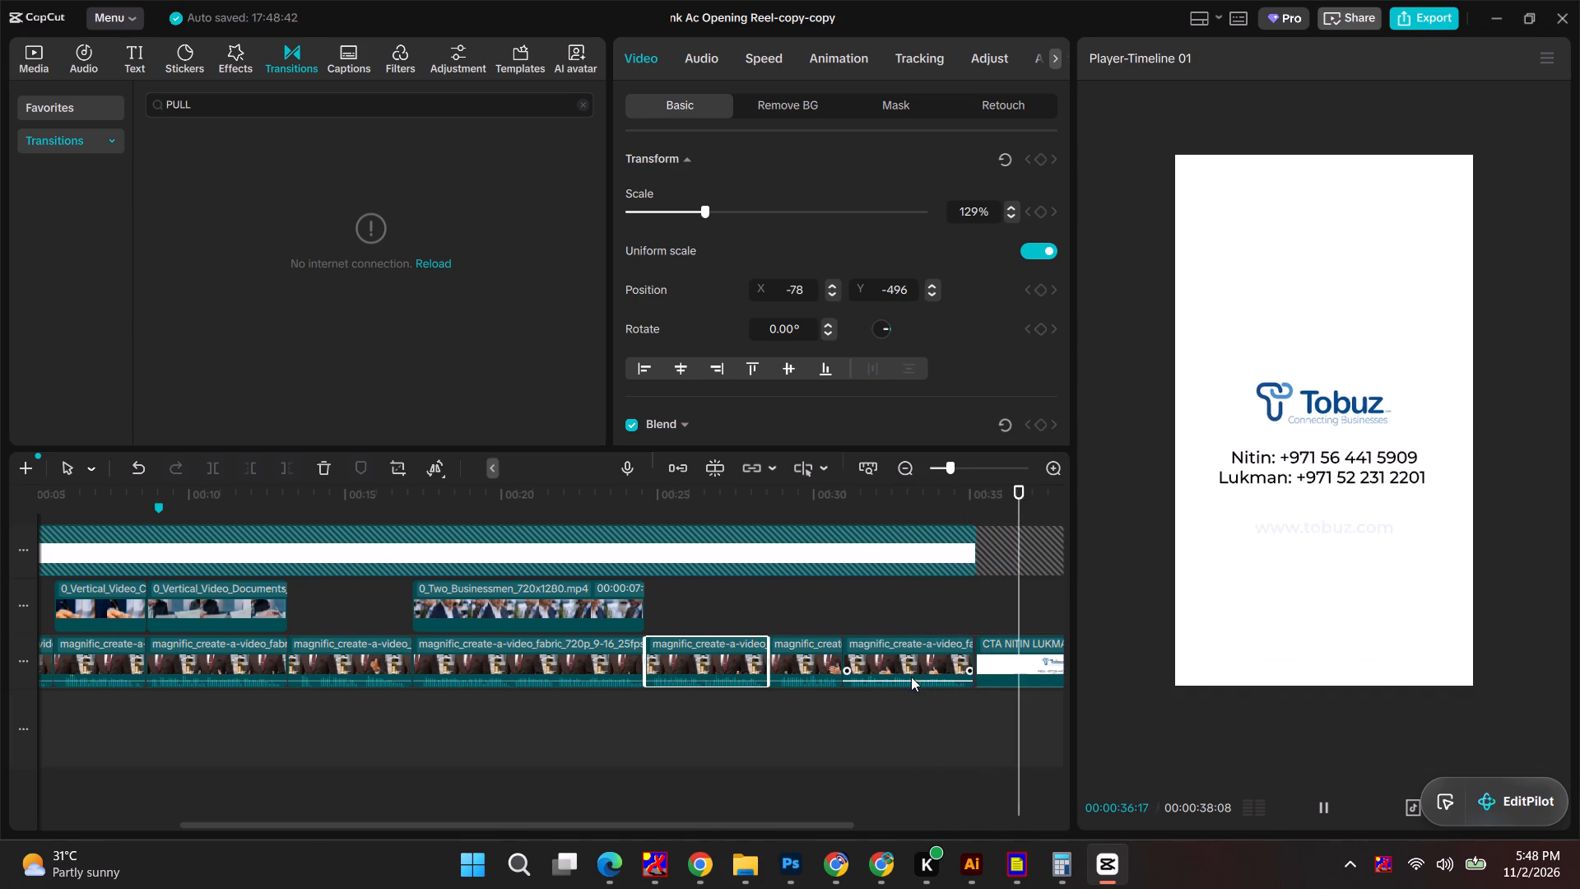
# Replay the reel's opening and move the second presenter segment up to the B-roll track, between the opening and document-signing clips.
pyautogui.moveTo(721, 486); pyautogui.dragTo(38, 522)
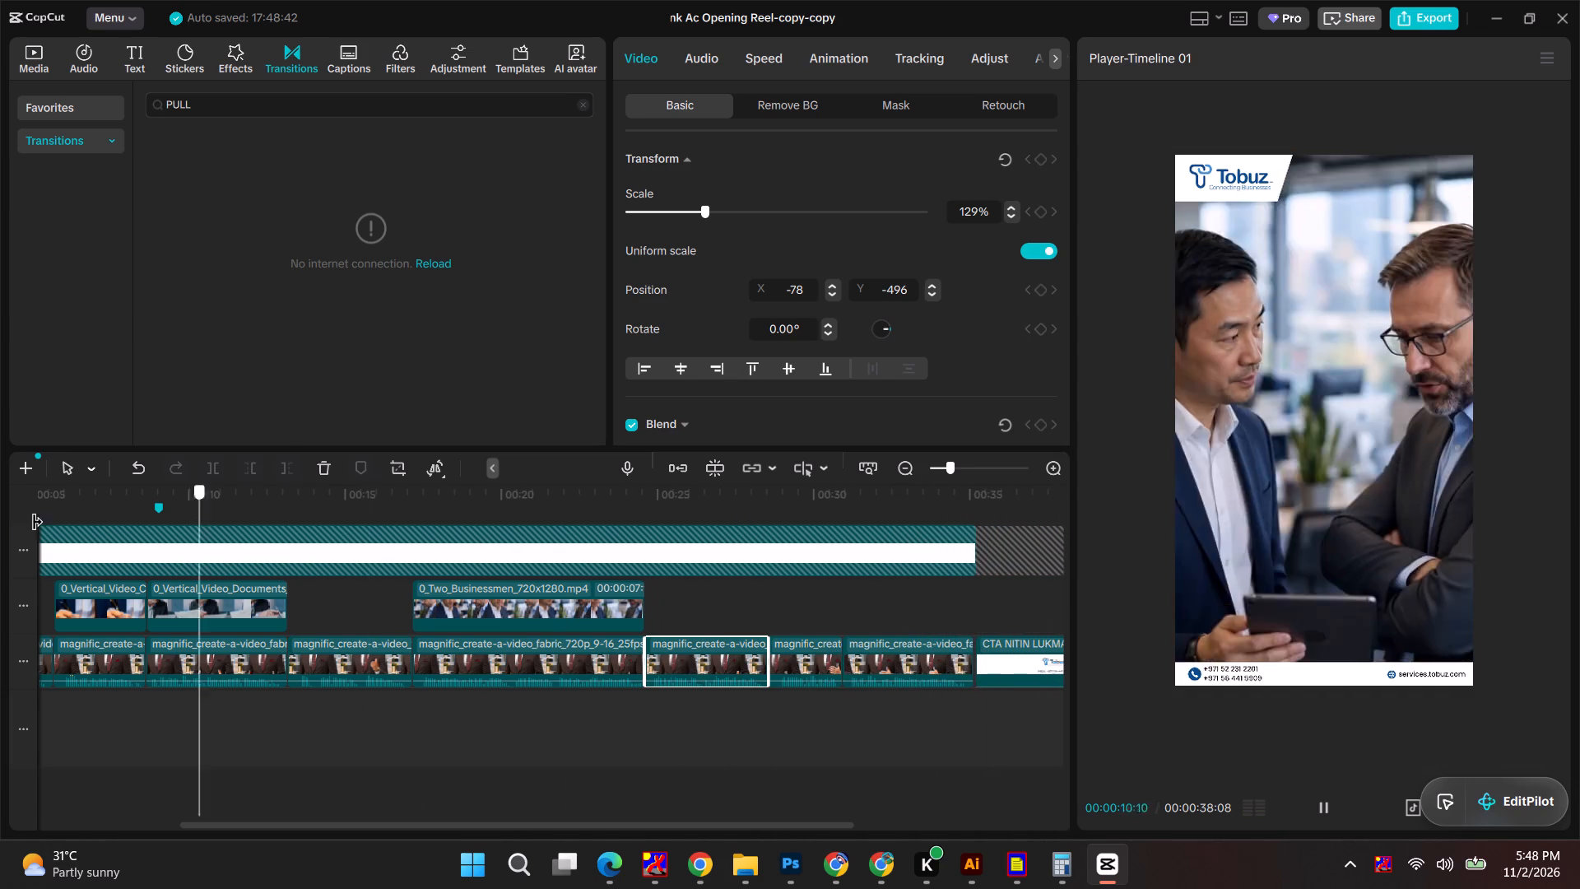
pyautogui.moveTo(38, 522); pyautogui.dragTo(0, 538)
pyautogui.press('space')
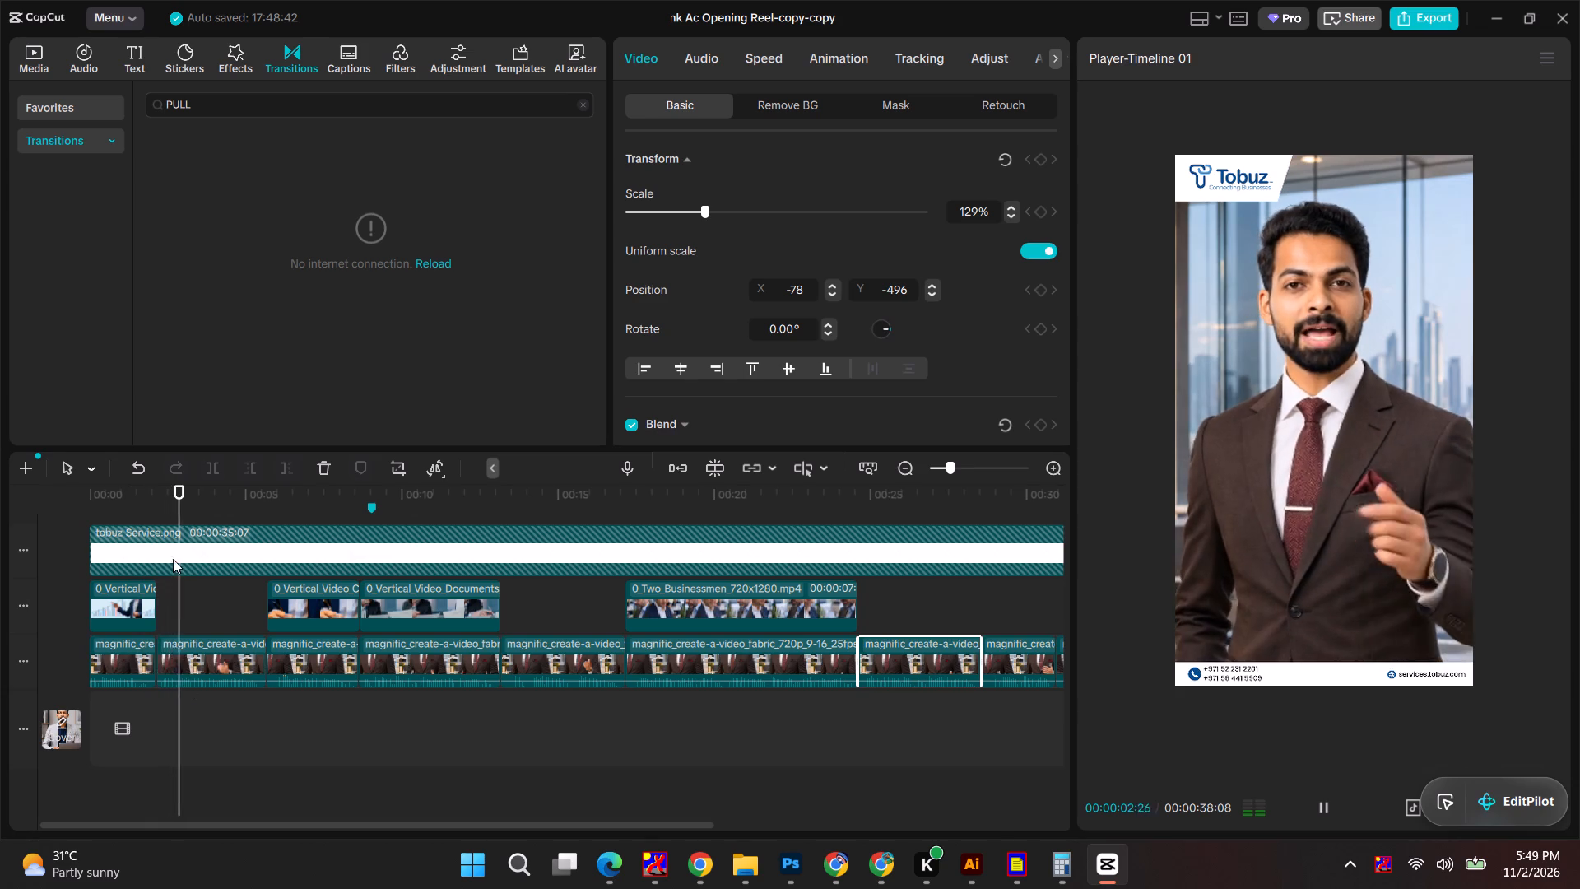
pyautogui.moveTo(184, 666); pyautogui.dragTo(184, 614)
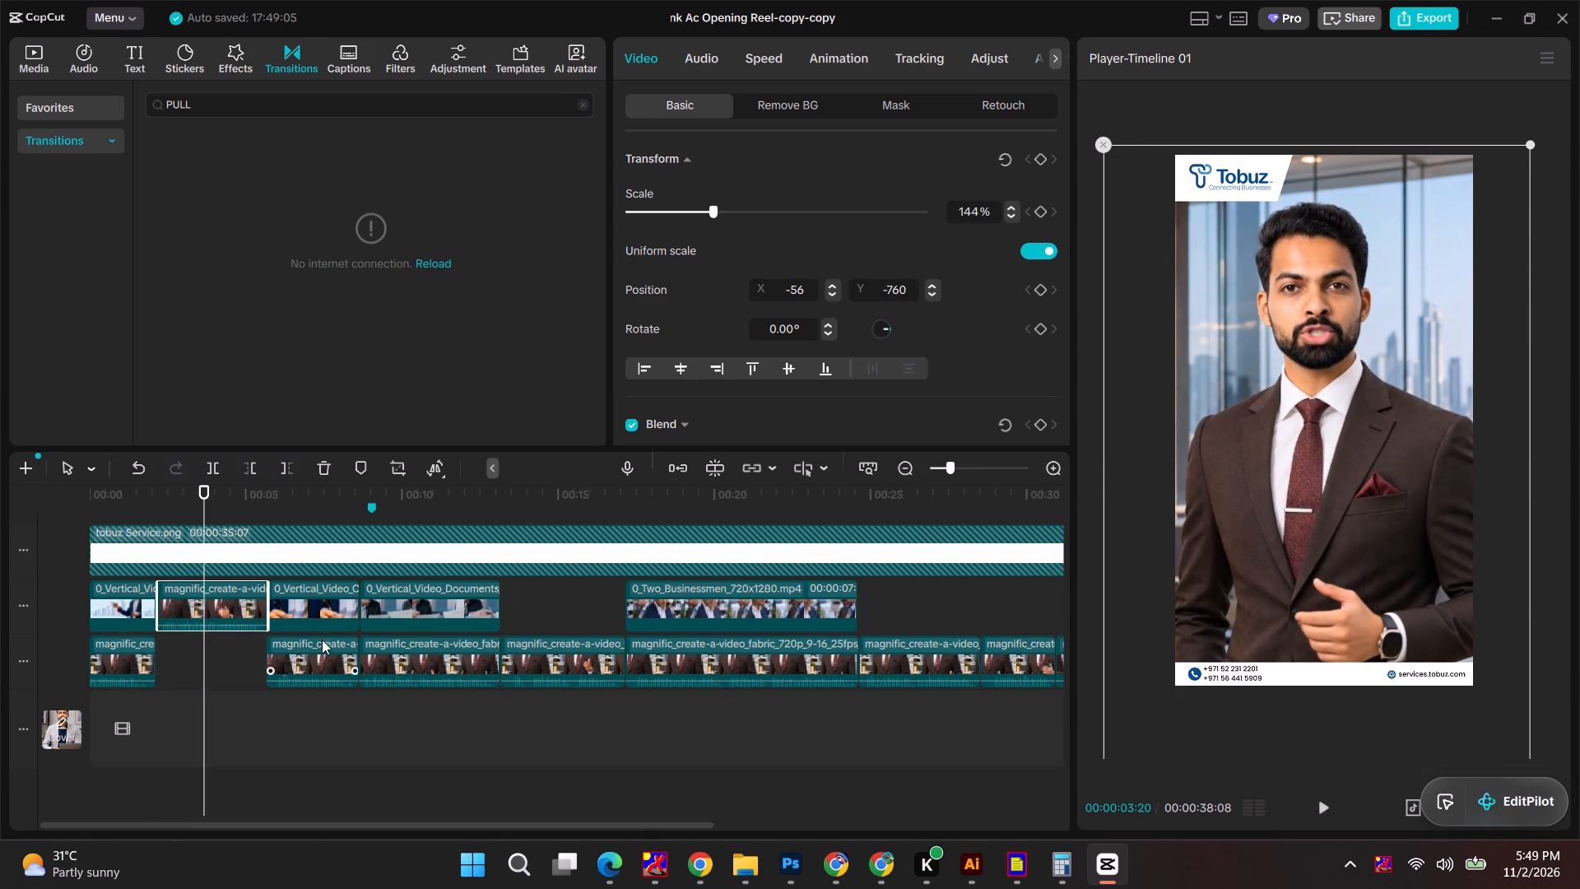
# Play on past the document clips and move the presenter segment before the businessmen clip up to the B-roll track.
pyautogui.press('space')
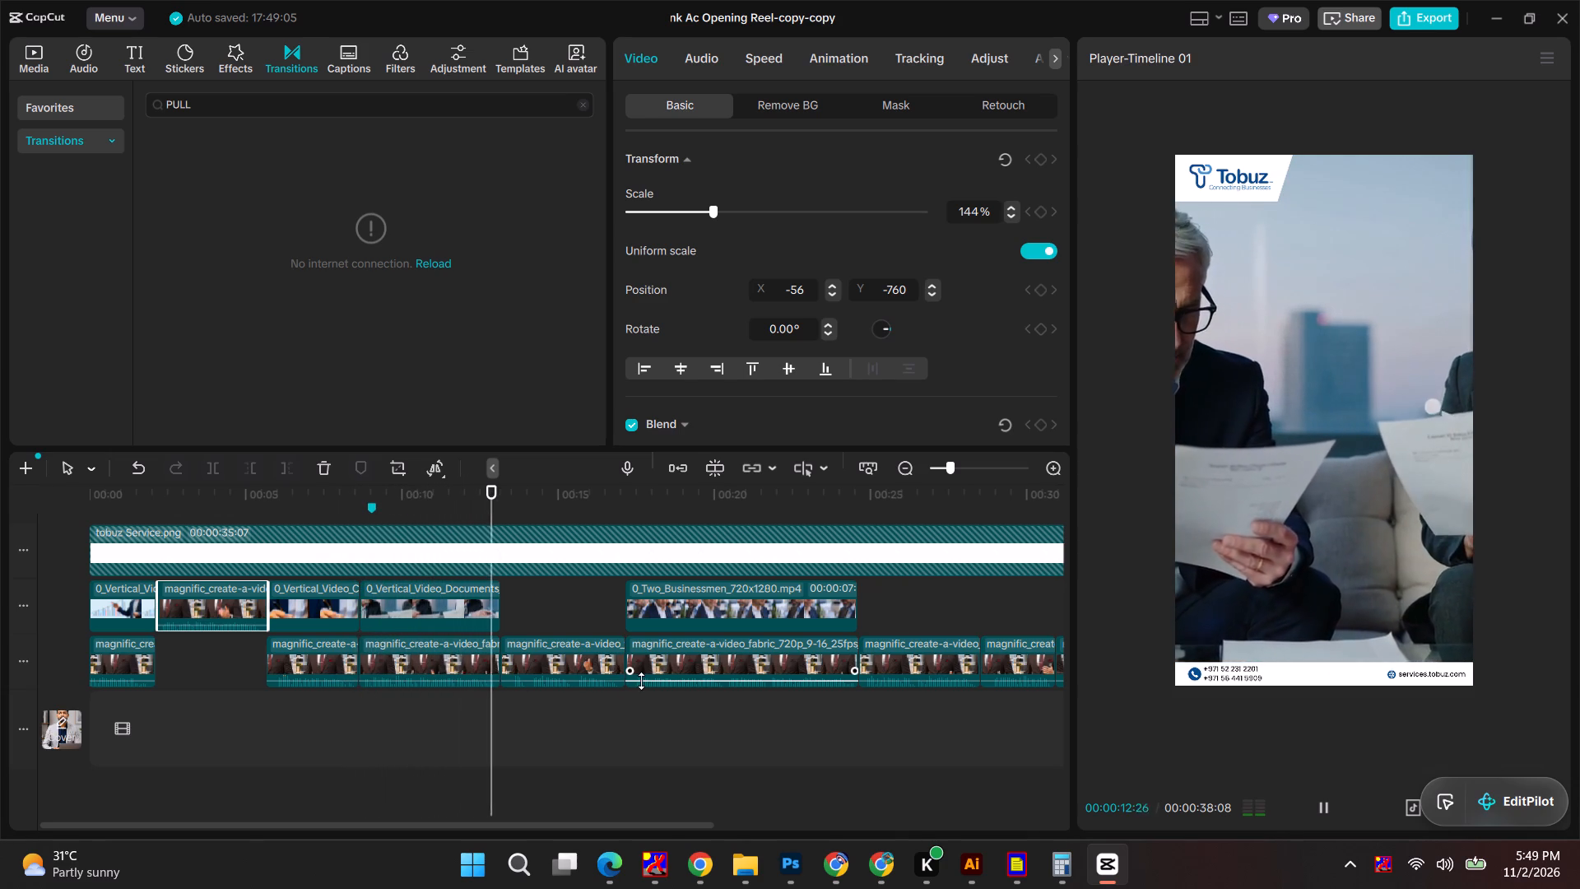
pyautogui.moveTo(555, 665); pyautogui.dragTo(553, 611)
pyautogui.moveTo(556, 618); pyautogui.dragTo(559, 679)
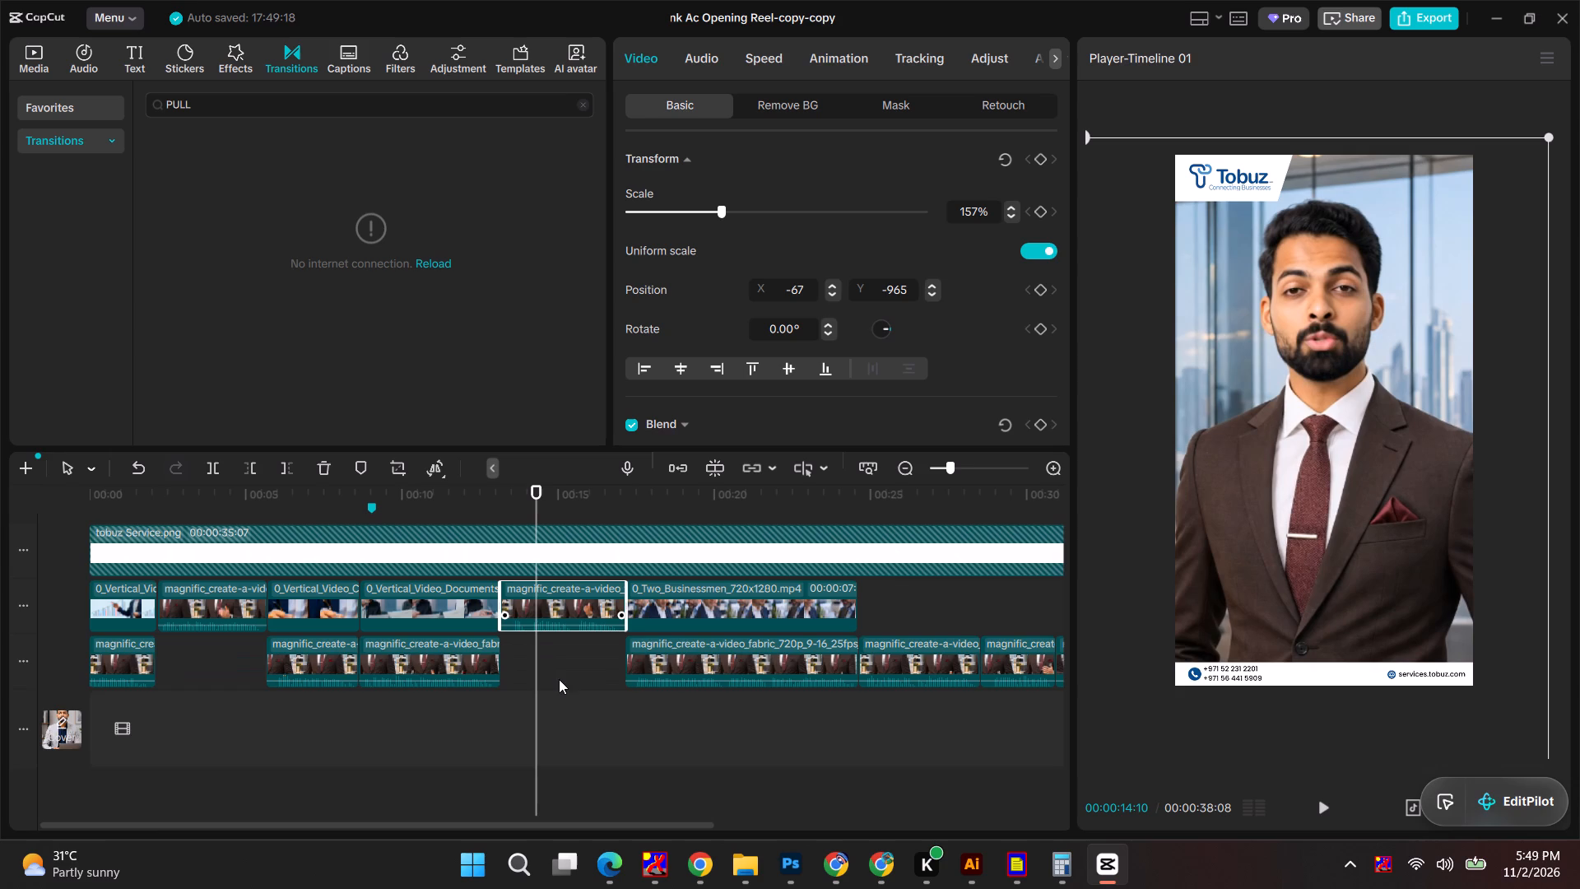
# Play the rest of the reel through to the closing CTA, and return the playhead to the start.
pyautogui.press('space')
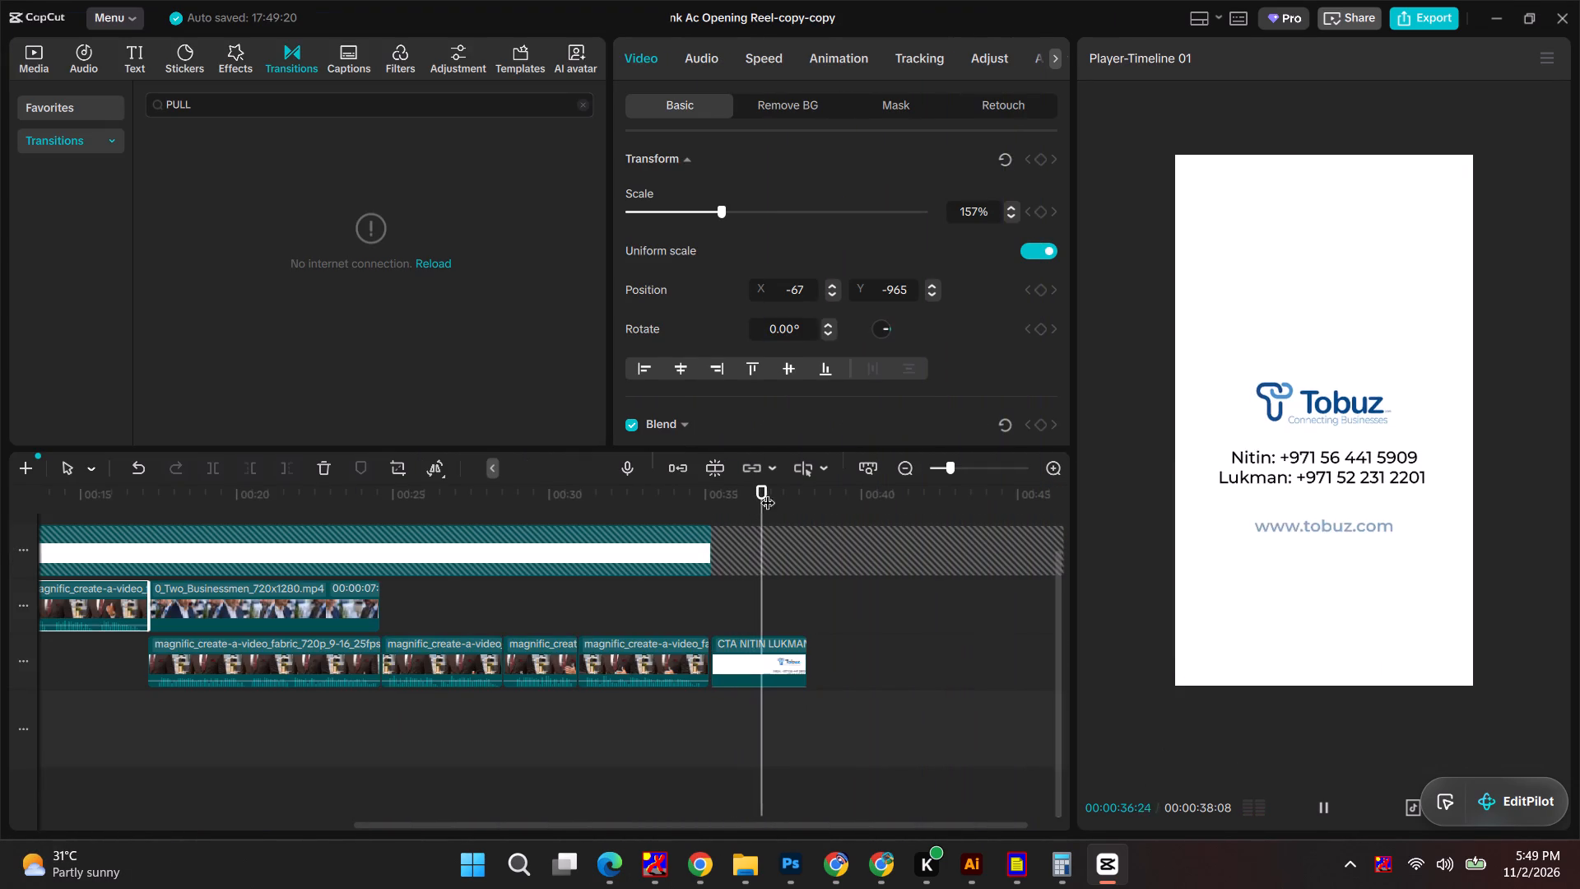
pyautogui.moveTo(769, 491); pyautogui.dragTo(0, 538)
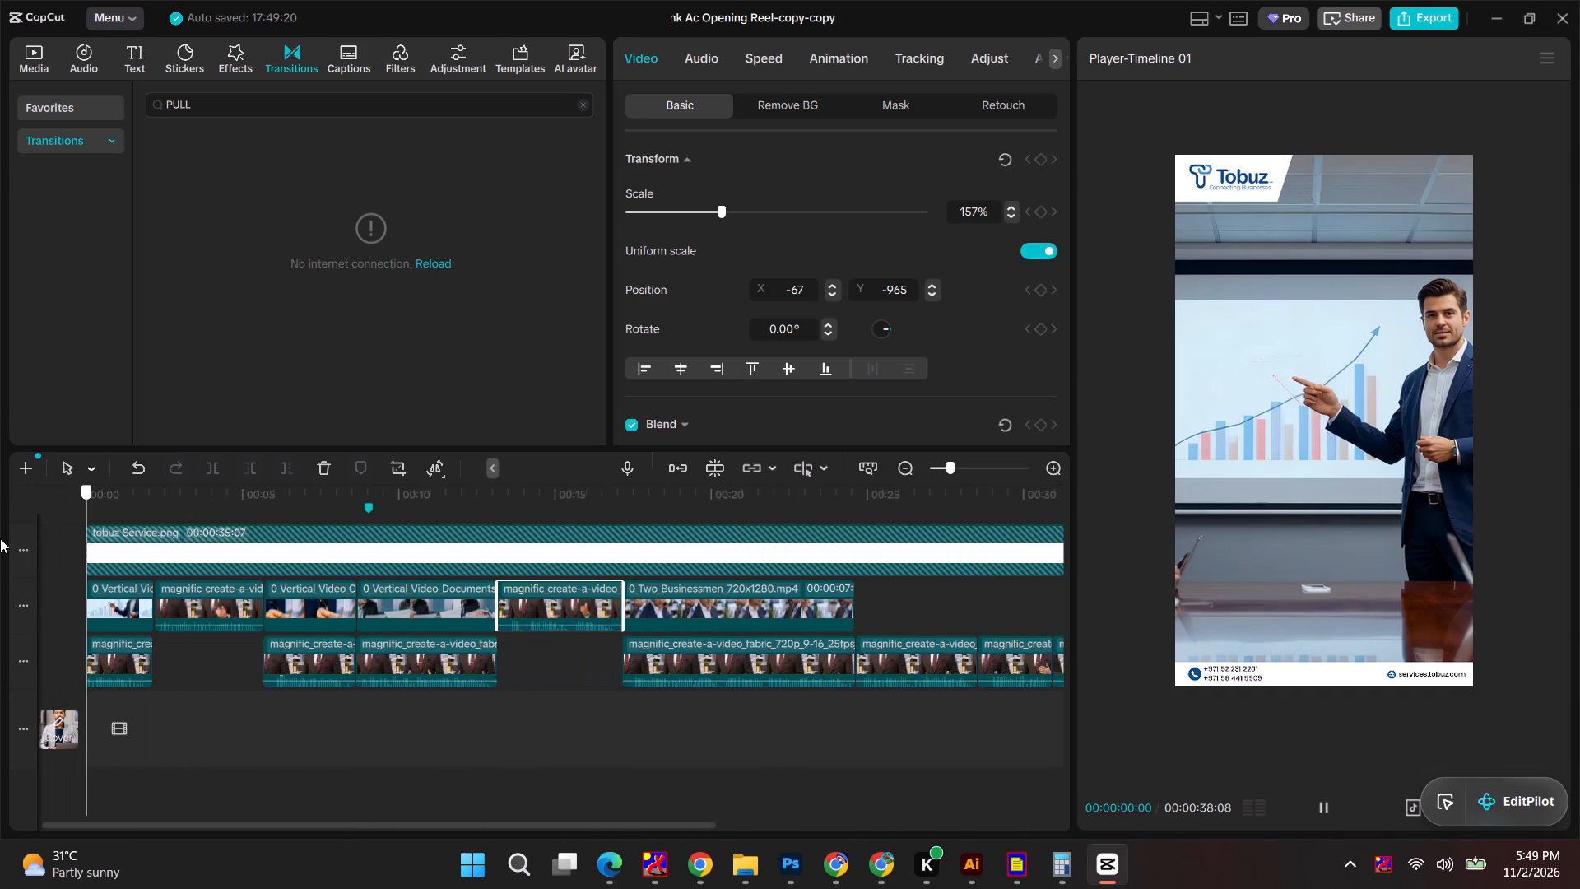
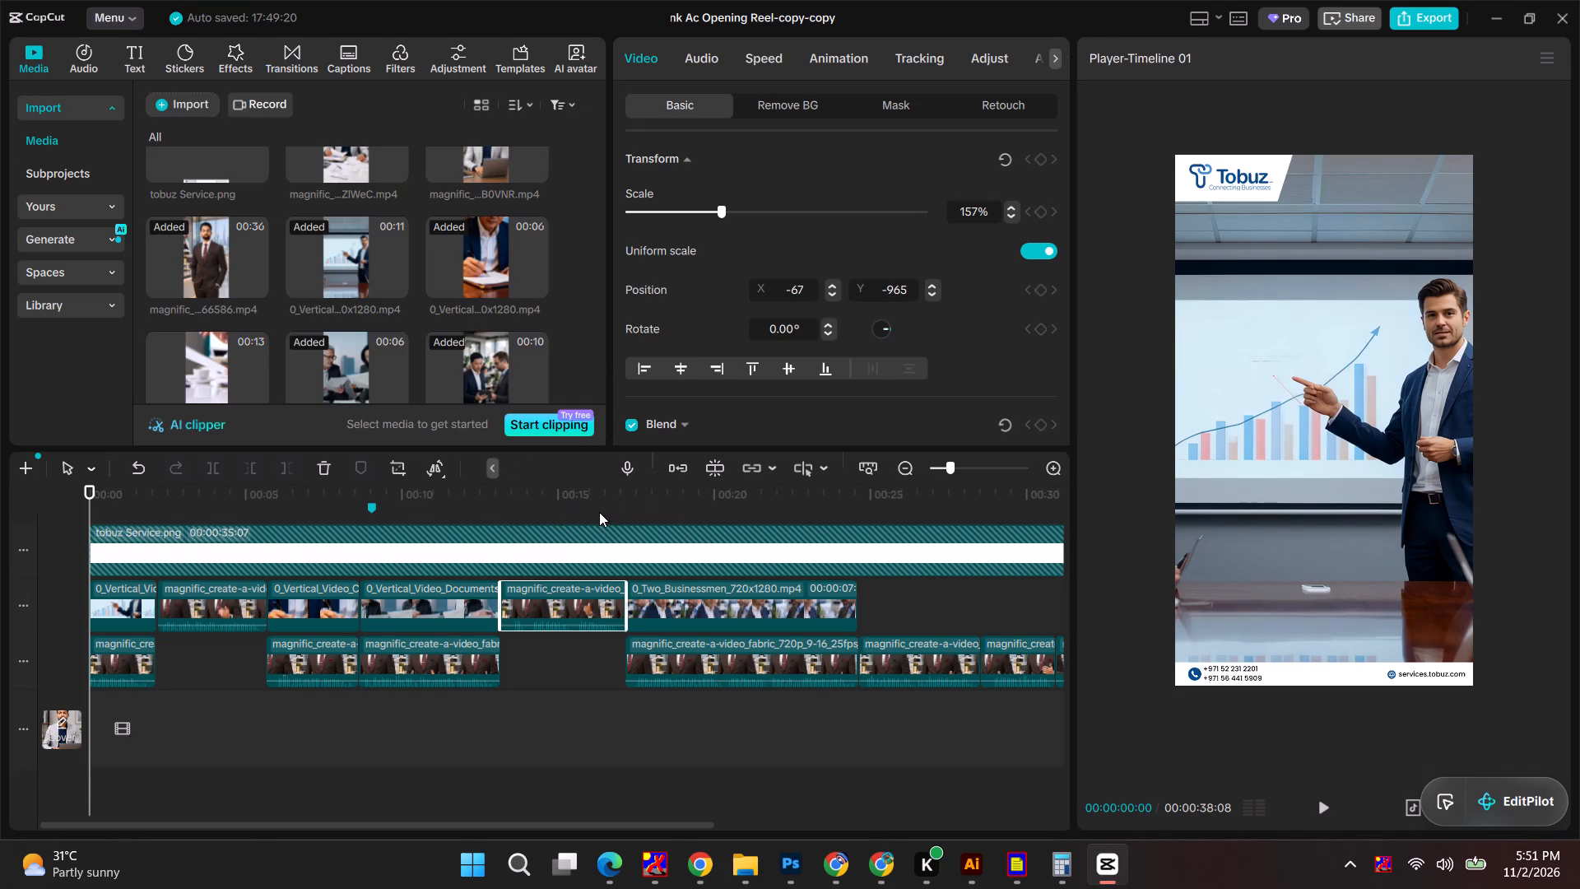
pyautogui.moveTo(235, 731); pyautogui.dragTo(968, 574)
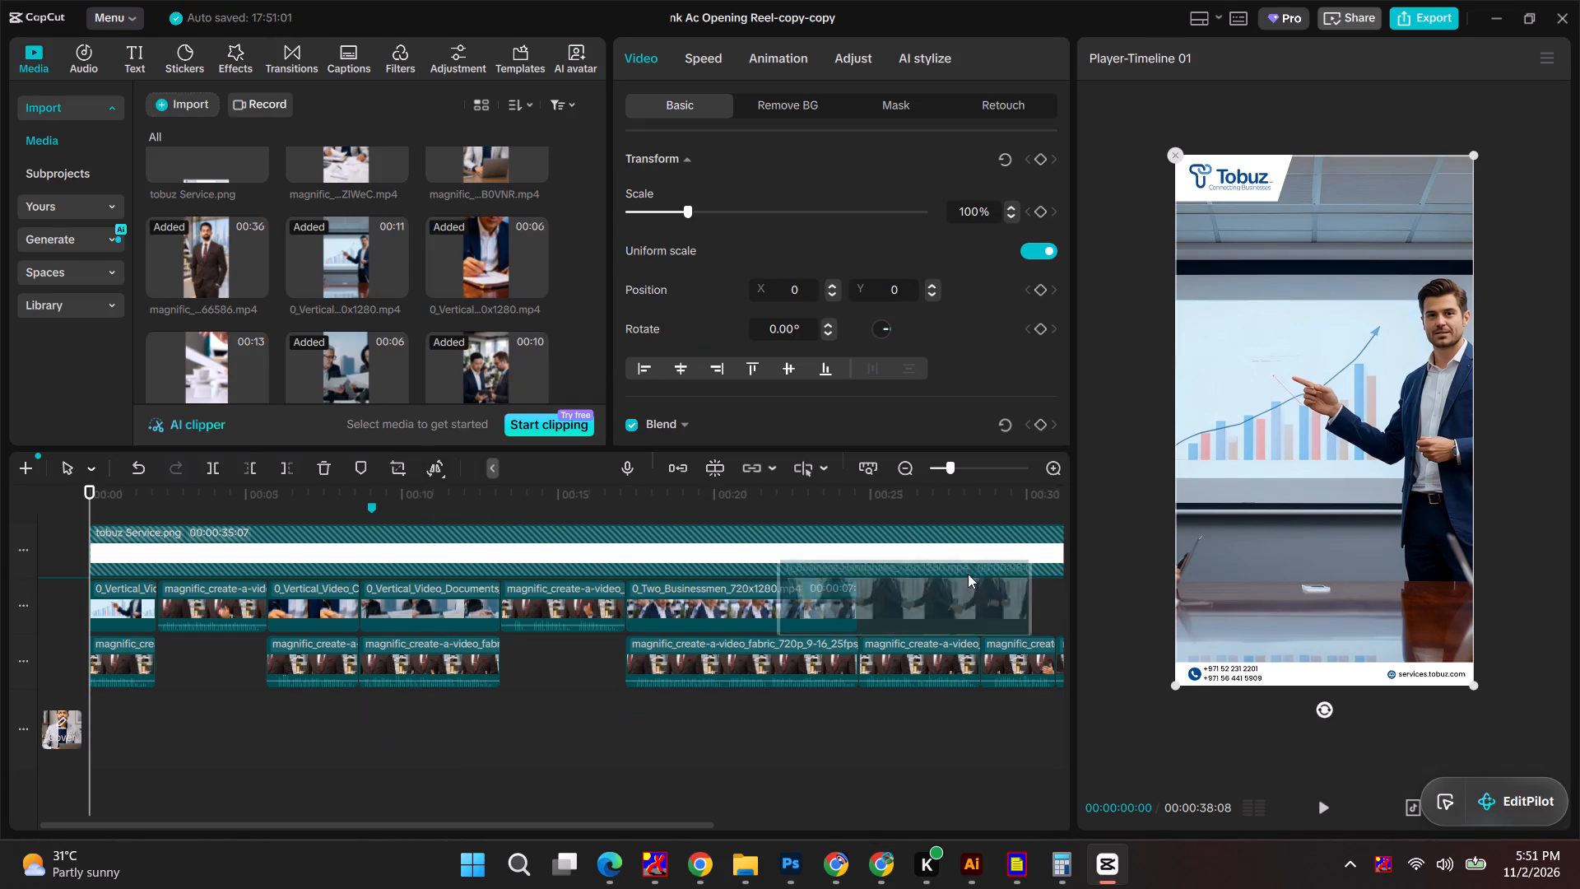
pyautogui.moveTo(968, 574); pyautogui.dragTo(1033, 540)
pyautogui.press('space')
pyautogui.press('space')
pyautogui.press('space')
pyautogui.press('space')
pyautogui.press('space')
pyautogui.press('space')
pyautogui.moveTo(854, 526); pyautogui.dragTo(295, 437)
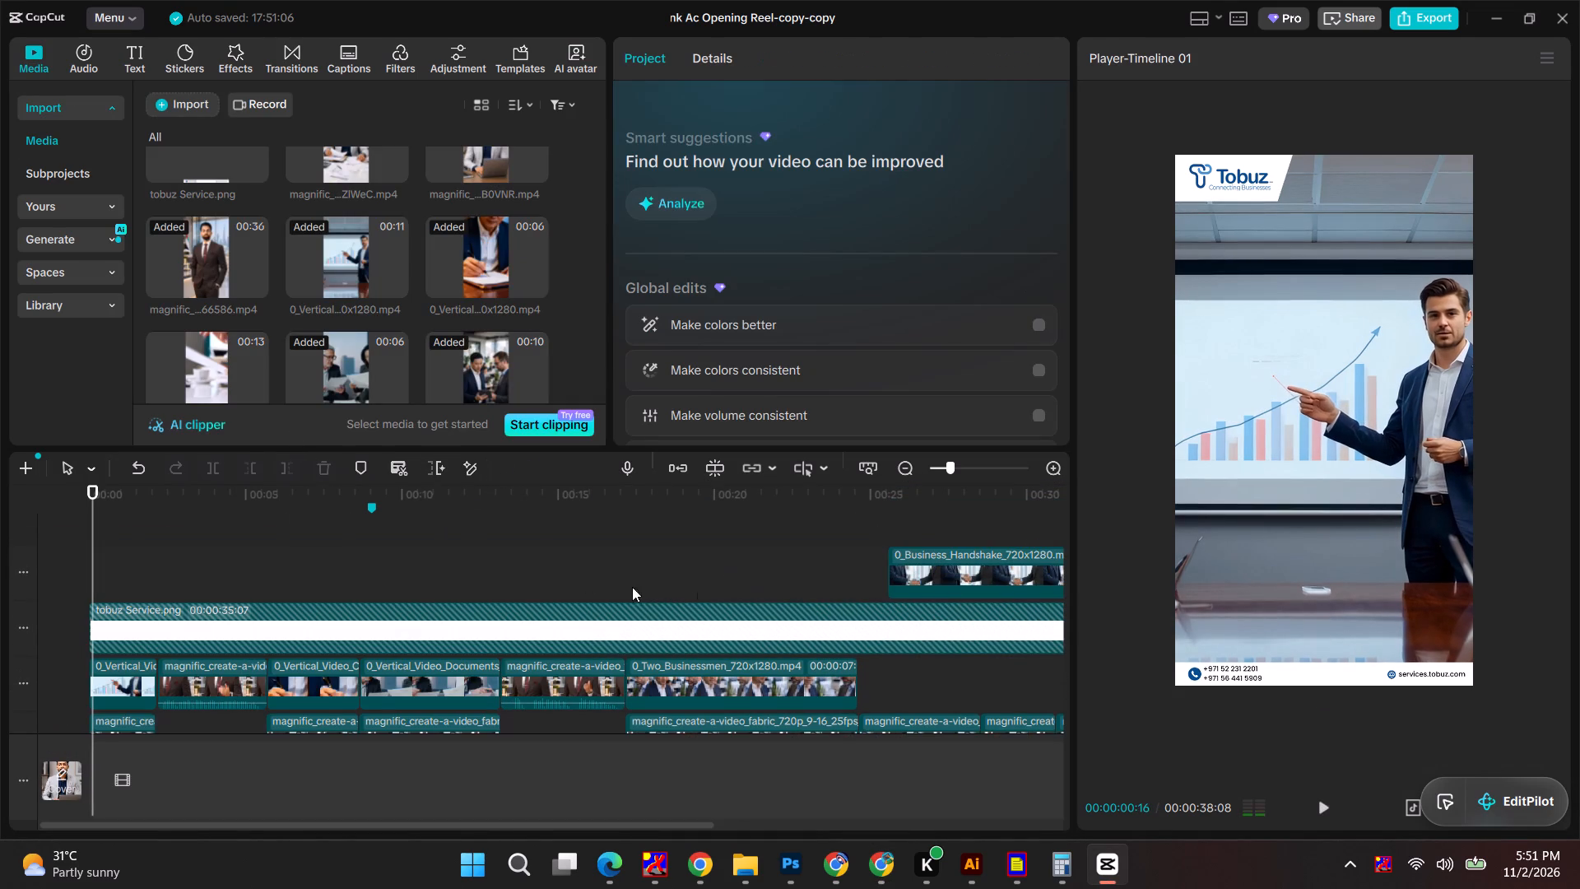
# Move the handshake clip down to the B-roll track beneath the Tobuz overlay, ending where the CTA clip starts.
pyautogui.moveTo(90, 489); pyautogui.dragTo(899, 490)
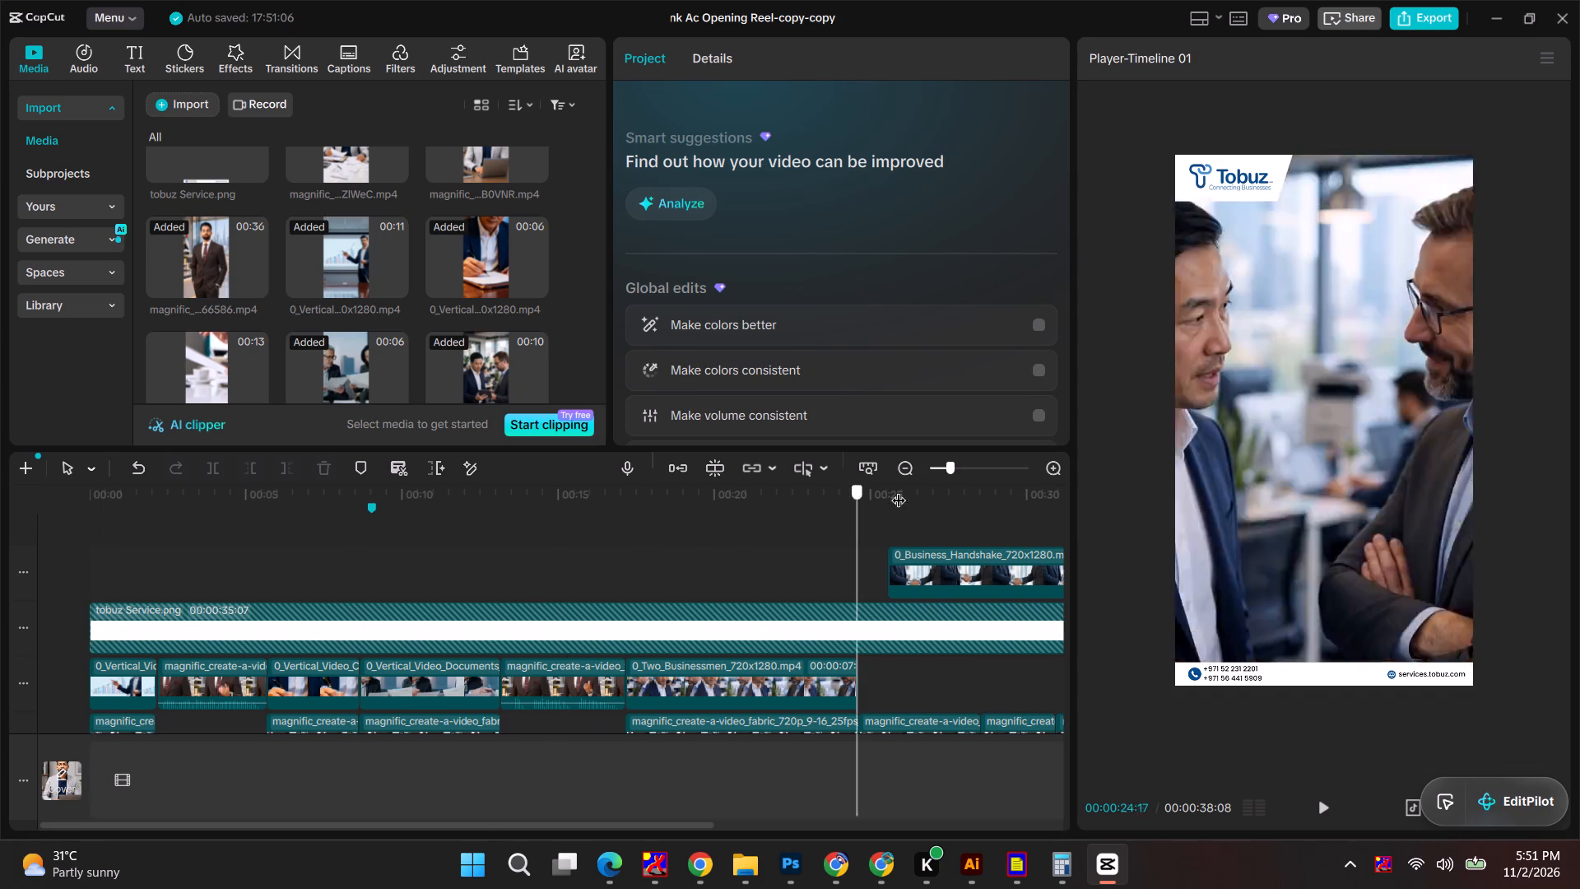
pyautogui.moveTo(899, 490); pyautogui.dragTo(646, 506)
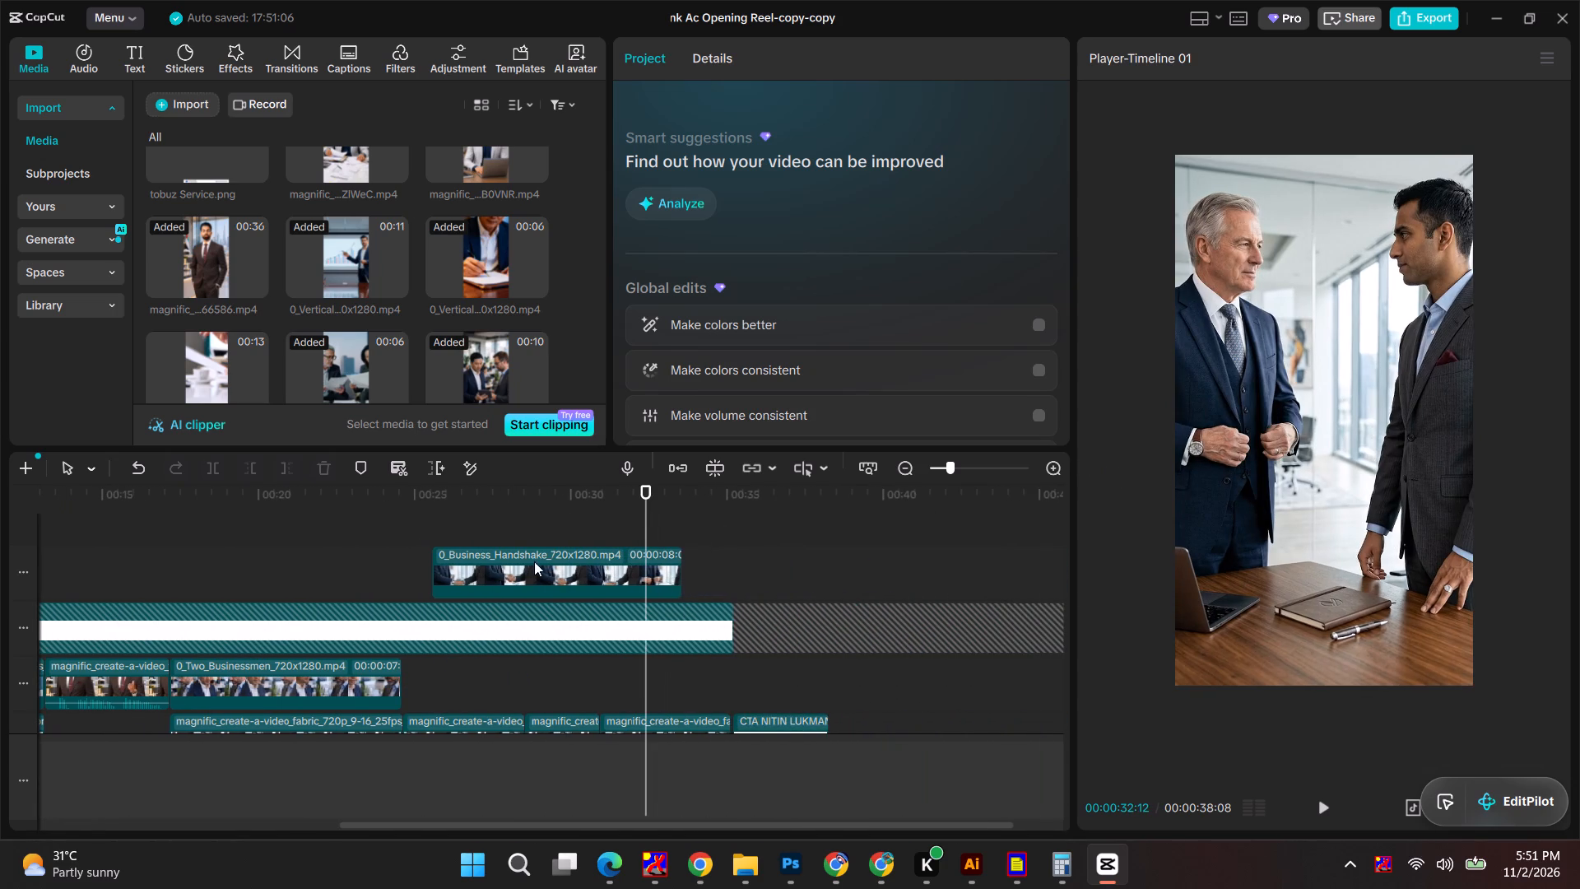
pyautogui.moveTo(538, 574); pyautogui.dragTo(589, 686)
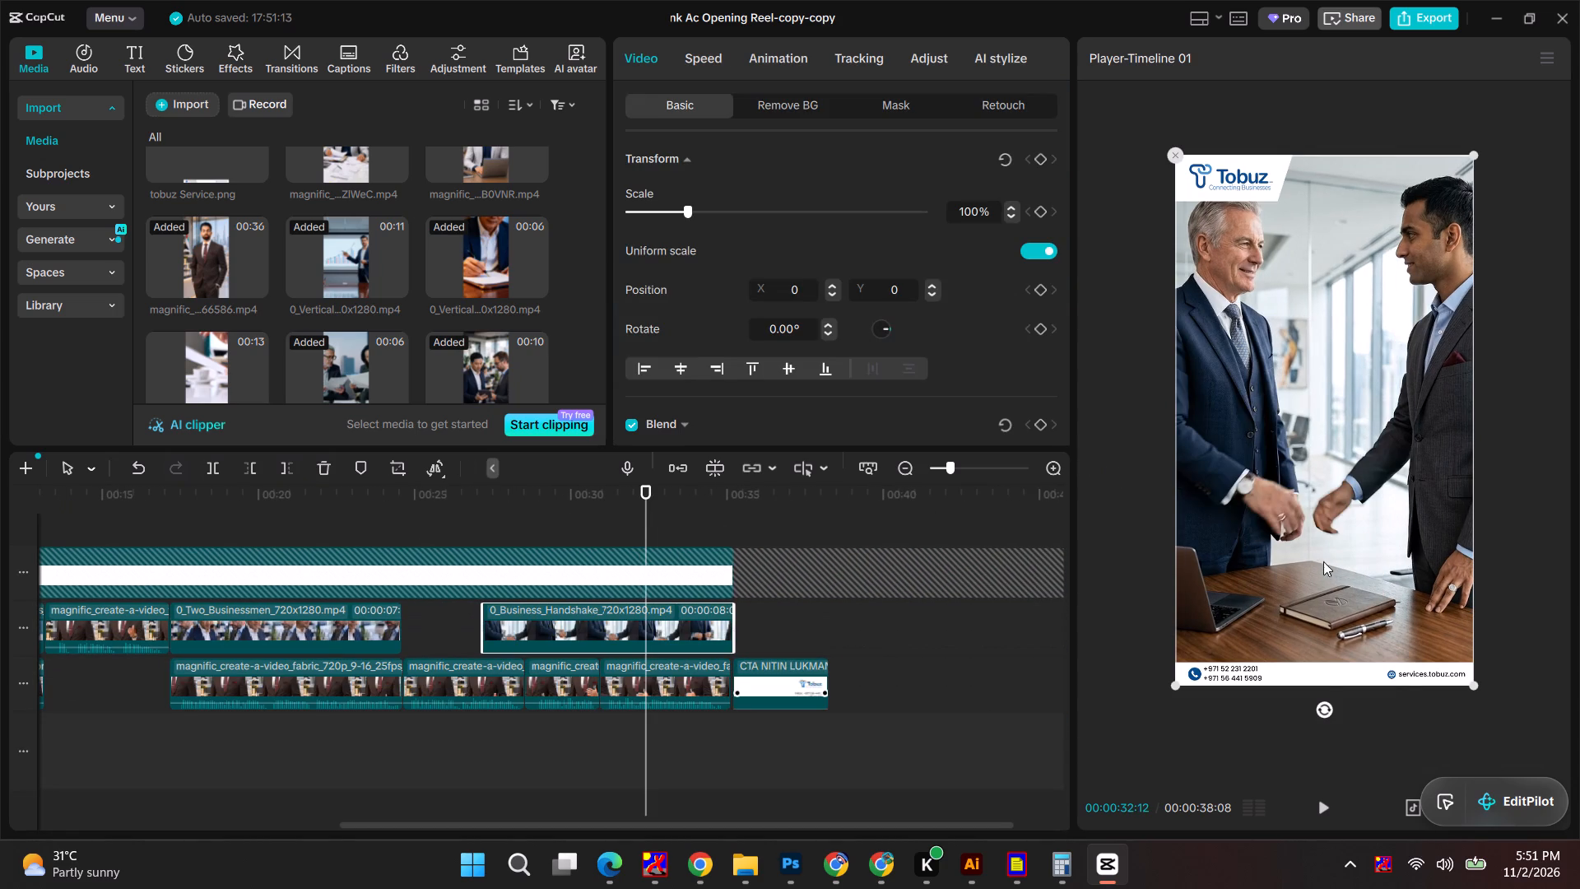
# Enlarge the handshake clip to about 135% and shift it vertically to about Y 681, framing the hands.
pyautogui.keyDown('alt'); pyautogui.keyDown('shift'); pyautogui.moveTo(1170, 684); pyautogui.dragTo(1060, 803); pyautogui.keyUp('shift'); pyautogui.keyUp('alt')
pyautogui.moveTo(1336, 556); pyautogui.dragTo(1339, 458)
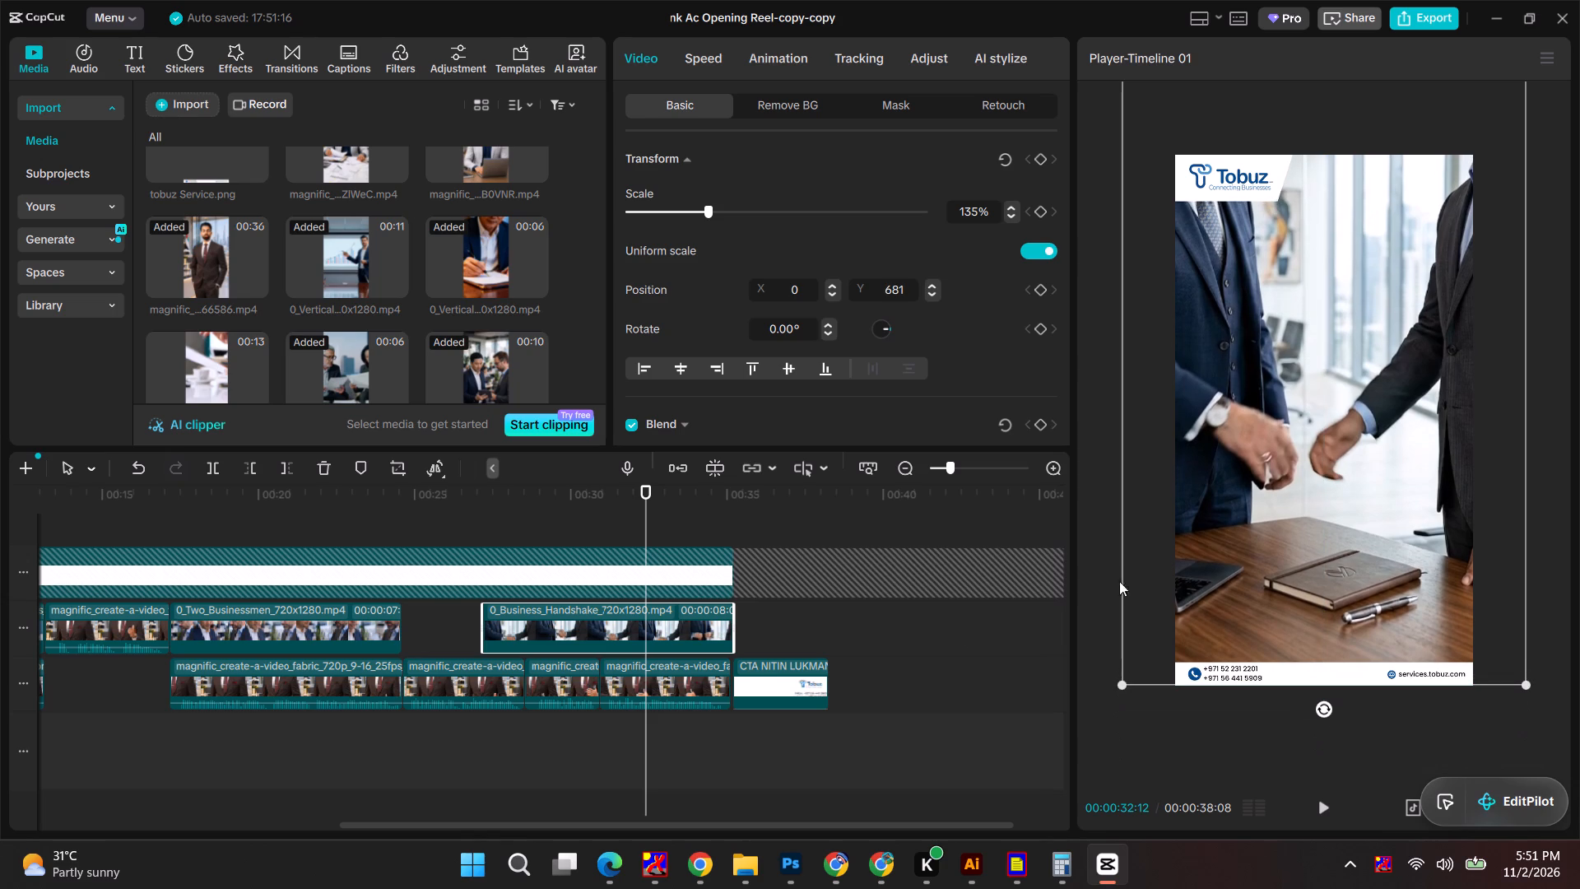
# Split the handshake clip at about 00:00:31:25, before the hands separate, and delete the part after the cut.
pyautogui.moveTo(645, 483); pyautogui.dragTo(539, 496)
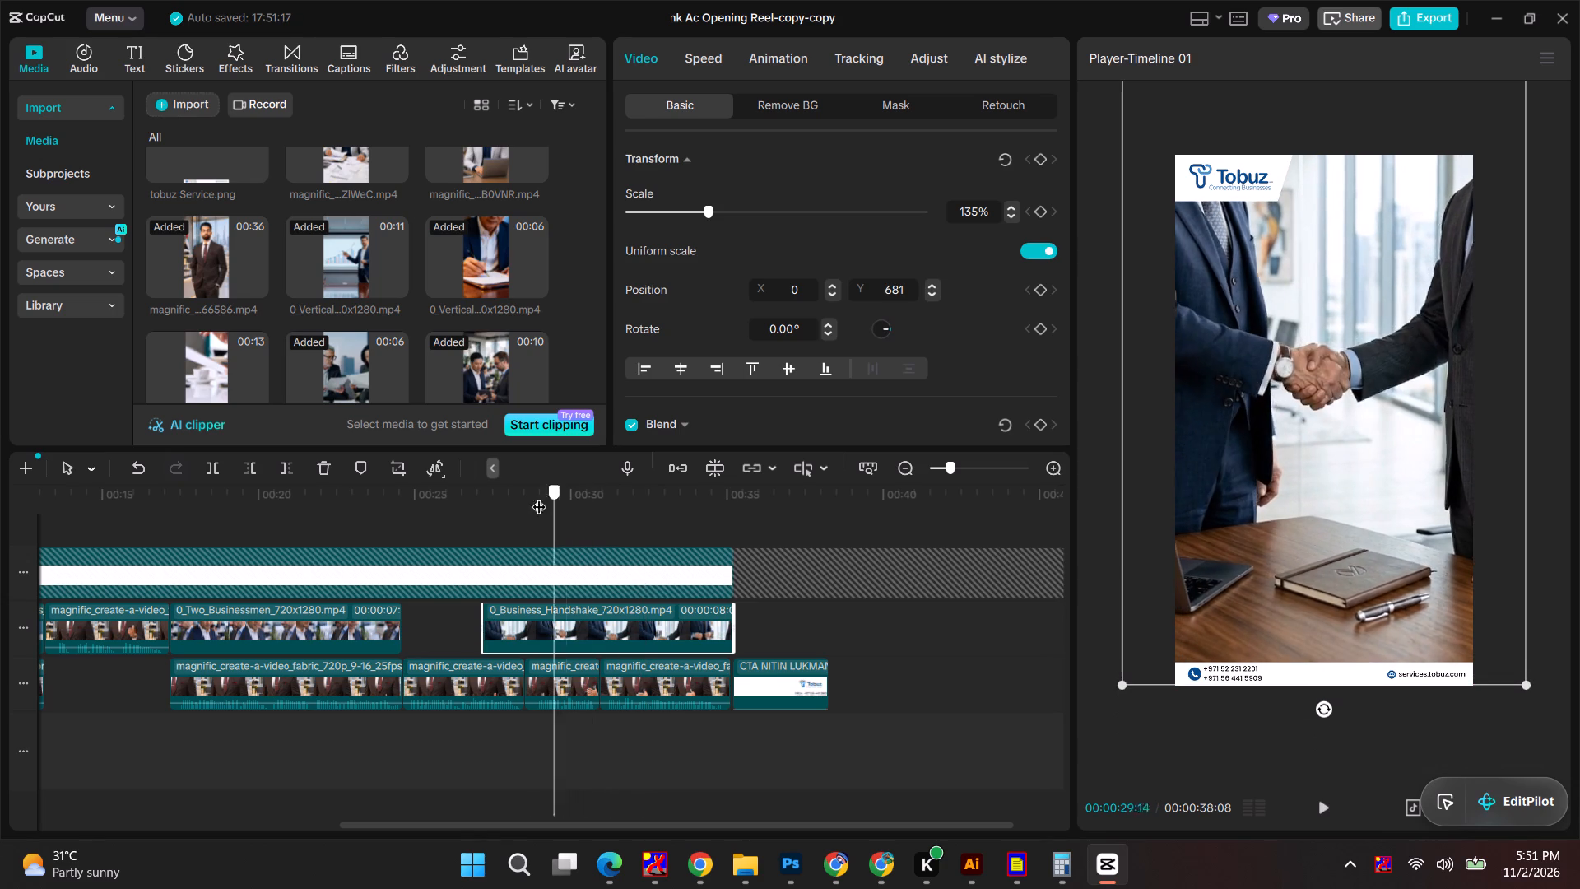
pyautogui.moveTo(539, 496); pyautogui.dragTo(627, 507)
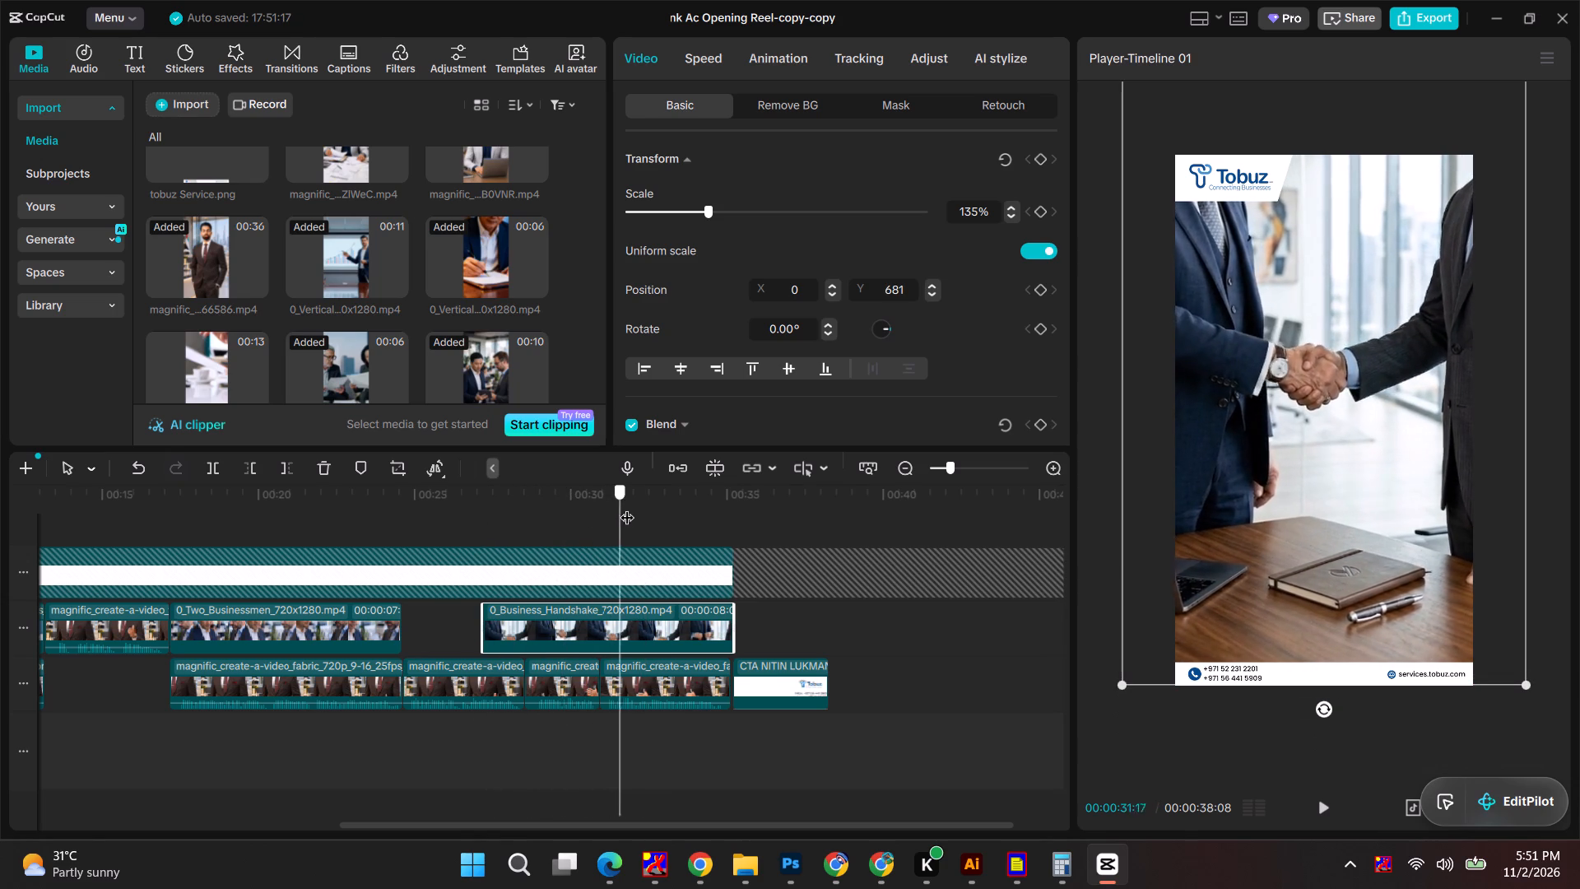
pyautogui.moveTo(627, 507); pyautogui.dragTo(633, 505)
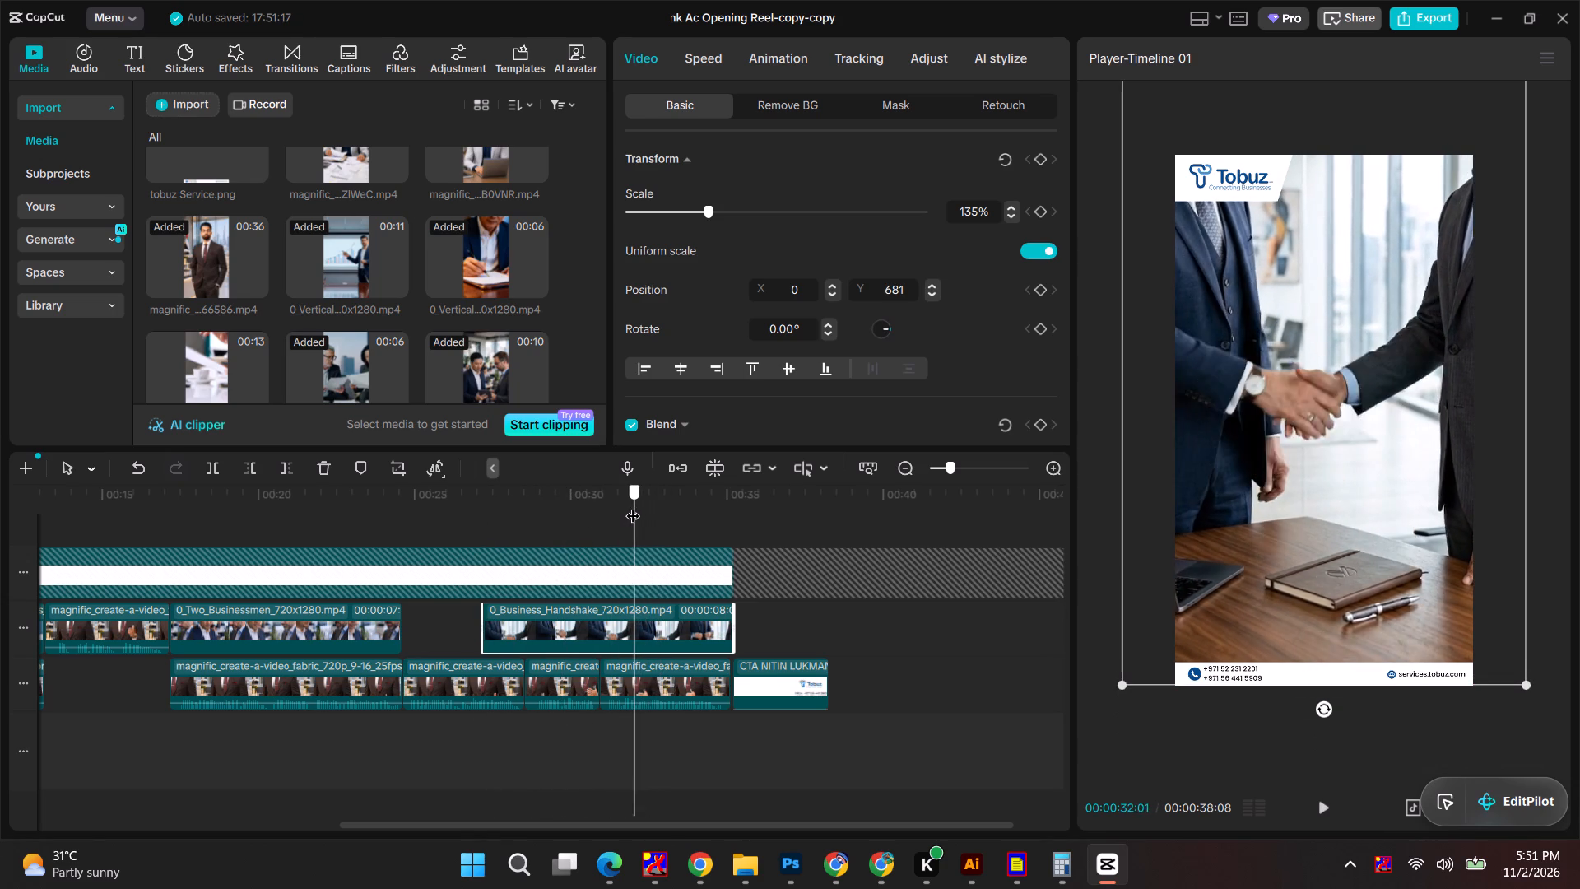
pyautogui.moveTo(633, 505); pyautogui.dragTo(628, 508)
pyautogui.hotkey('ctrl', 'b')
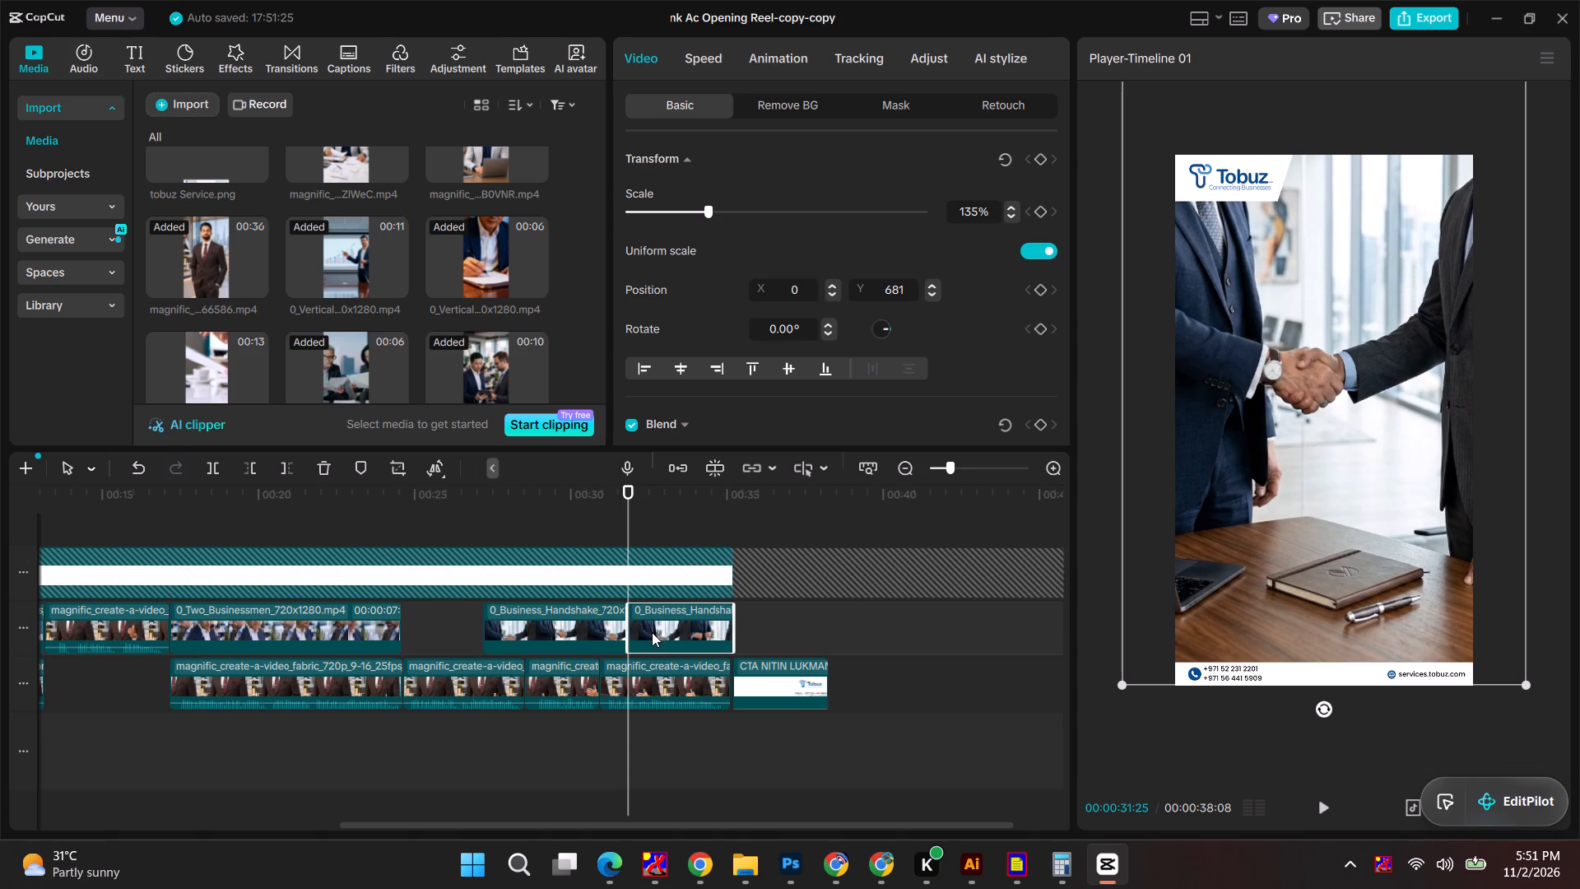
pyautogui.press('BackSpace')
# Move the shortened handshake clip later on the B-roll track so it ends just before the CTA clip.
pyautogui.moveTo(569, 633); pyautogui.dragTo(670, 636)
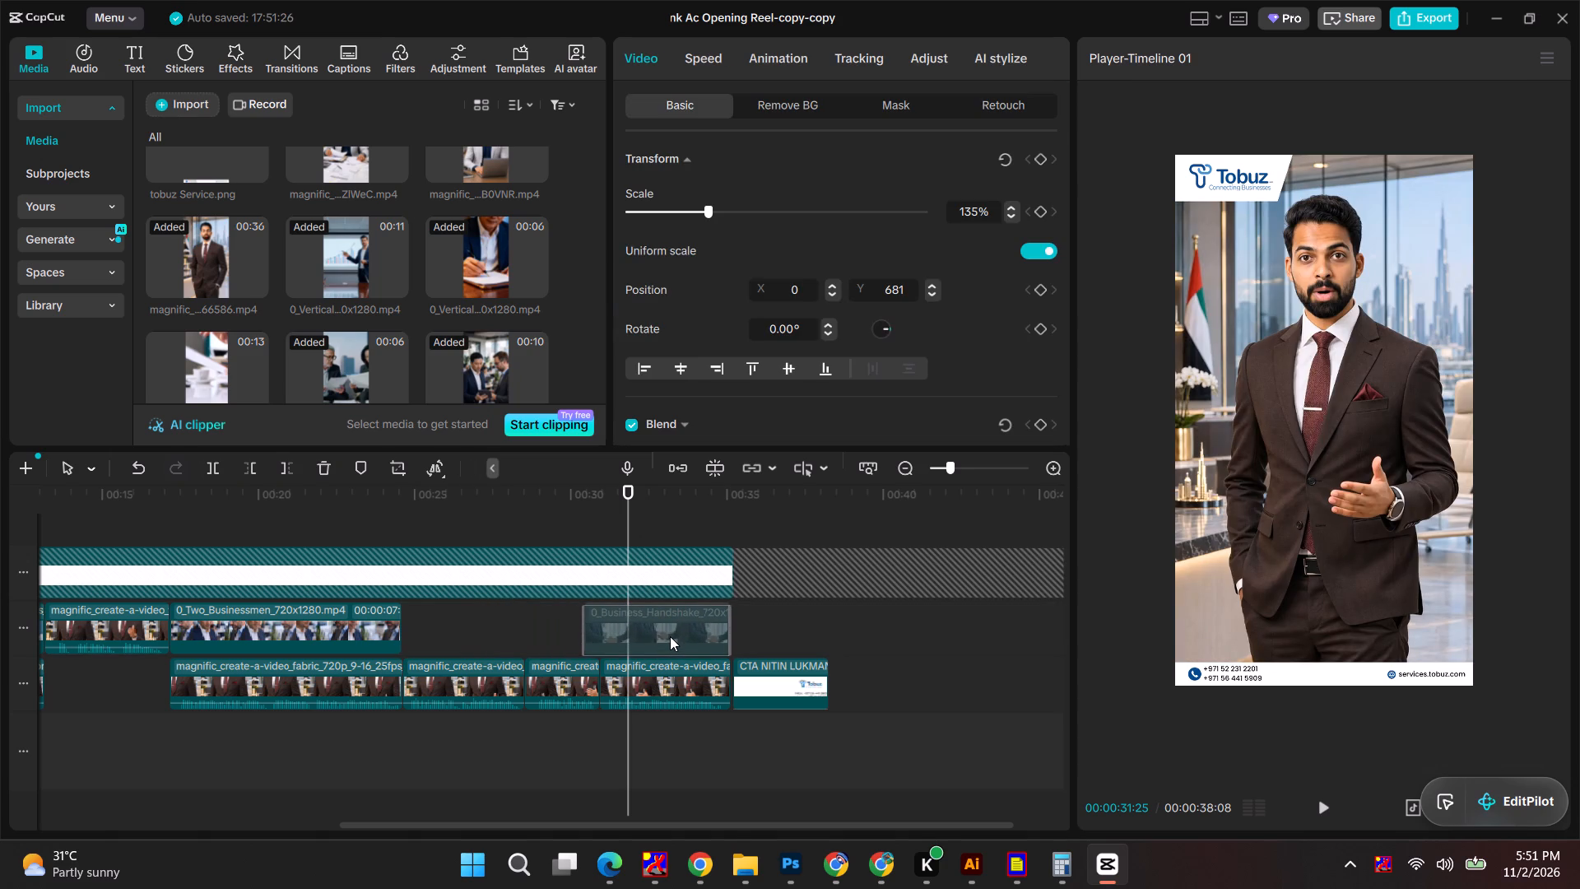
pyautogui.moveTo(670, 636); pyautogui.dragTo(671, 635)
# Play from before the handshake clip and trim its start to about the beginning of the last presenter segment.
pyautogui.moveTo(626, 488); pyautogui.dragTo(551, 490)
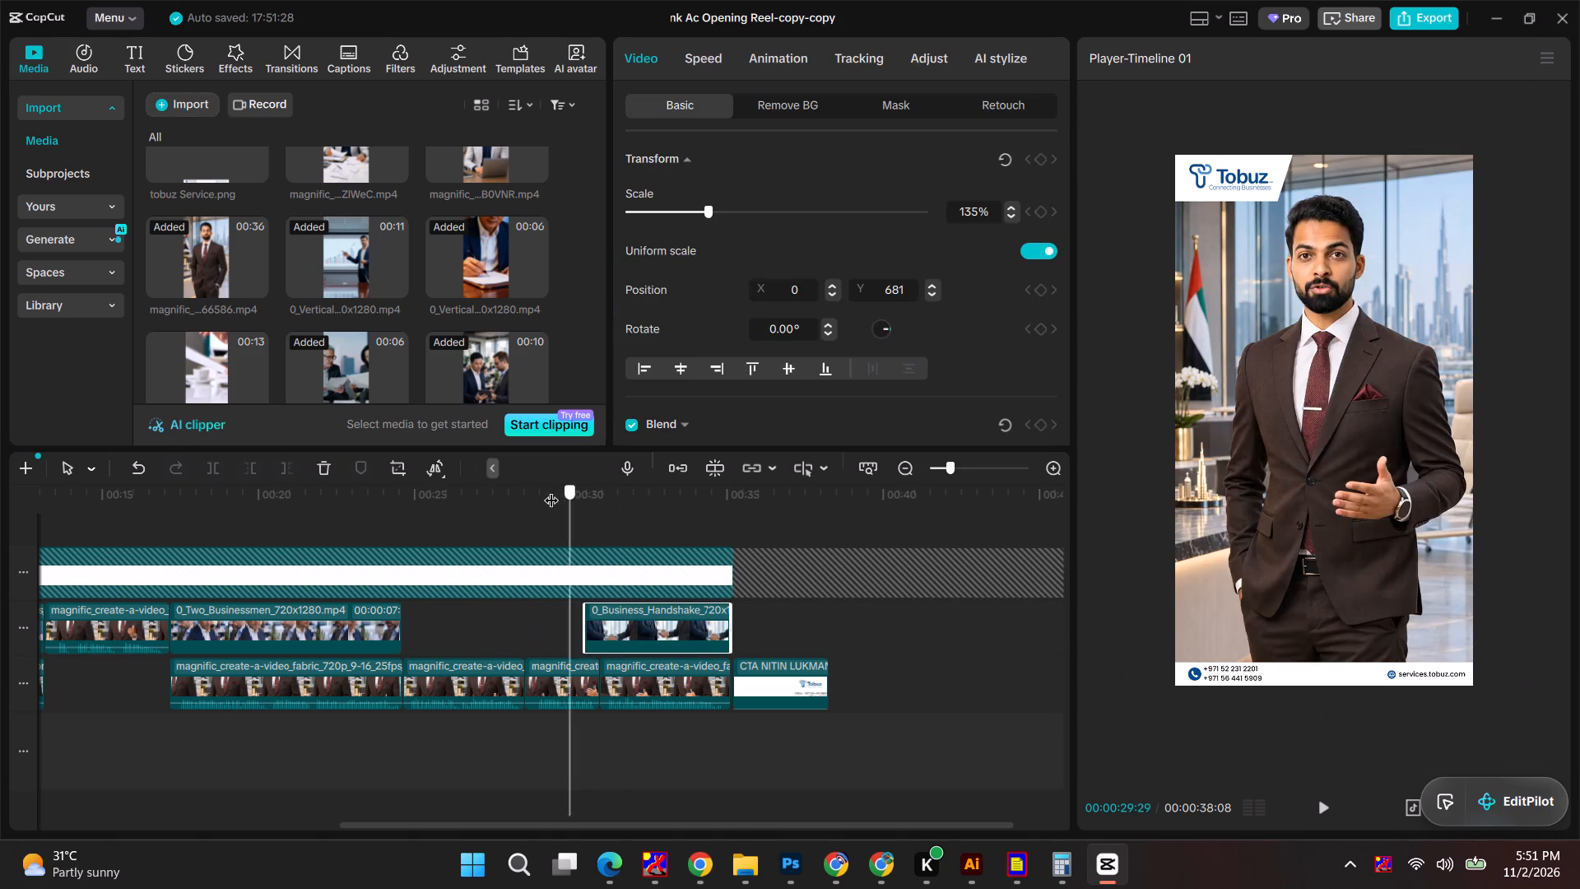
pyautogui.moveTo(551, 490); pyautogui.dragTo(545, 490)
pyautogui.press('space')
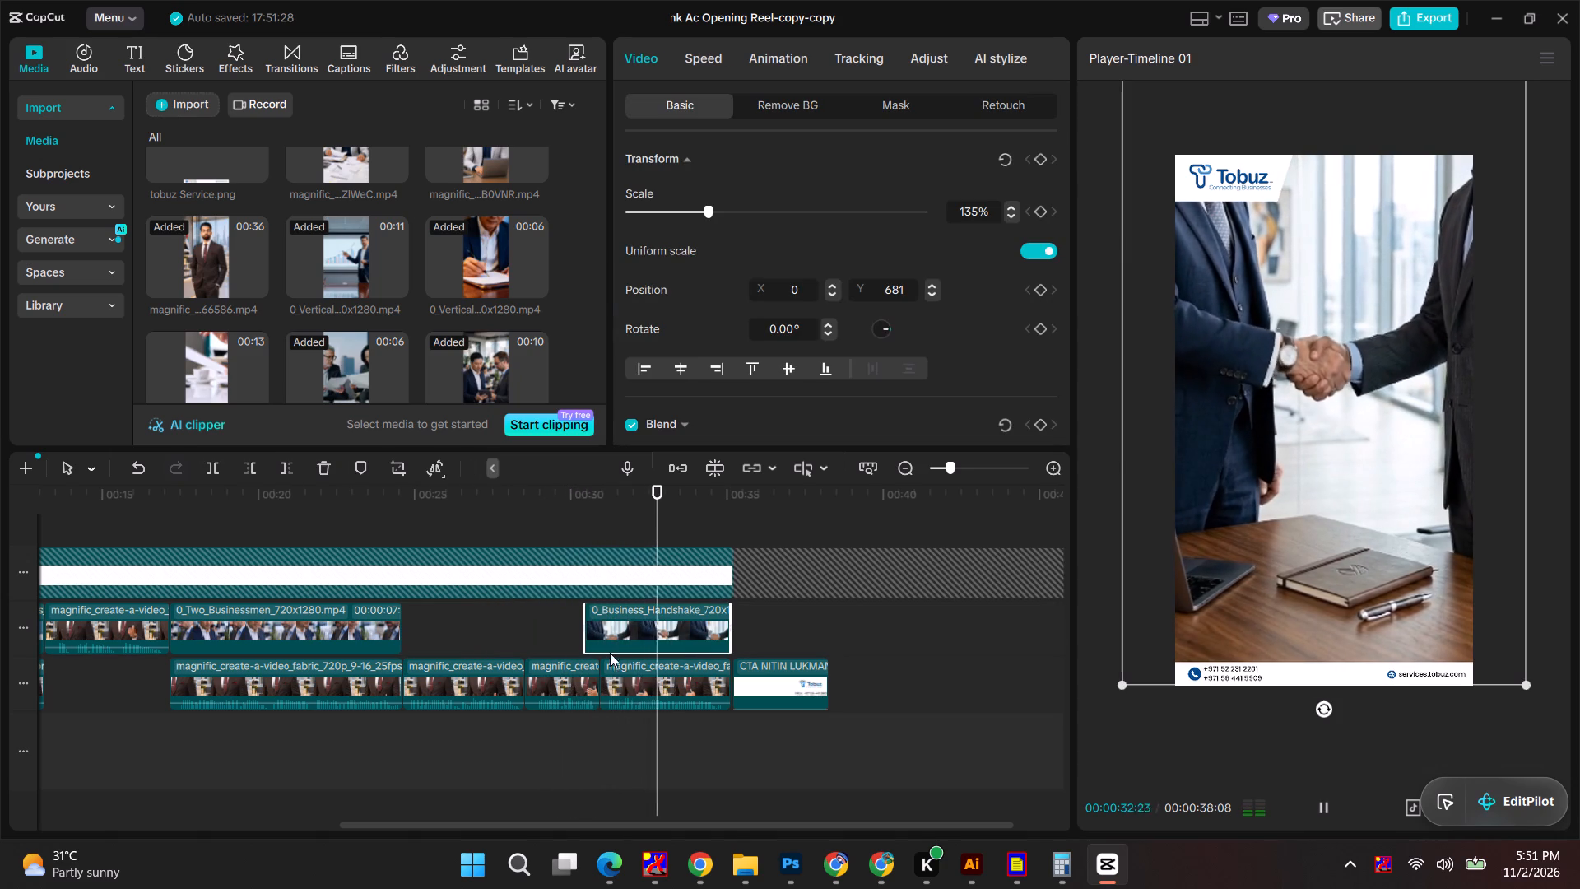
pyautogui.moveTo(583, 628); pyautogui.dragTo(603, 628)
# Replay from the handshake clip's new start into the closing CTA.
pyautogui.click(604, 493)
pyautogui.press('space')
pyautogui.click(598, 496)
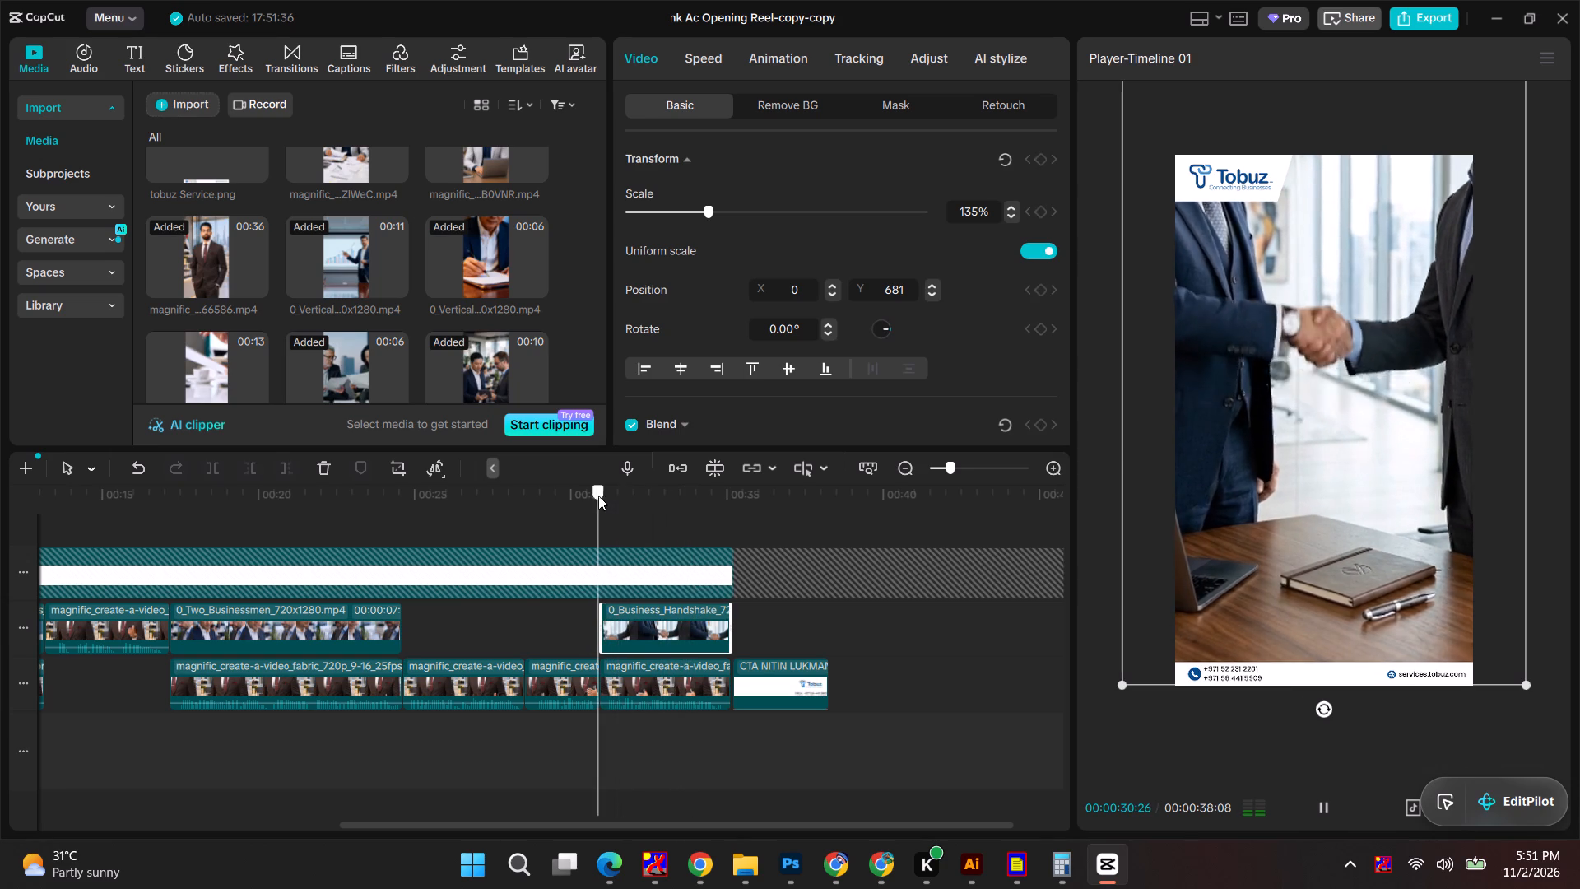
pyautogui.press('space')
pyautogui.press('space')
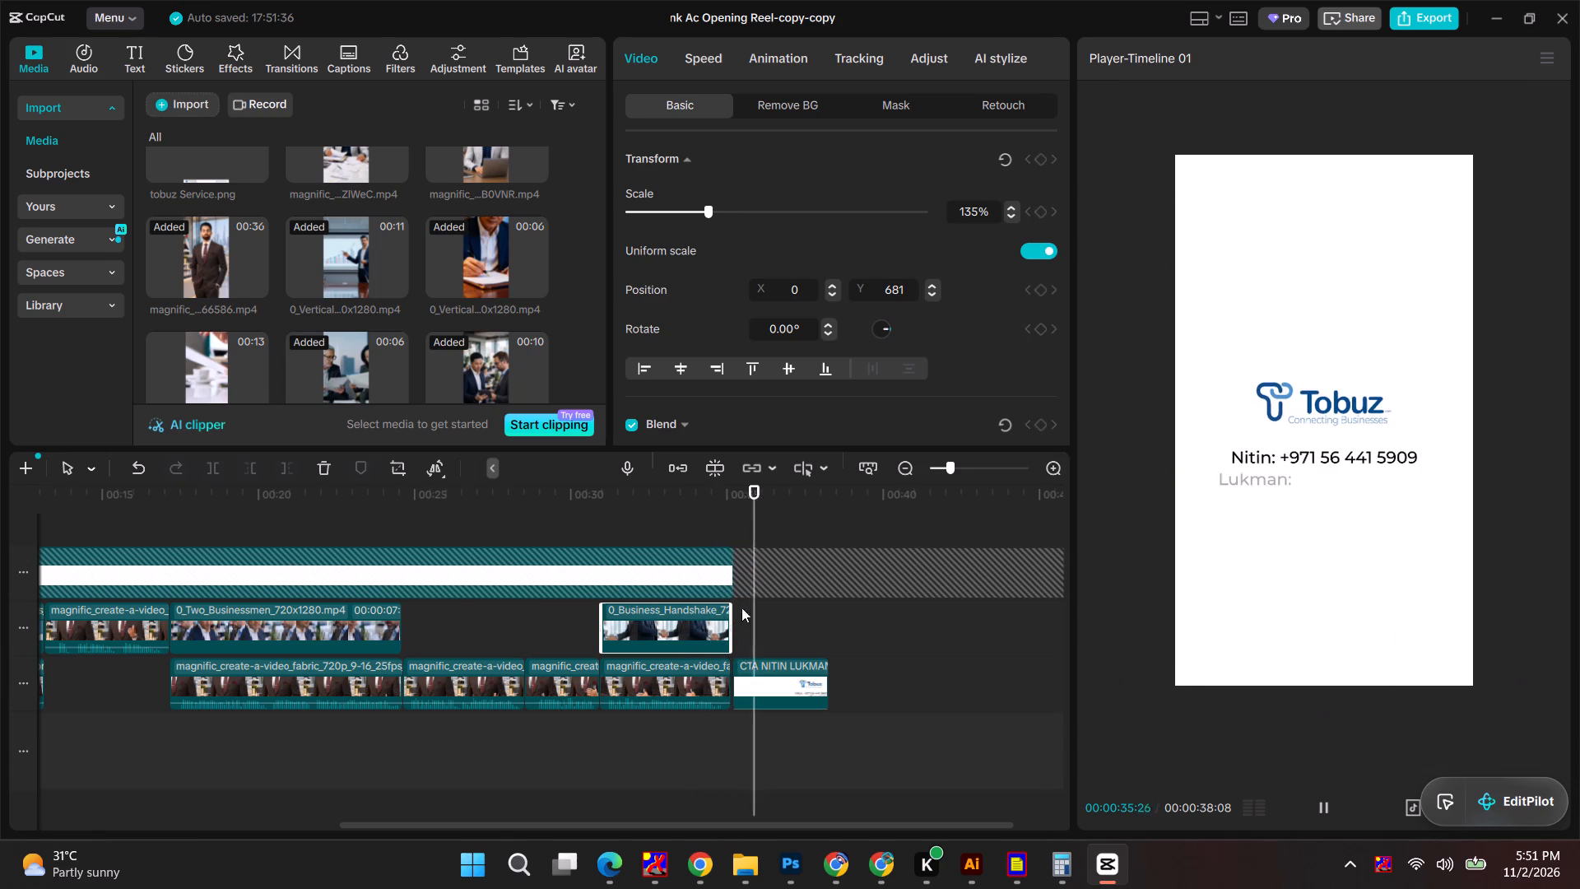
# Extend the end of the handshake clip slightly to line up with the end of the last presenter segment.
pyautogui.keyDown('ctrl'); pyautogui.scroll(20, 733, 681); pyautogui.keyUp('ctrl')
pyautogui.keyDown('ctrl'); pyautogui.scroll(9, 733, 681); pyautogui.keyUp('ctrl')
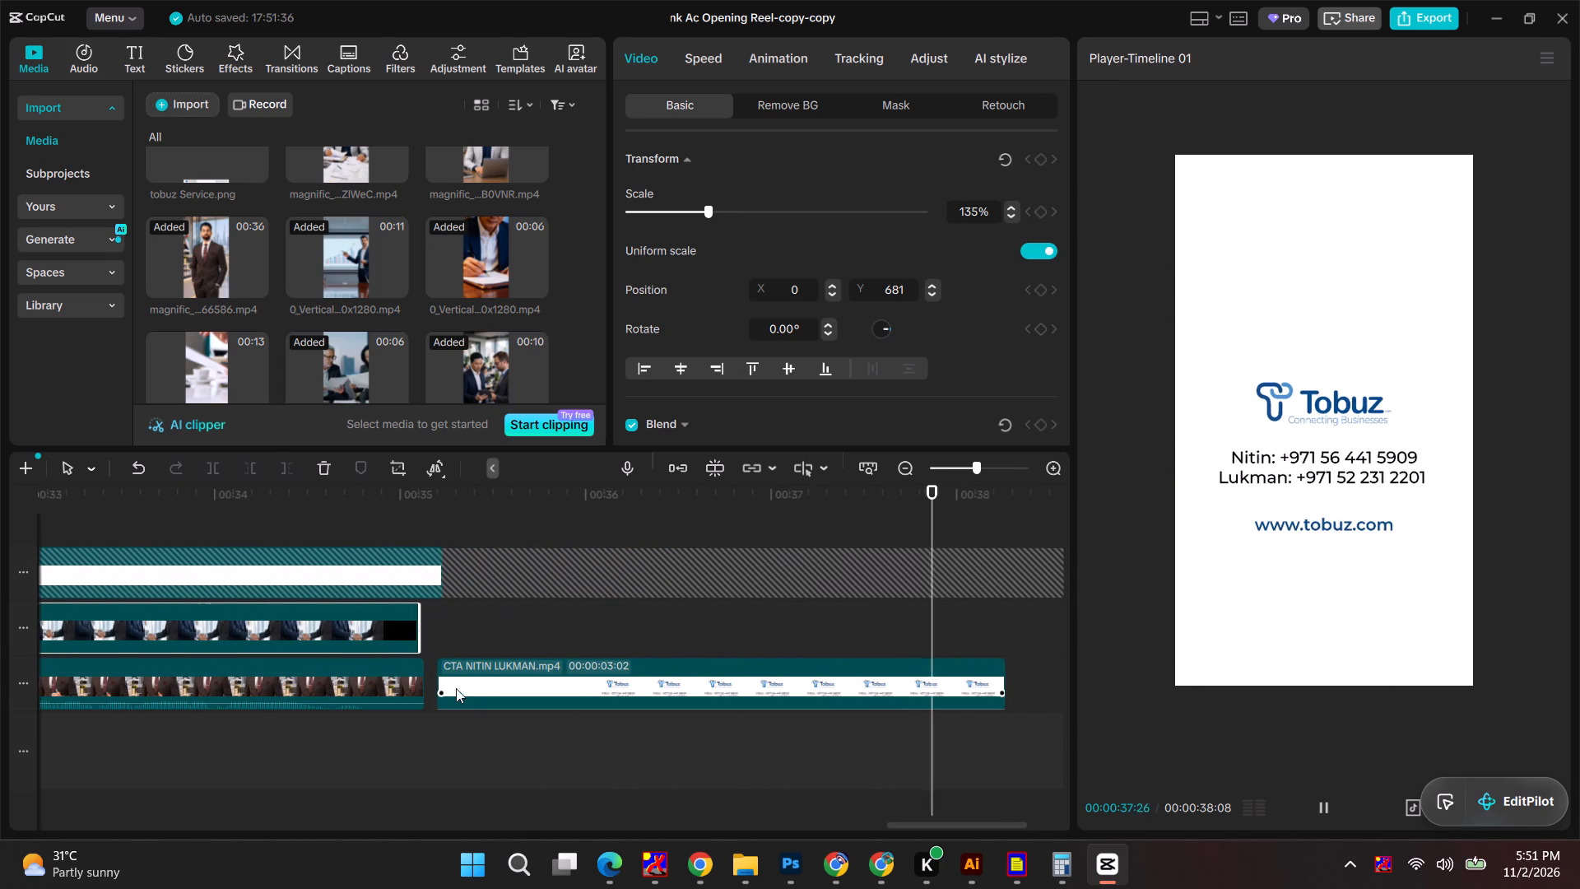
pyautogui.click(421, 633)
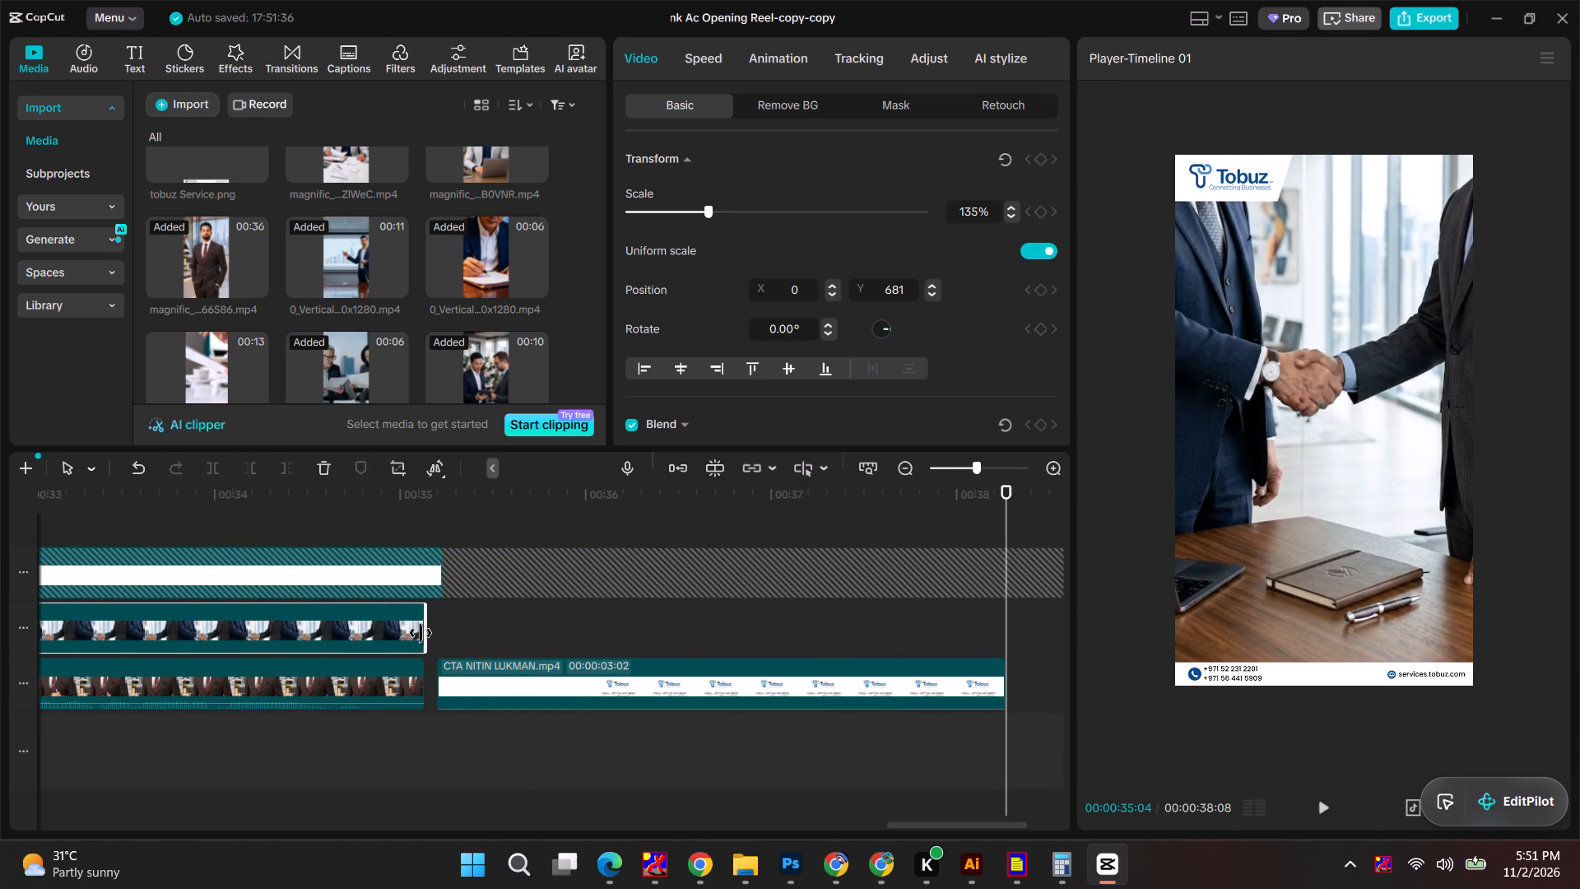
# Extend the end of the 0_Two_Businessmen clip to the presenter cut beneath it, between 24 and 25 s.
pyautogui.keyDown('ctrl'); pyautogui.scroll(14, 411, 675); pyautogui.keyUp('ctrl')
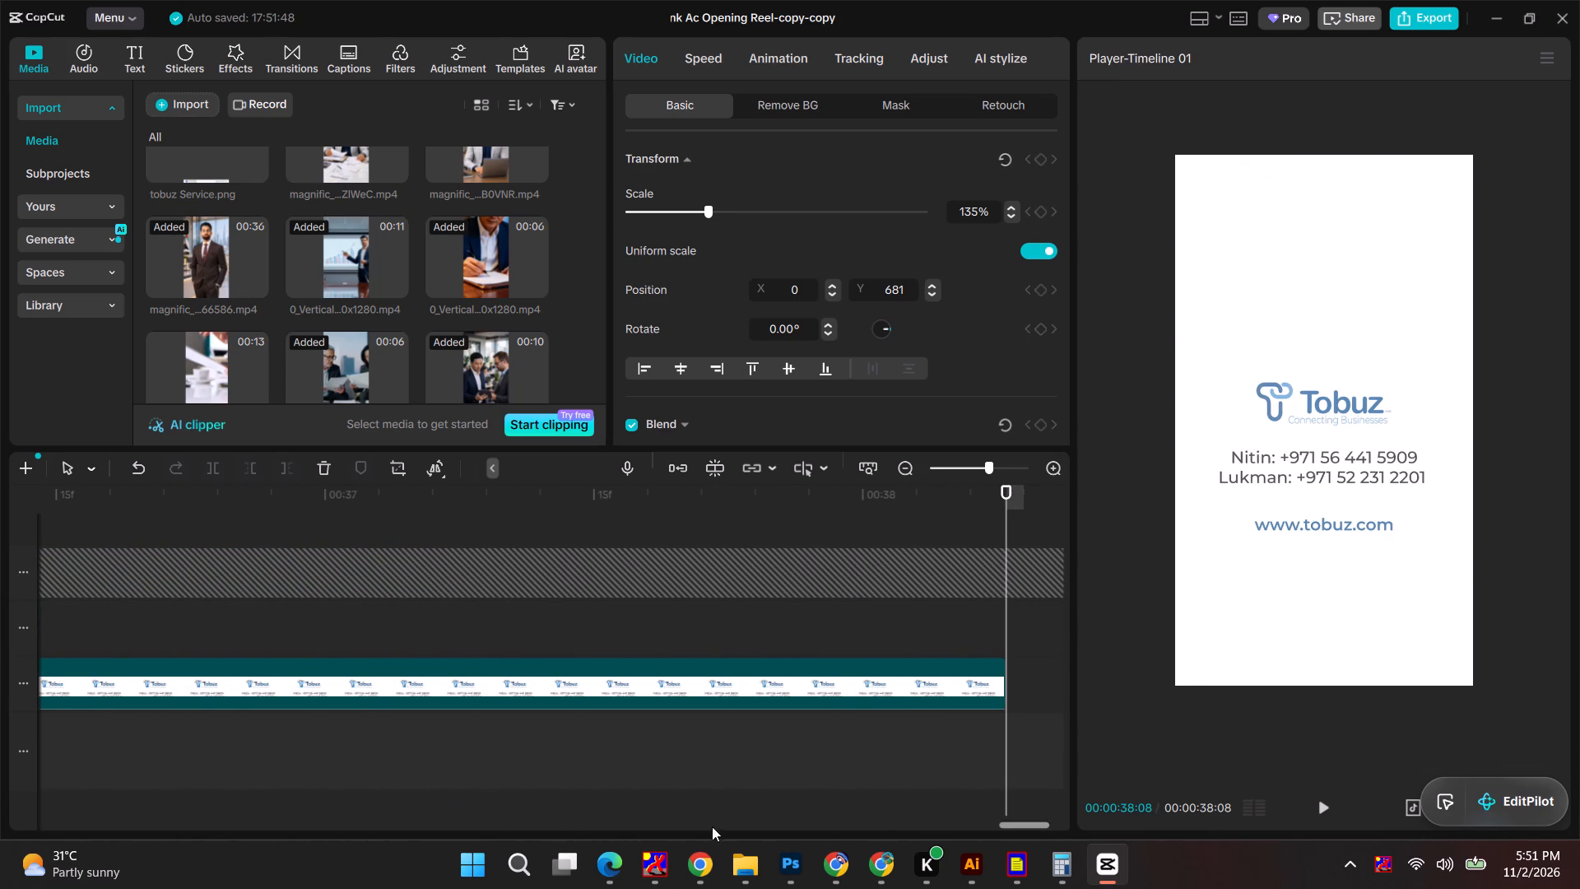
pyautogui.moveTo(1008, 822); pyautogui.dragTo(629, 813)
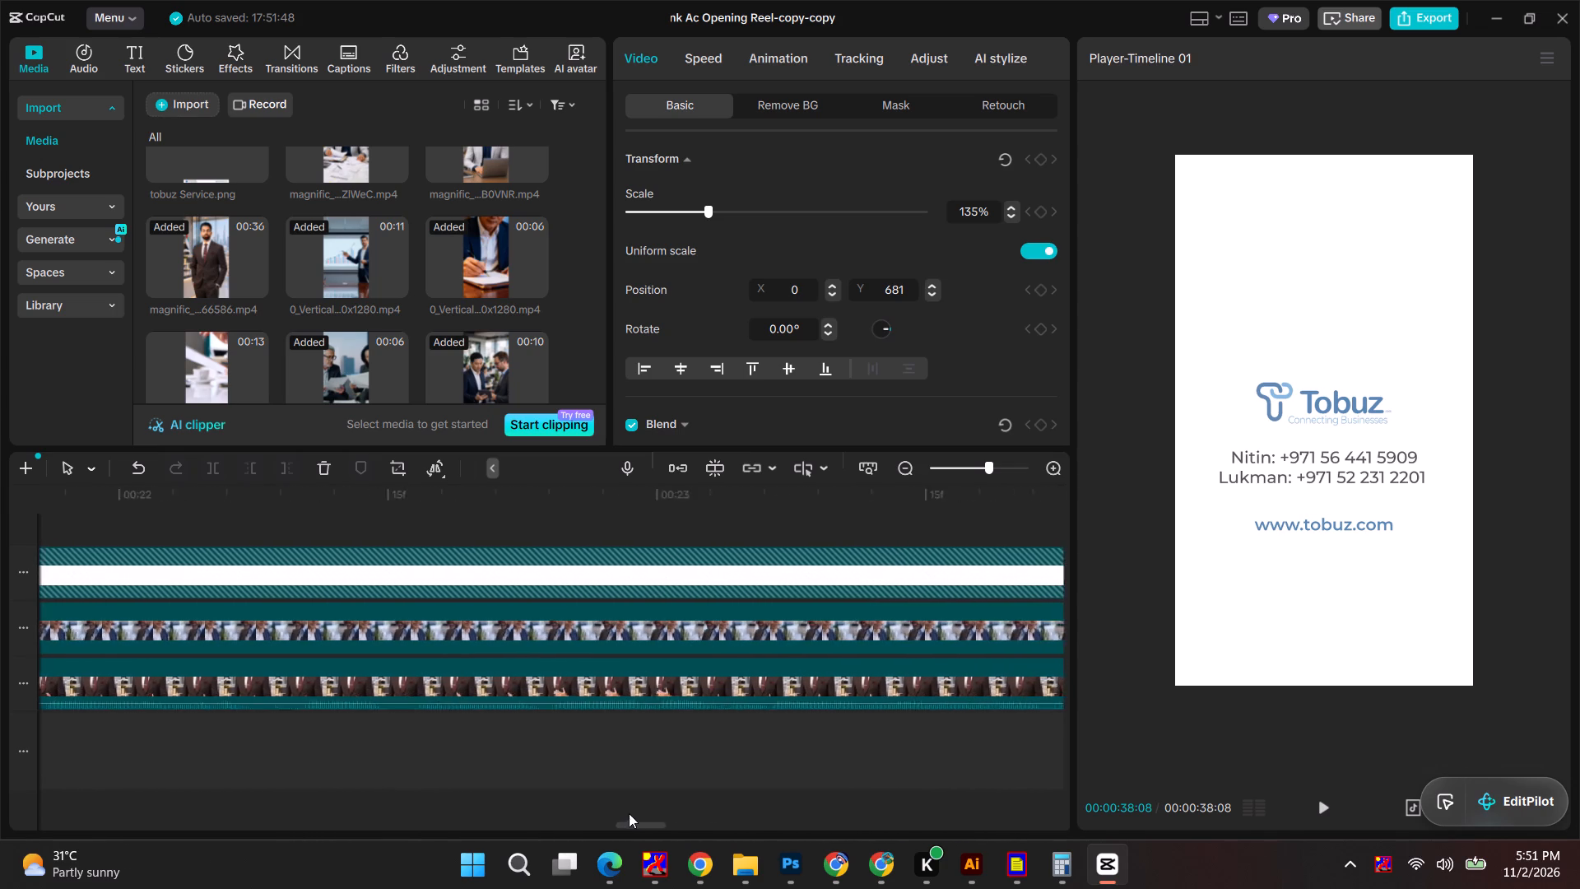
pyautogui.moveTo(629, 813); pyautogui.dragTo(675, 809)
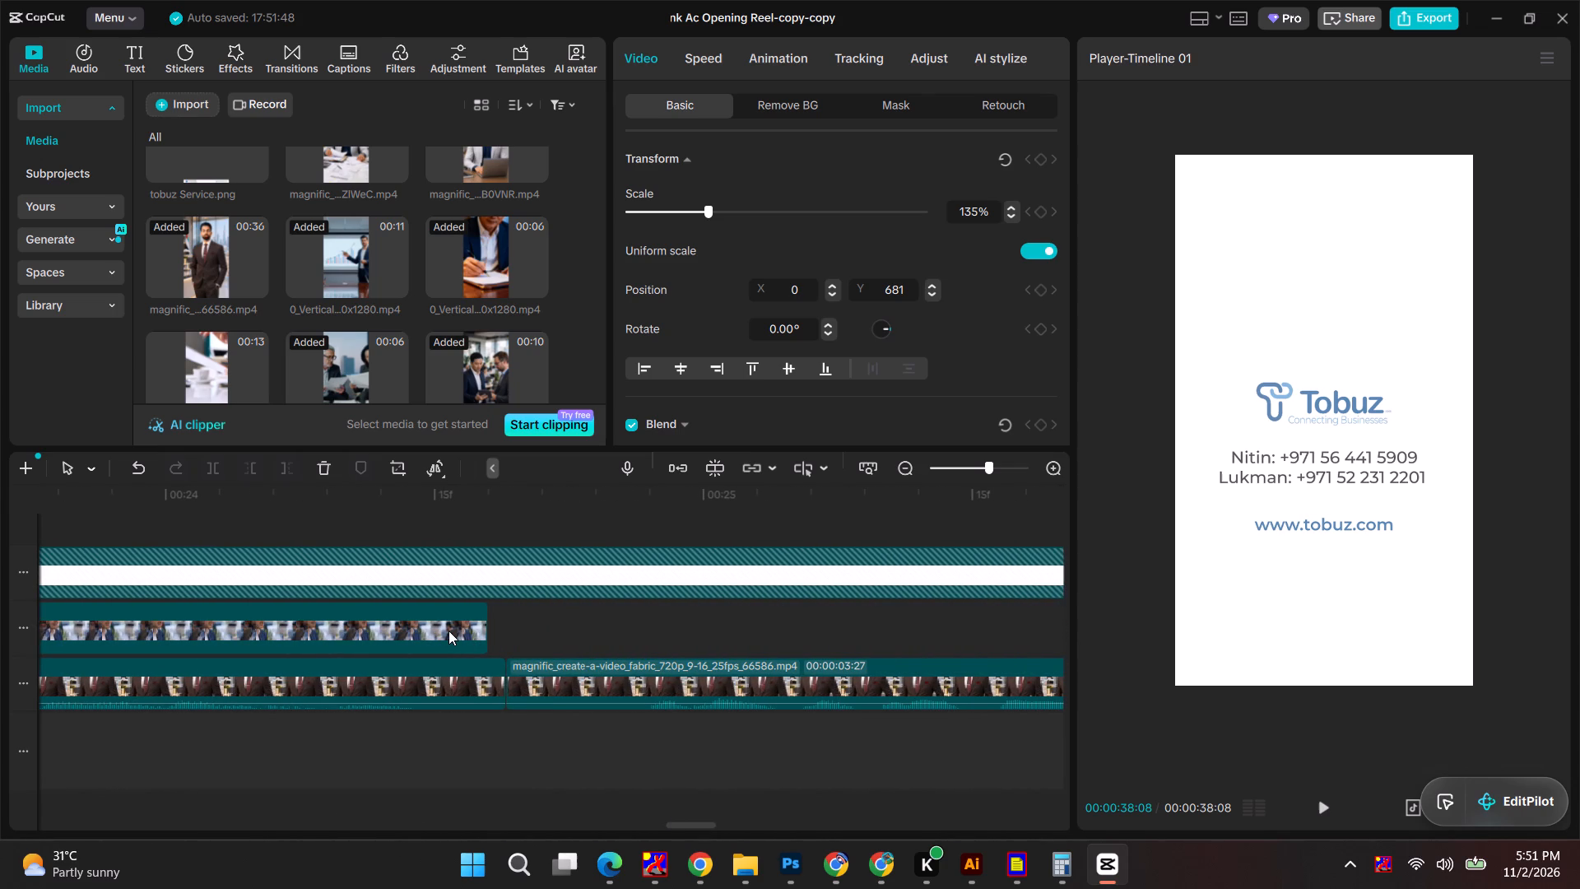
pyautogui.click(450, 632)
pyautogui.moveTo(488, 626); pyautogui.dragTo(500, 627)
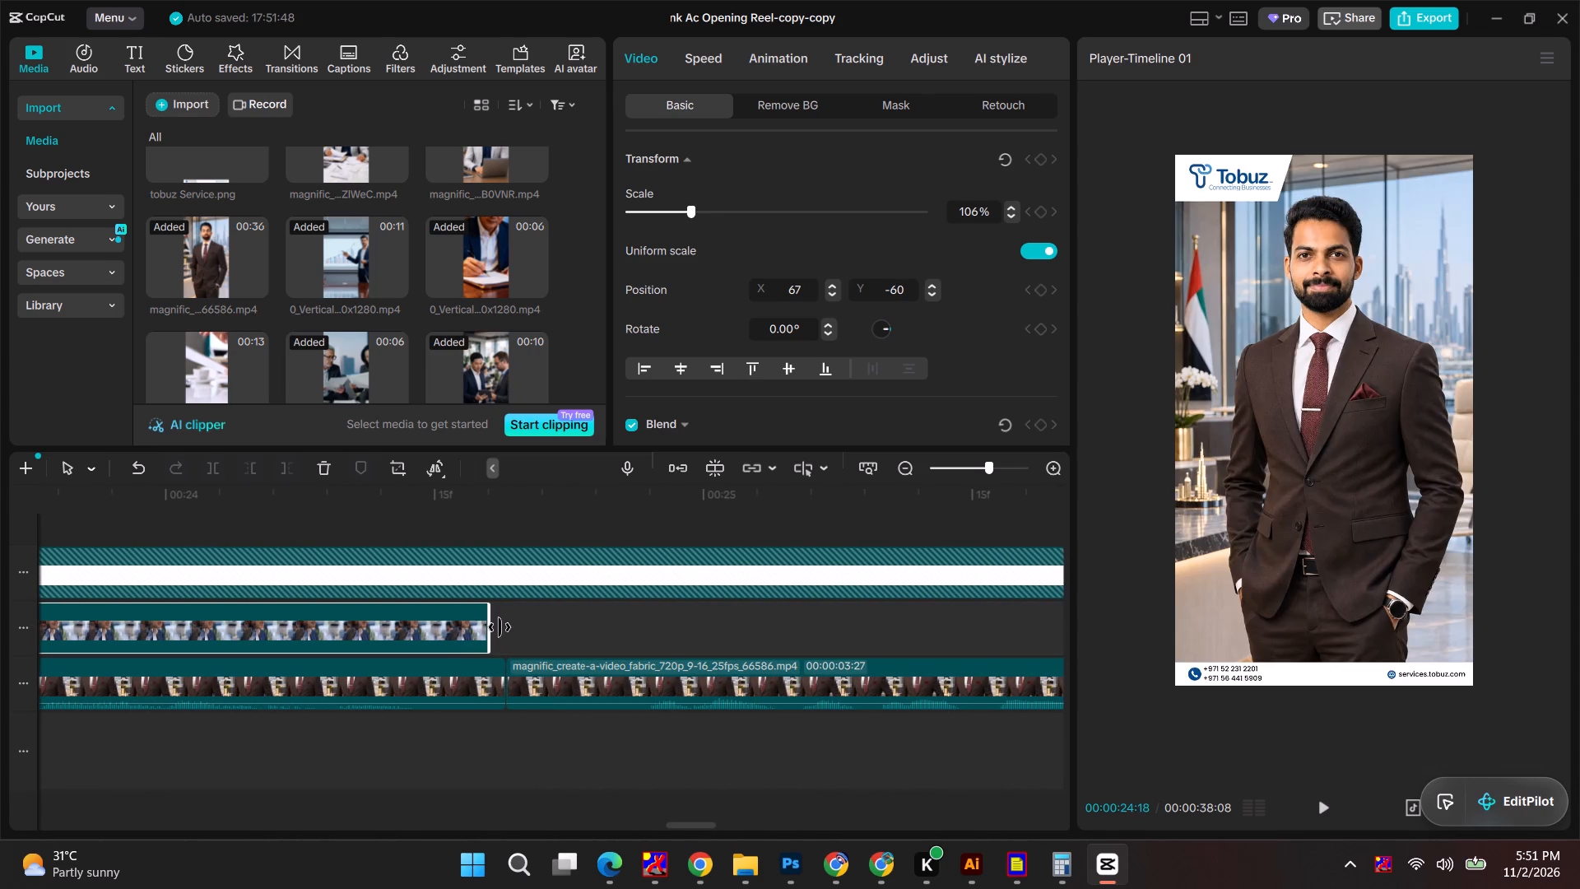
pyautogui.moveTo(500, 627); pyautogui.dragTo(505, 627)
pyautogui.moveTo(458, 633); pyautogui.dragTo(474, 633)
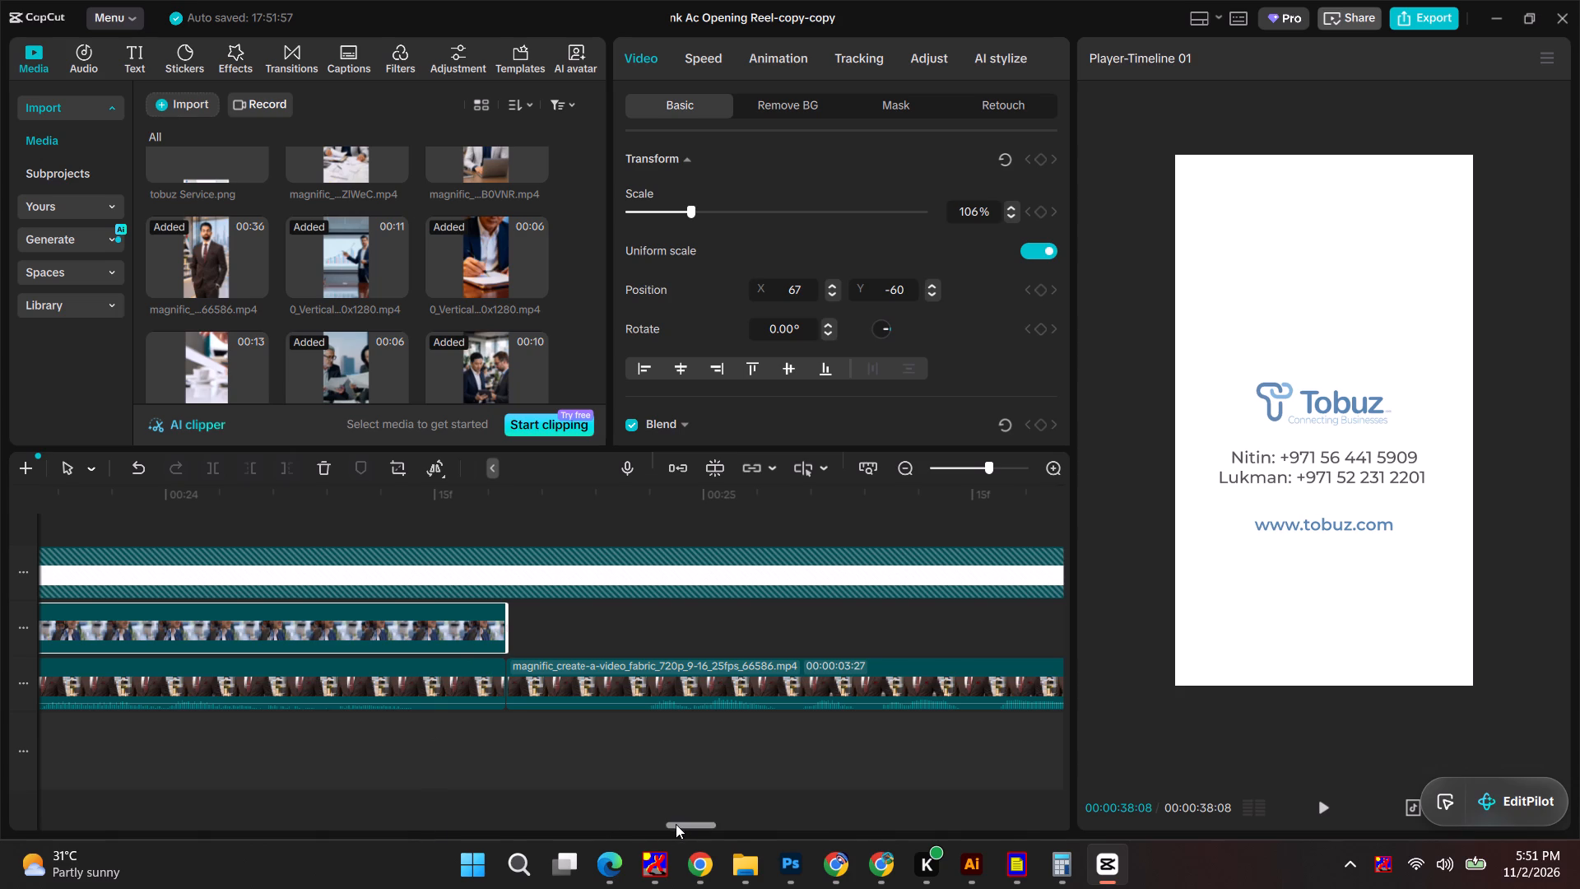
# Shift the 0_Business_Handshake clip slightly later so its end lines up with the end of the last presenter segment.
pyautogui.moveTo(677, 824); pyautogui.dragTo(826, 772)
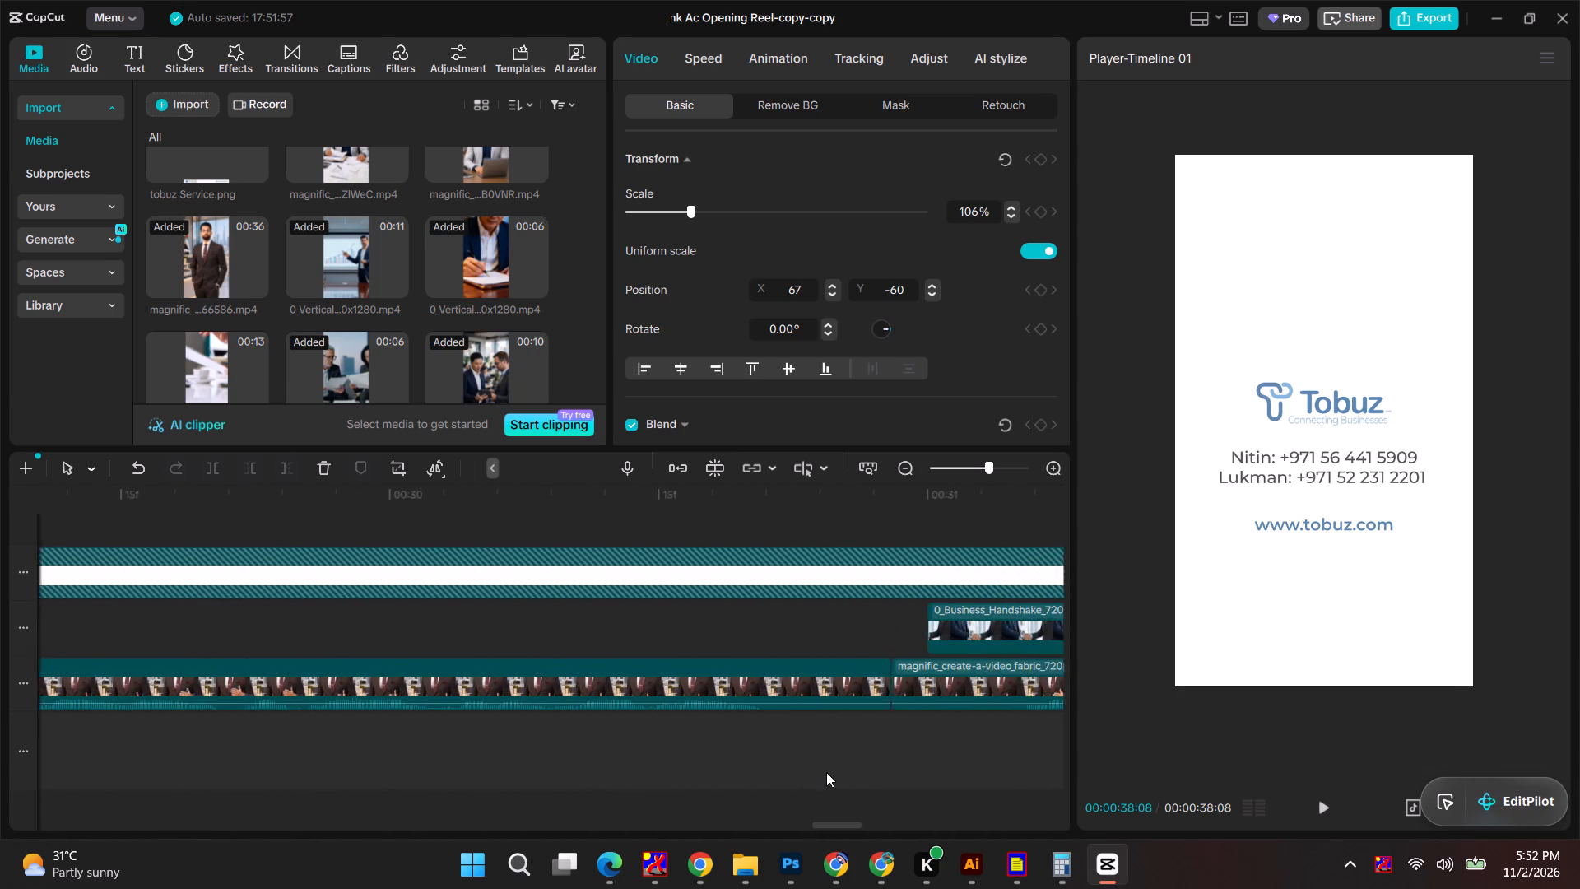
pyautogui.moveTo(826, 772); pyautogui.dragTo(859, 768)
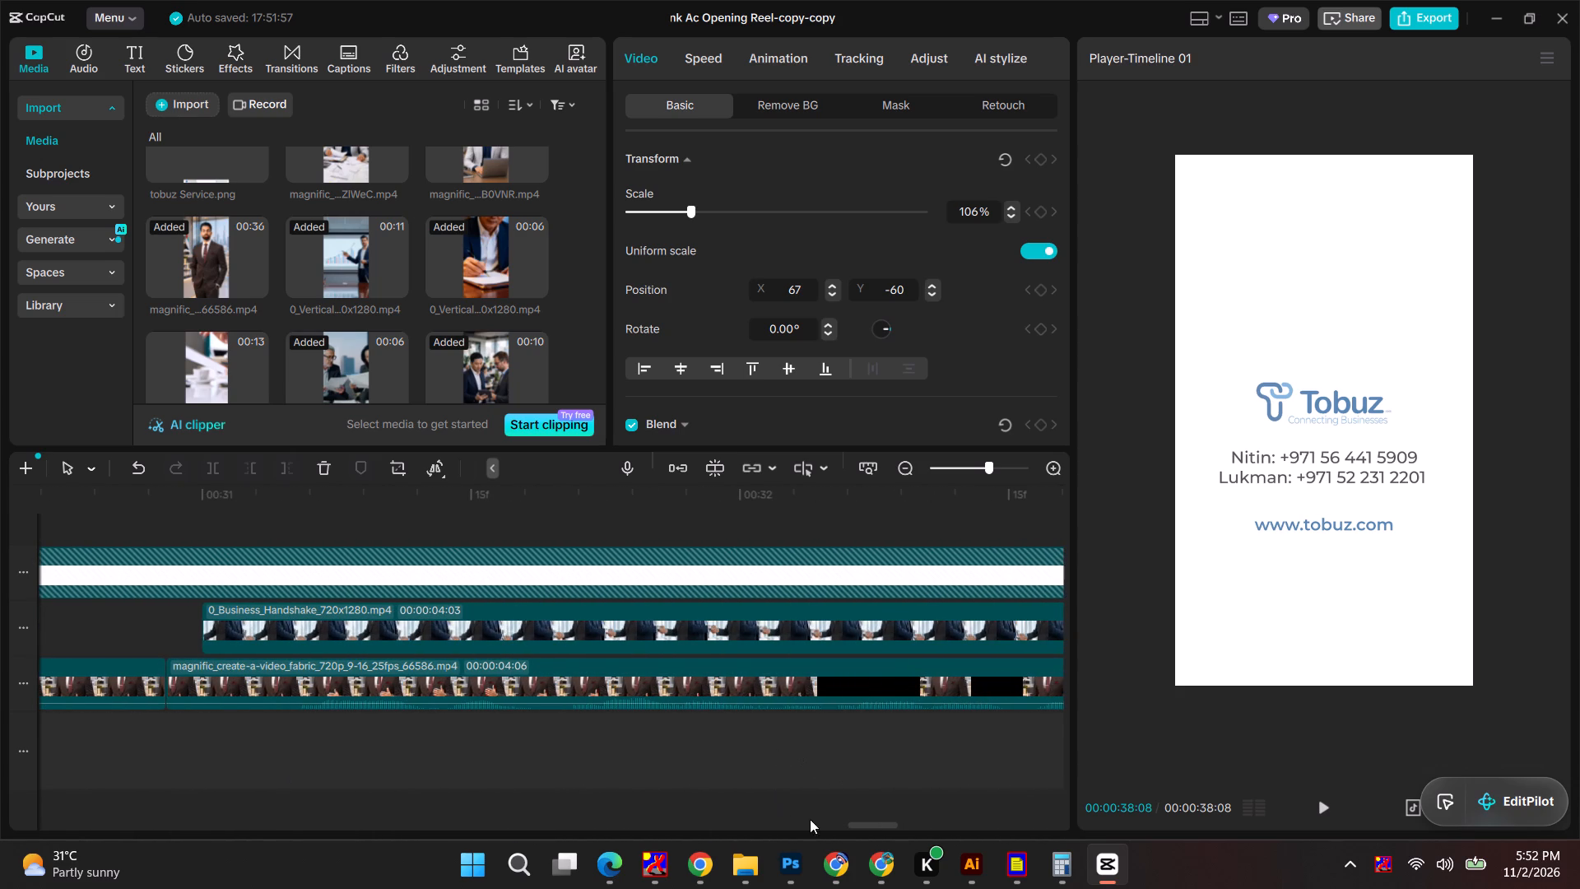
pyautogui.moveTo(874, 827); pyautogui.dragTo(935, 820)
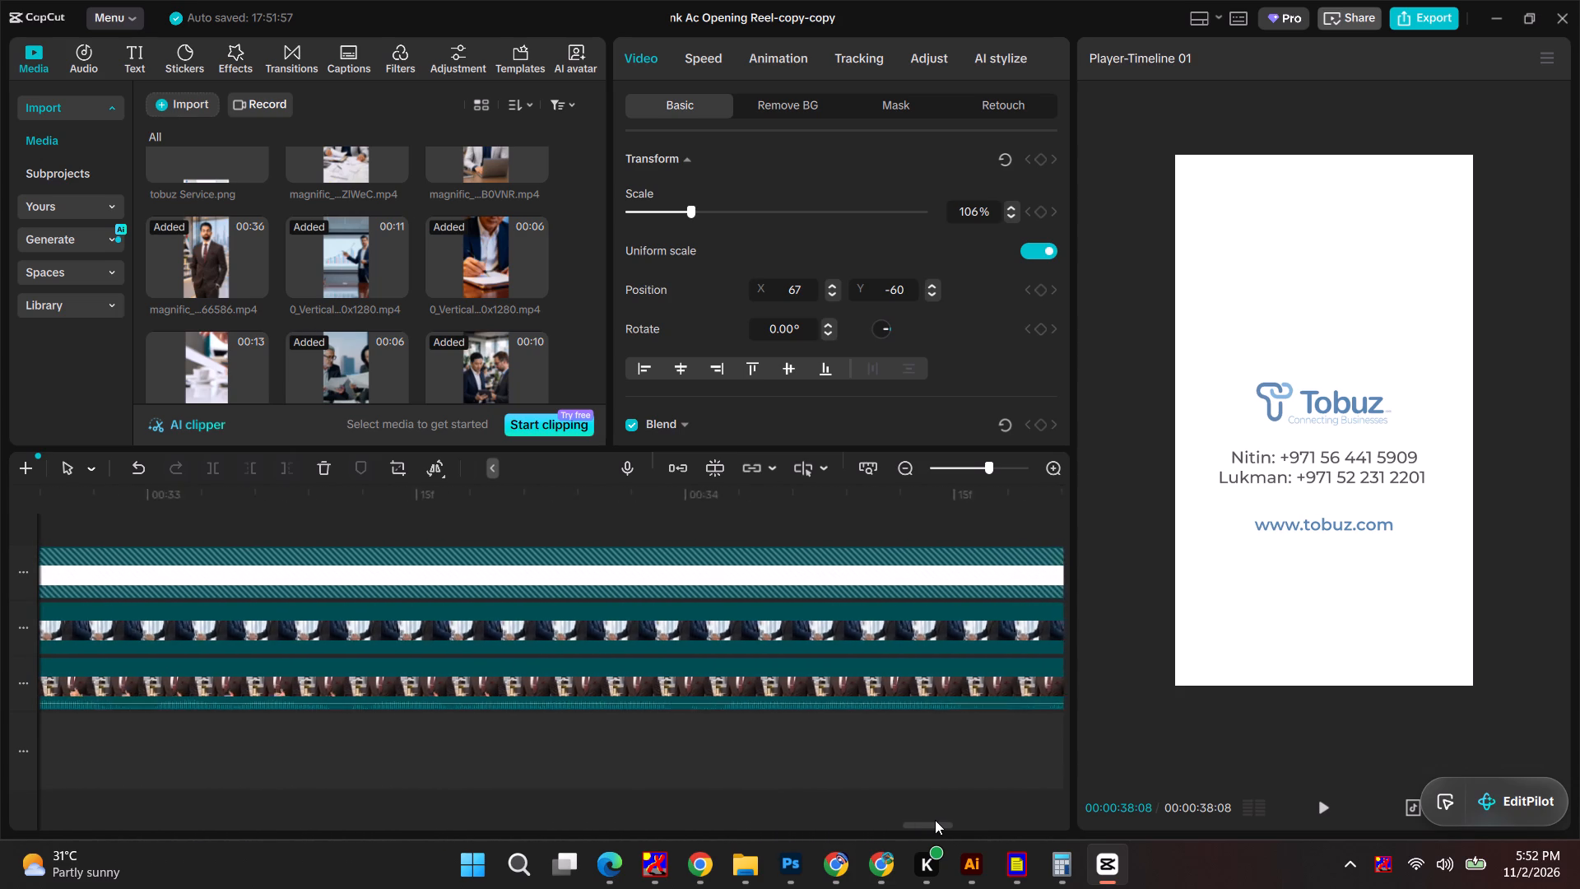
pyautogui.moveTo(935, 820); pyautogui.dragTo(953, 820)
pyautogui.moveTo(735, 623); pyautogui.dragTo(745, 629)
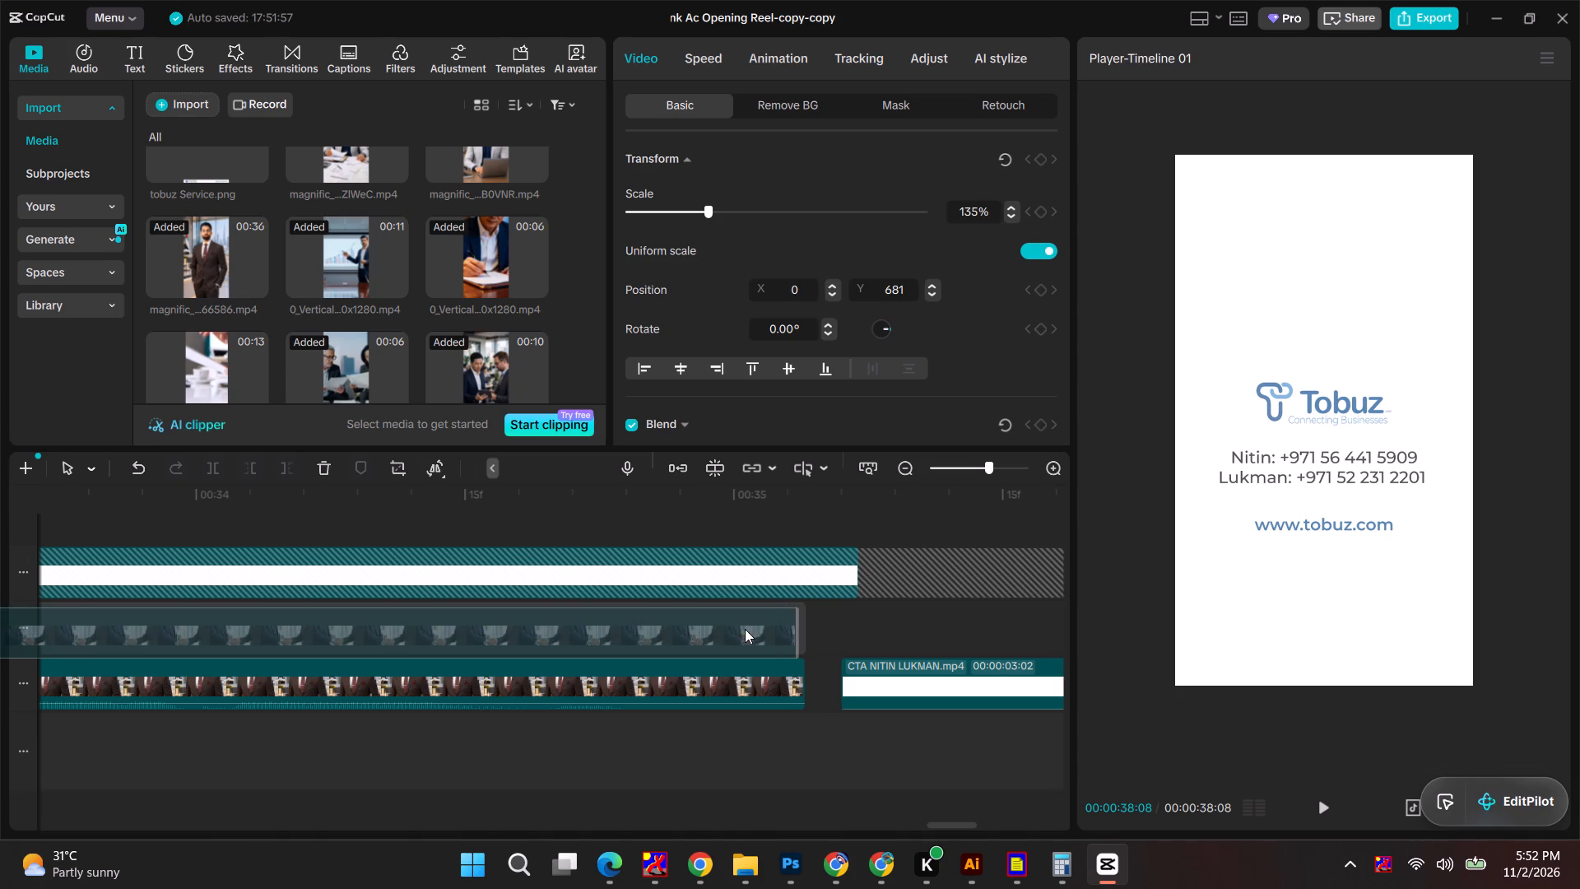
pyautogui.moveTo(745, 629); pyautogui.dragTo(747, 629)
# Extend the start of the 0_Business_Handshake clip back to the presenter cut beneath it, just before 31 s.
pyautogui.moveTo(955, 827); pyautogui.dragTo(806, 814)
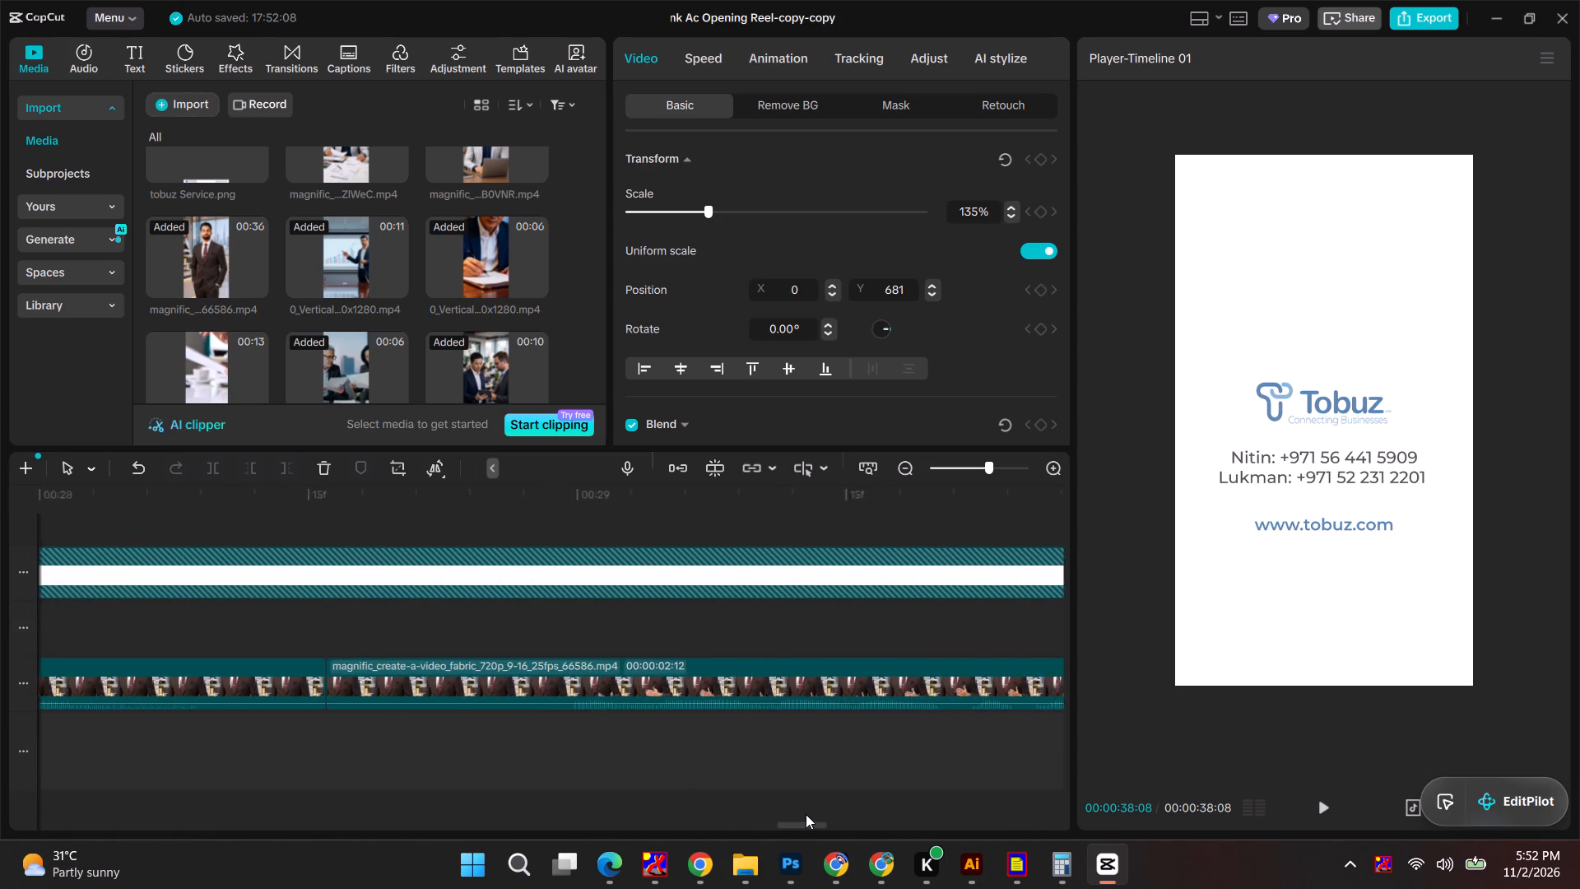
pyautogui.moveTo(806, 814); pyautogui.dragTo(844, 807)
pyautogui.click(890, 623)
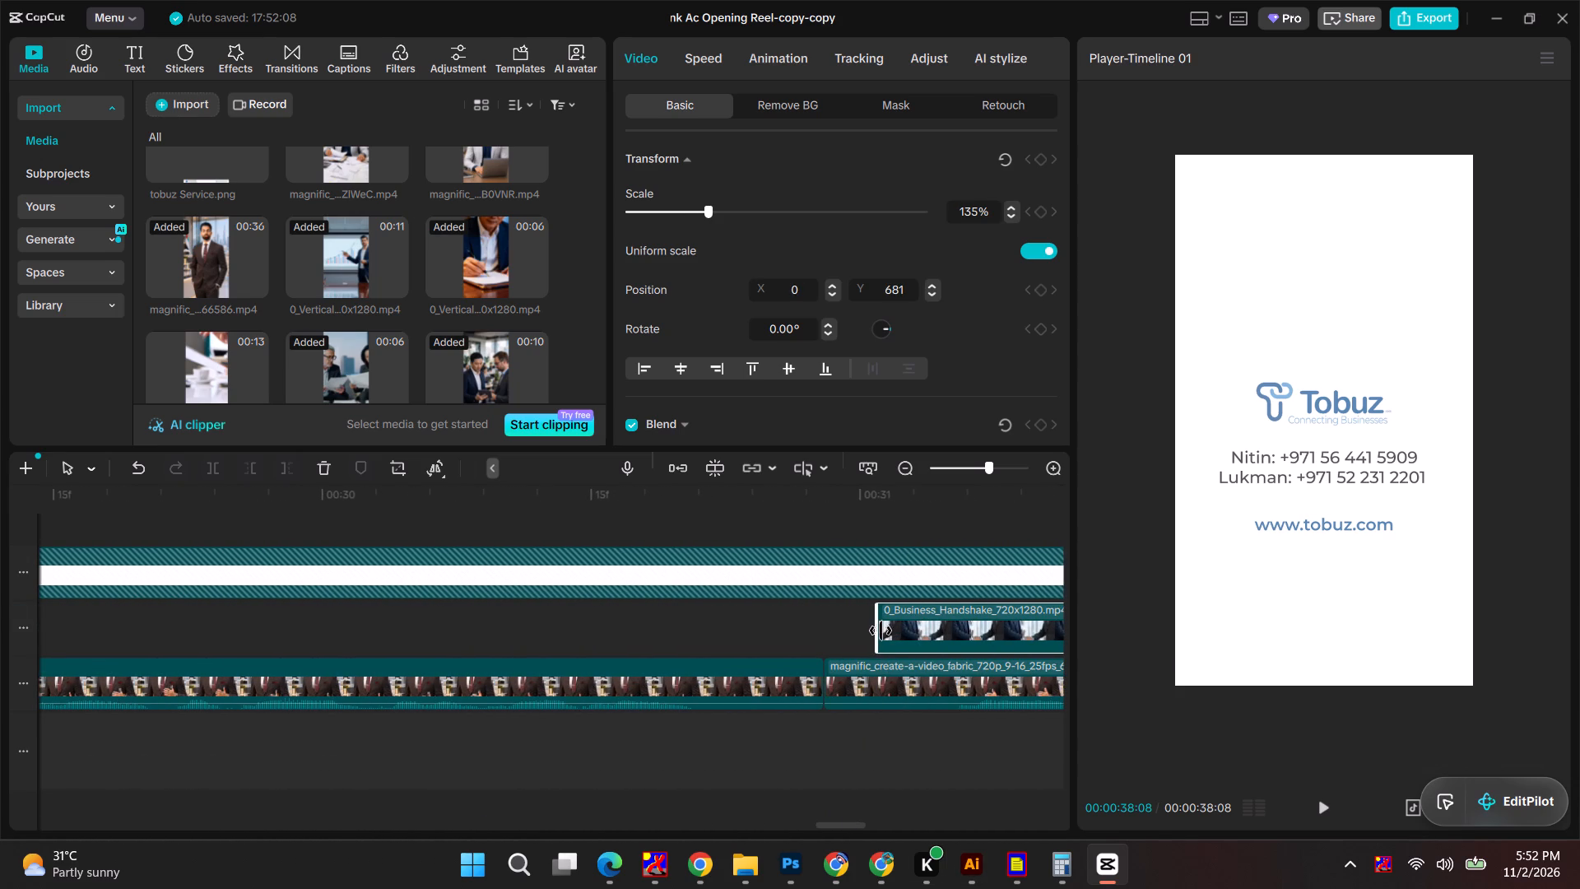
pyautogui.moveTo(881, 631); pyautogui.dragTo(829, 633)
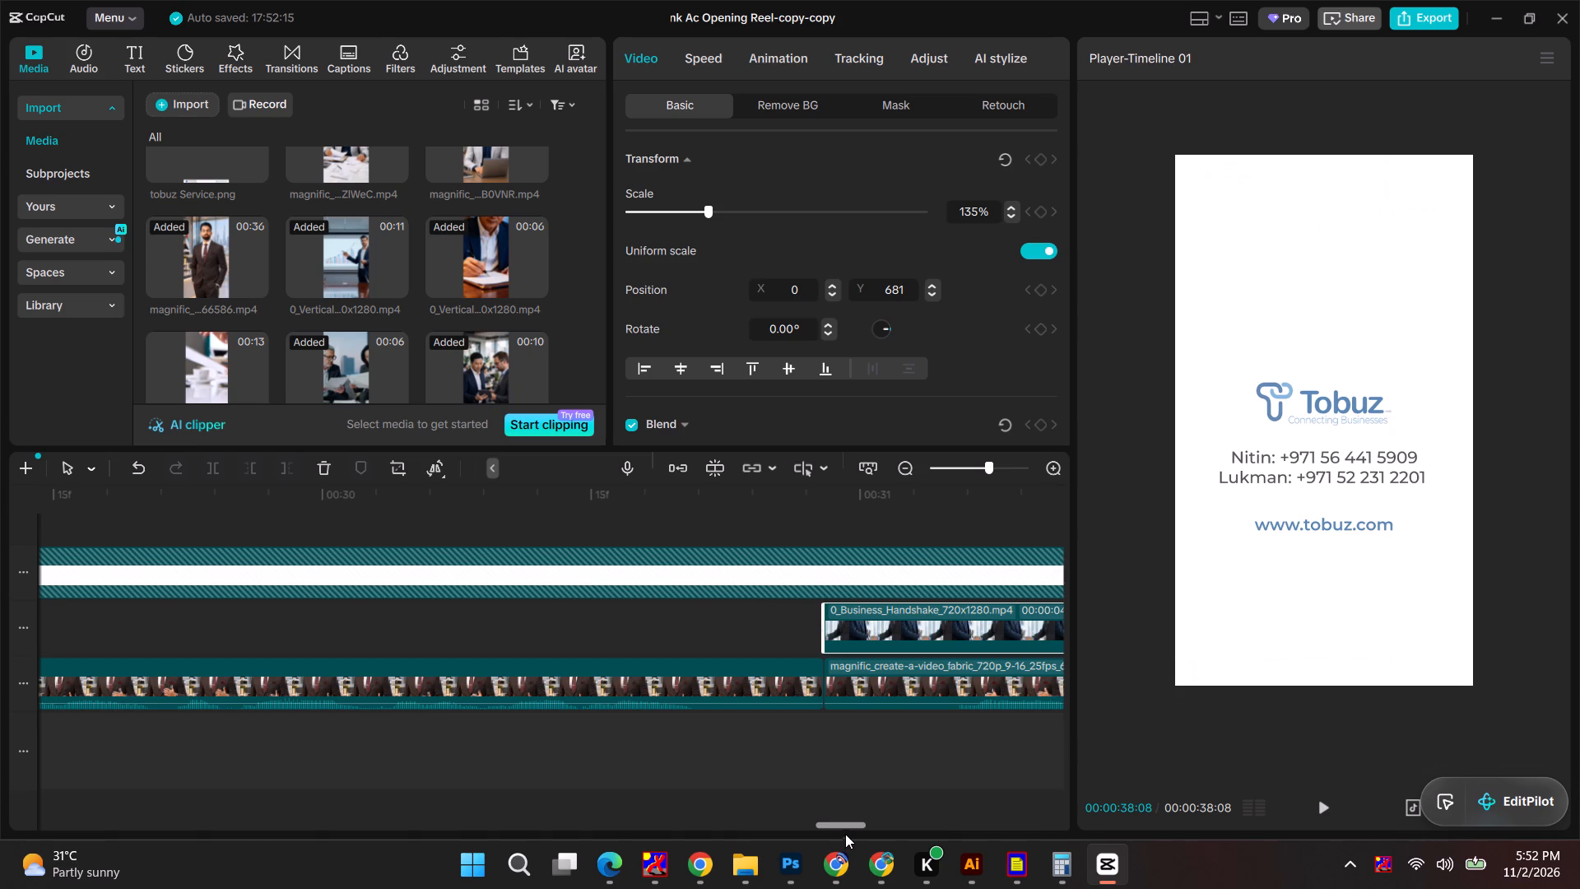
pyautogui.moveTo(843, 827); pyautogui.dragTo(960, 808)
pyautogui.moveTo(828, 690); pyautogui.dragTo(813, 690)
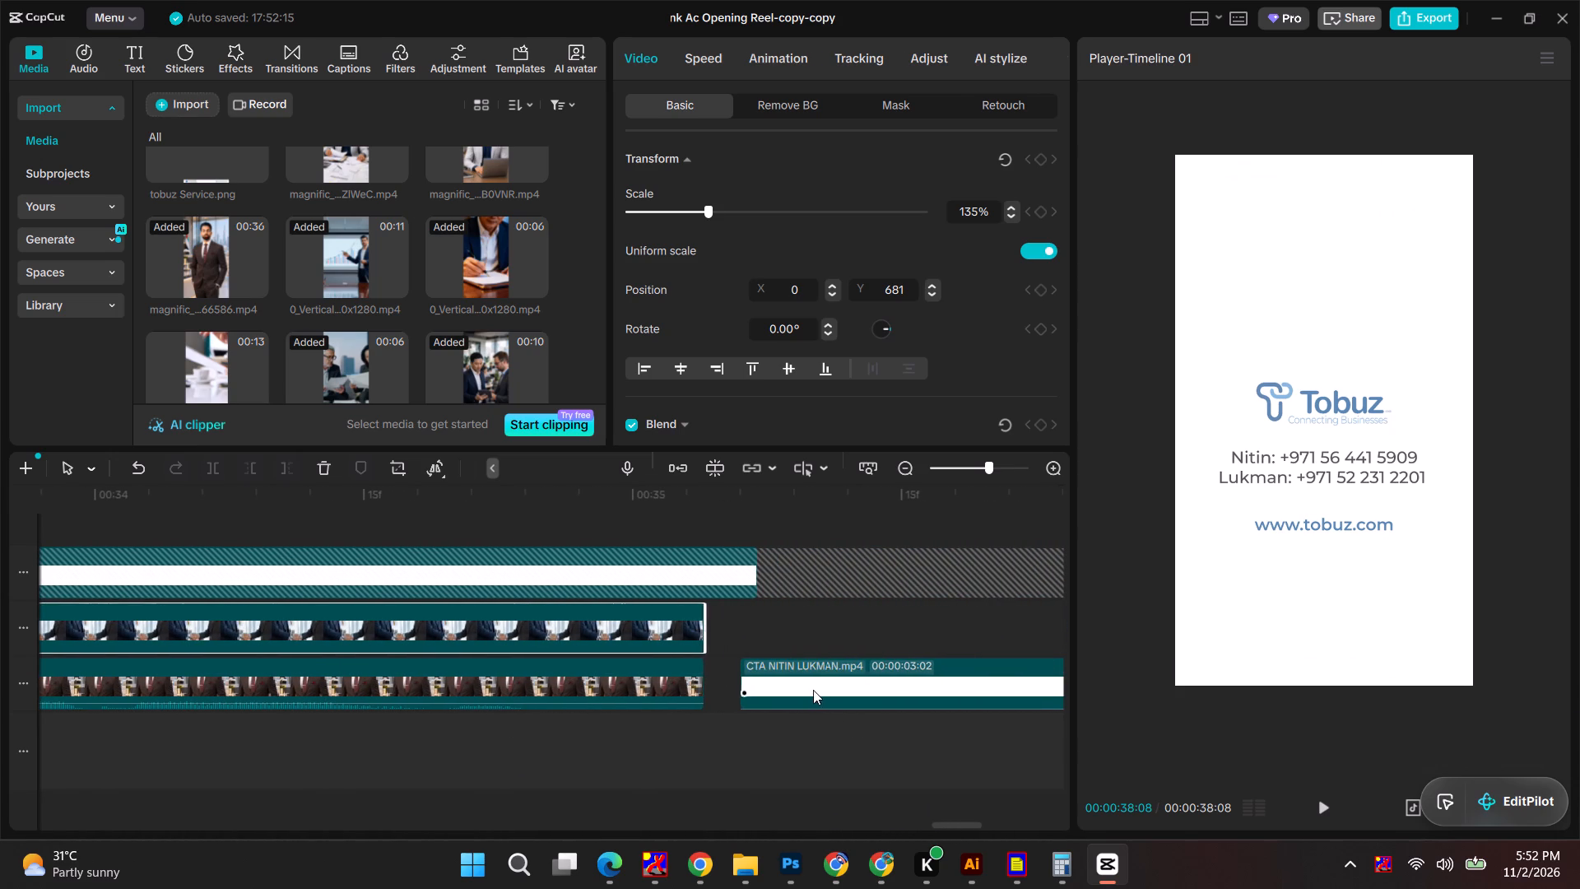
pyautogui.moveTo(813, 690); pyautogui.dragTo(794, 689)
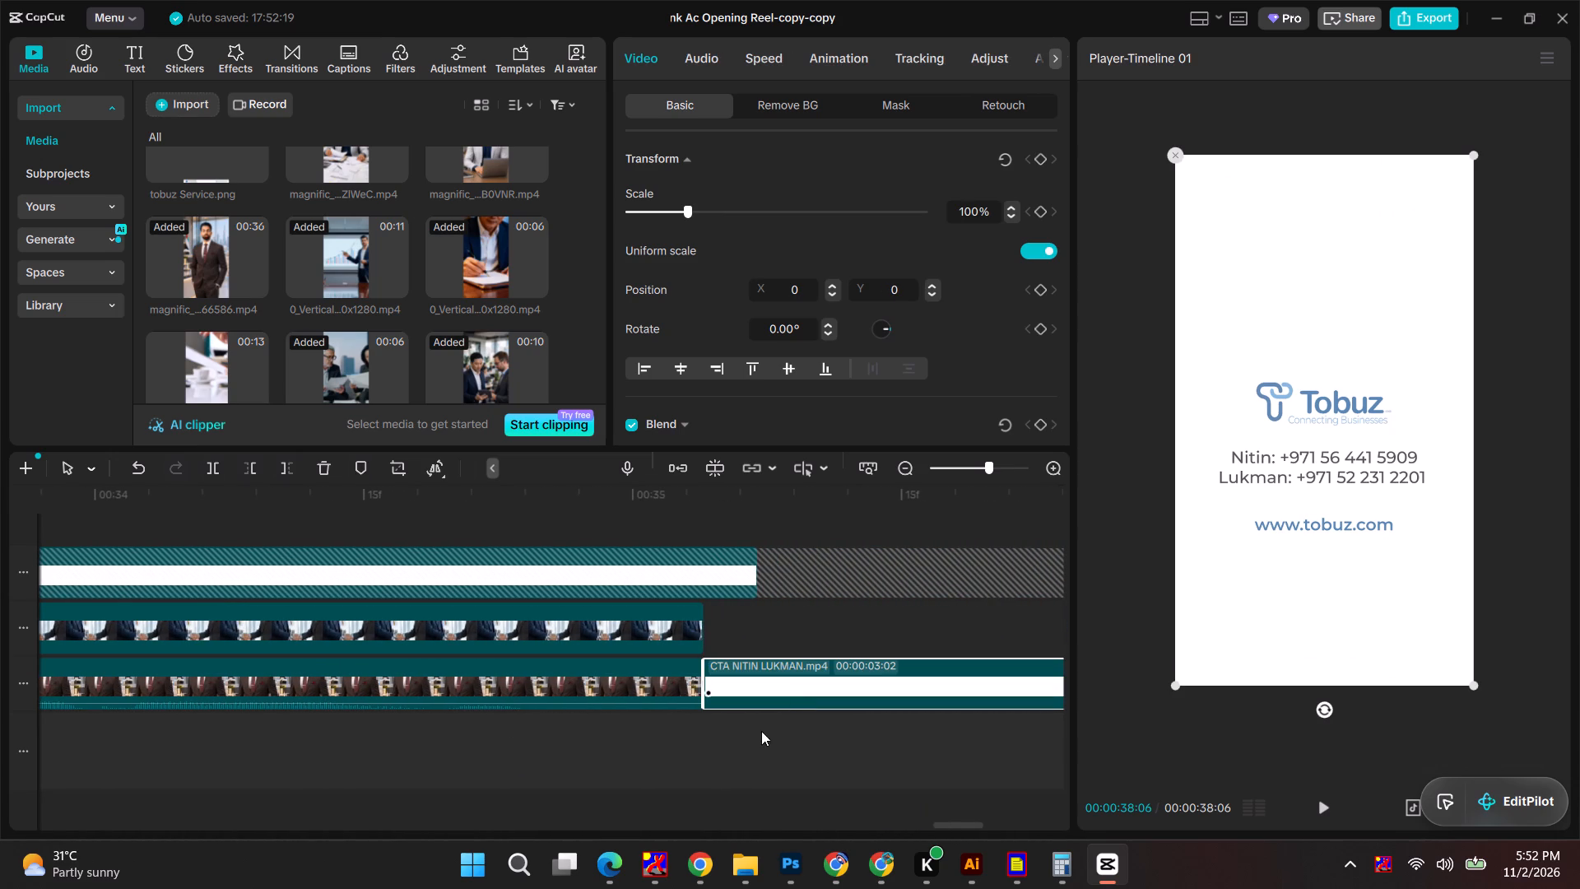
# Play the reel from the beginning and move the second presenter segment earlier to meet the opening 0_Vertical_Video_Presenter clip.
pyautogui.moveTo(959, 826); pyautogui.dragTo(21, 867)
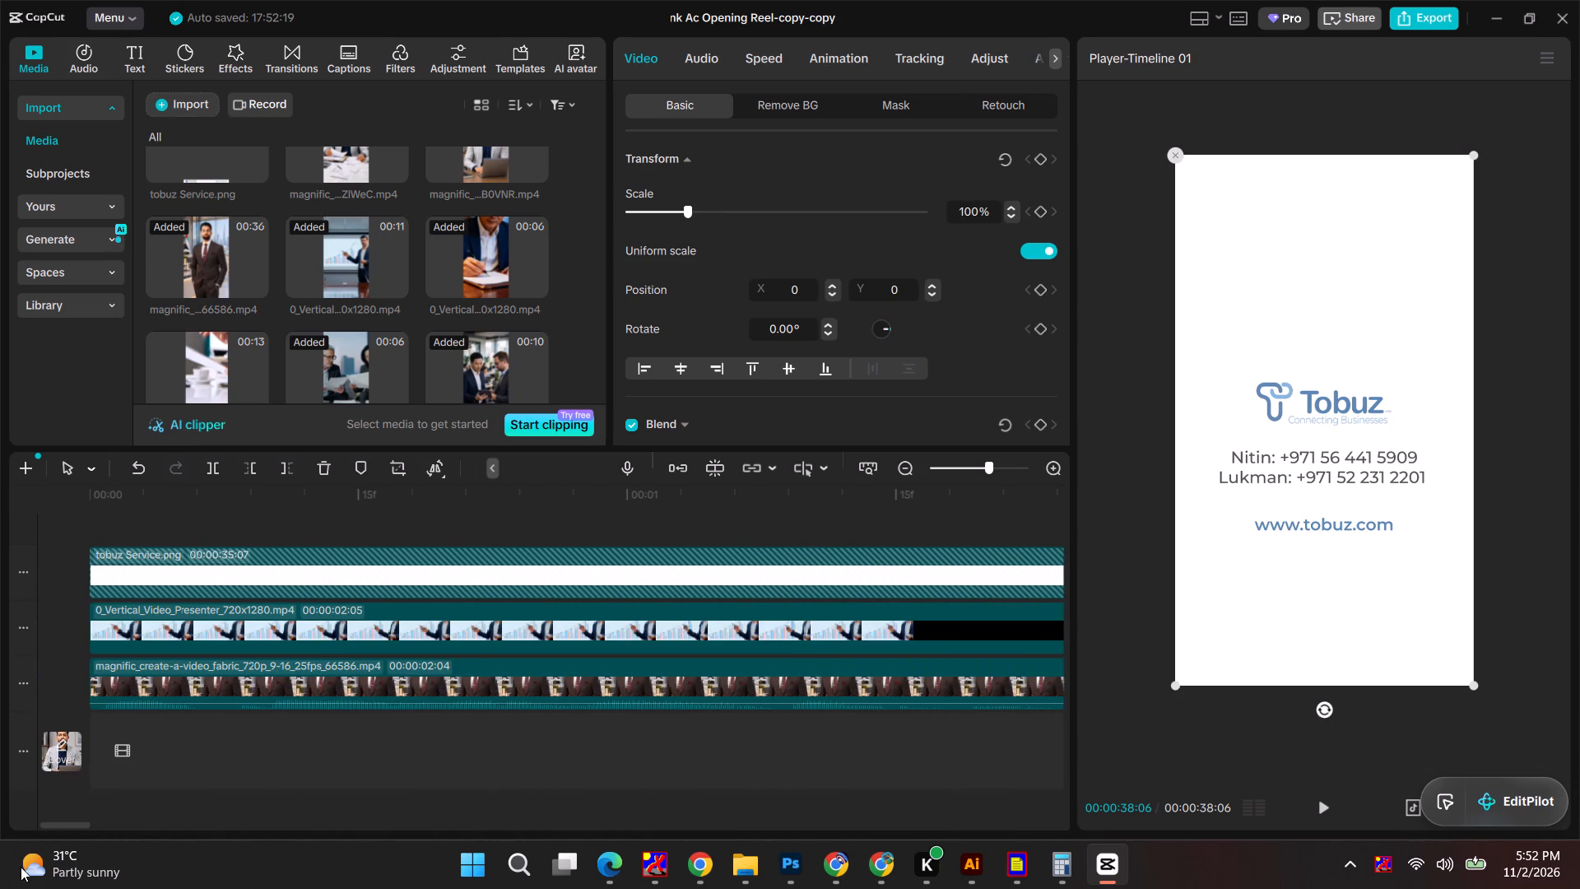
pyautogui.moveTo(21, 867); pyautogui.dragTo(0, 875)
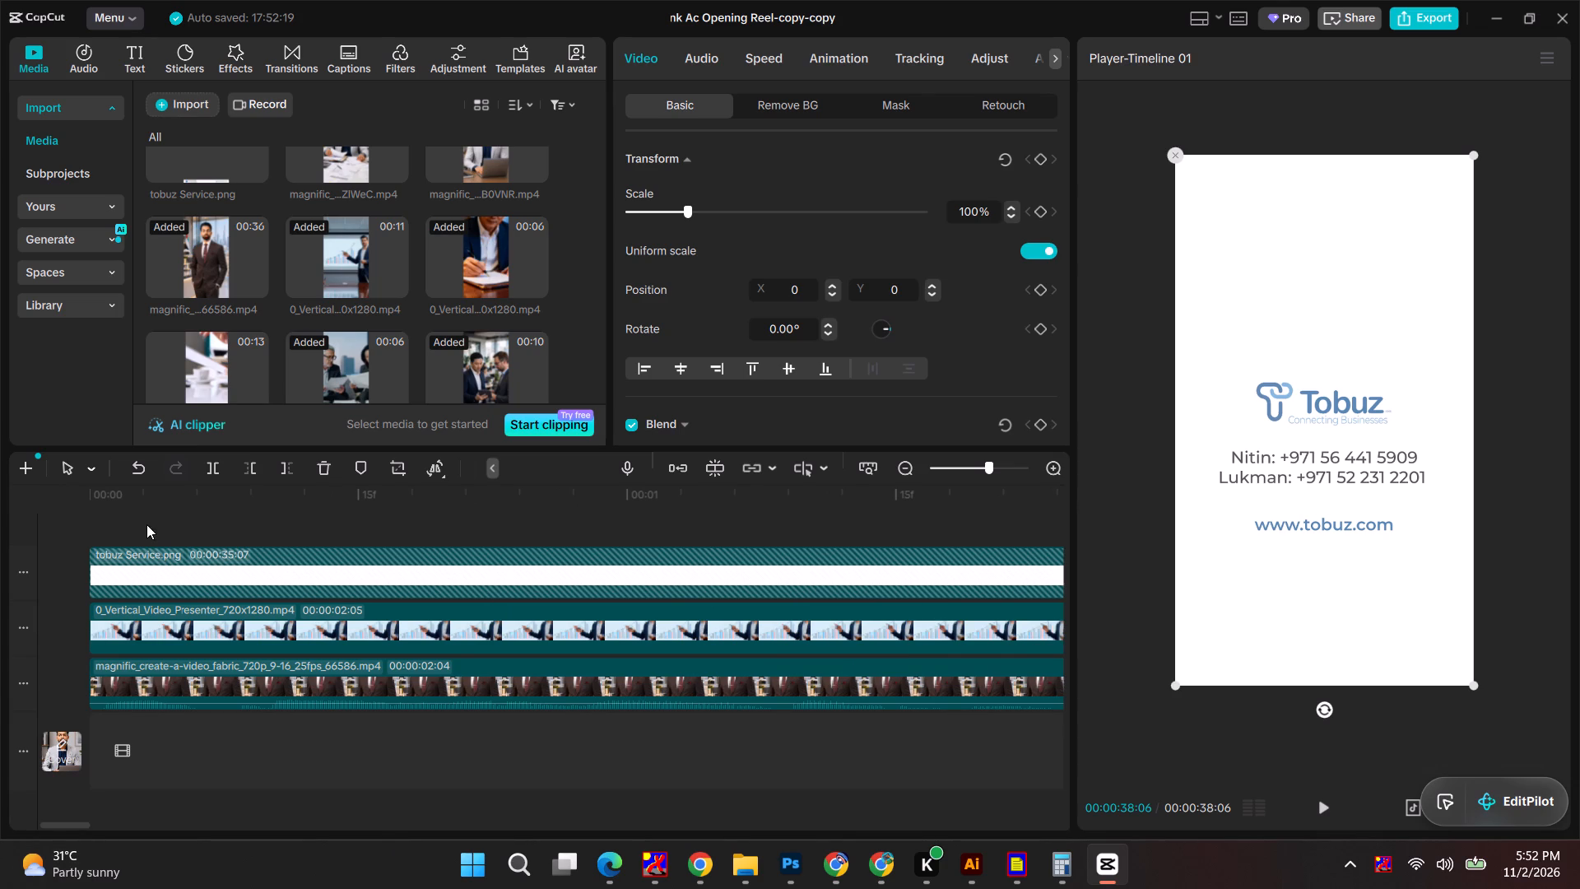
pyautogui.moveTo(127, 498); pyautogui.dragTo(53, 484)
pyautogui.press('space')
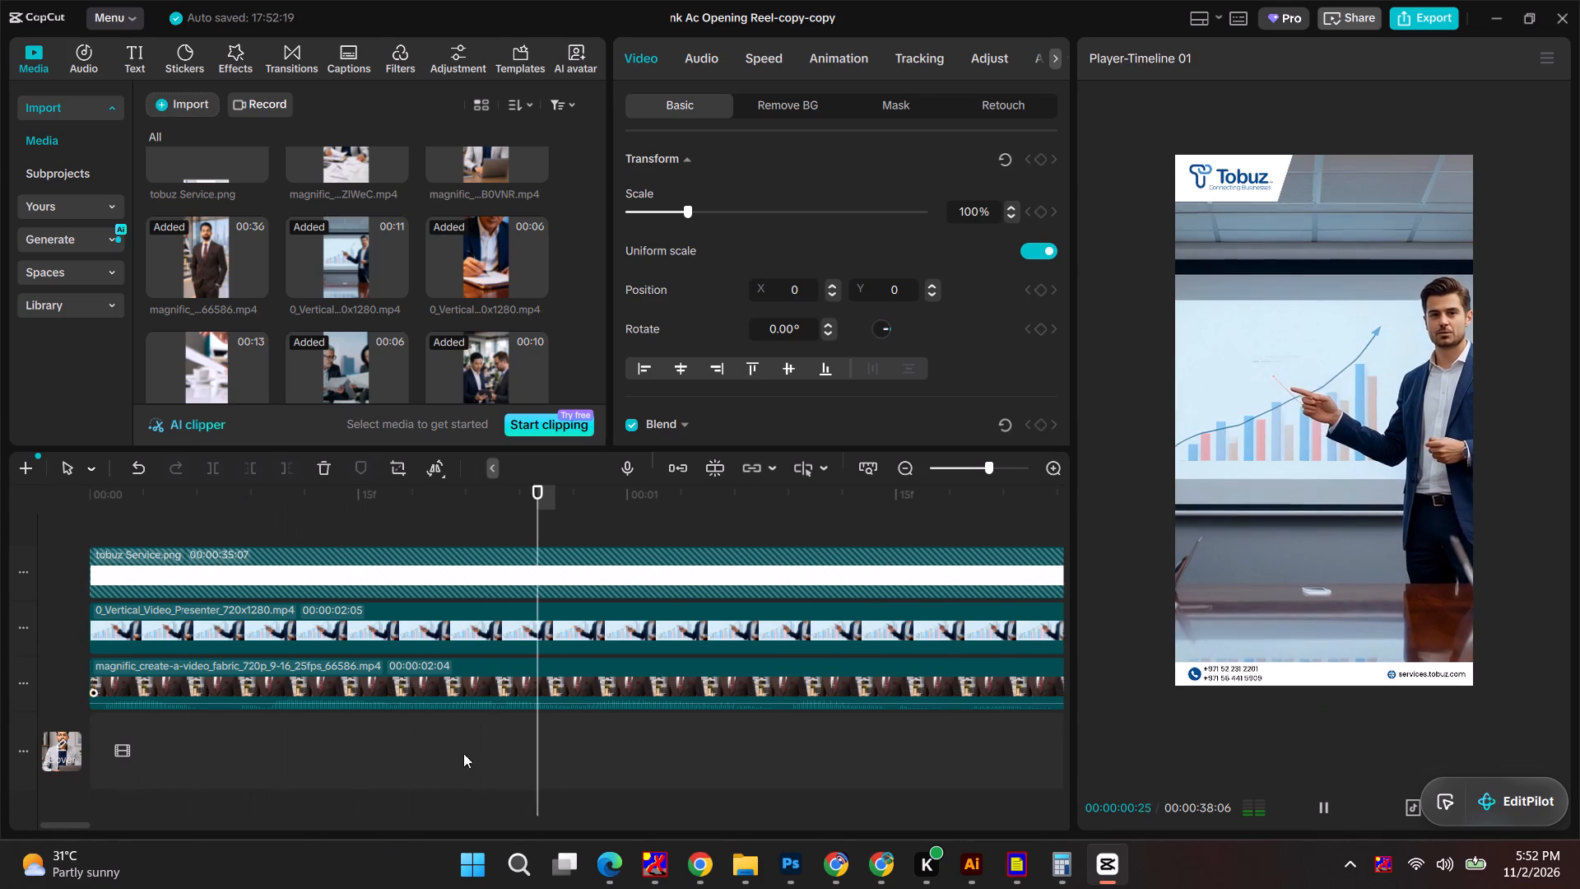
pyautogui.keyDown('ctrl'); pyautogui.scroll(-11, 482, 756); pyautogui.keyUp('ctrl')
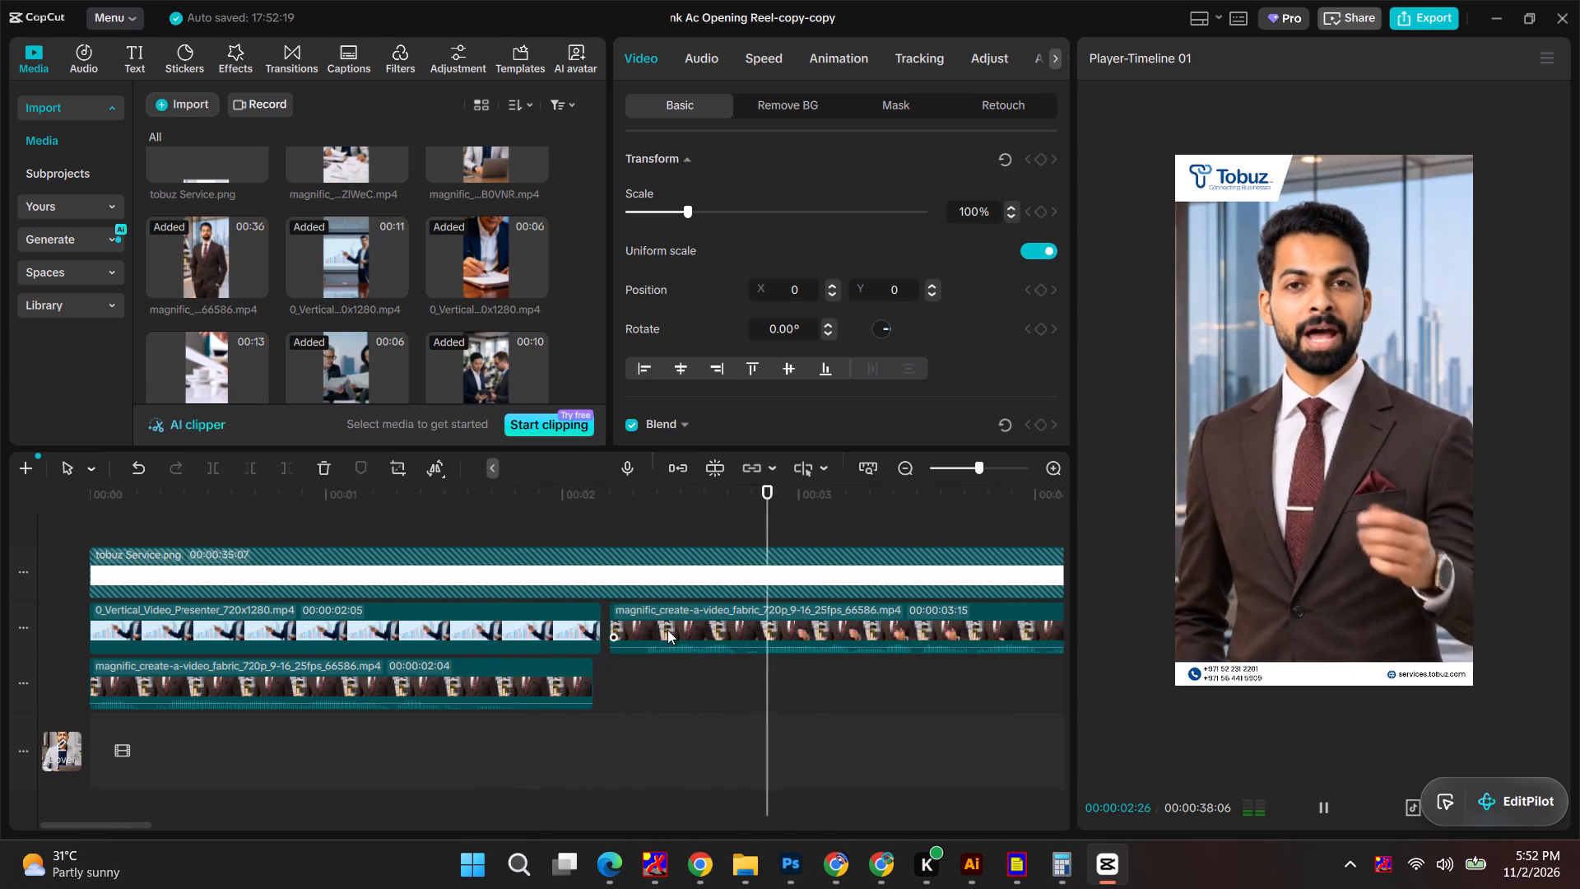
pyautogui.moveTo(667, 623); pyautogui.dragTo(661, 639)
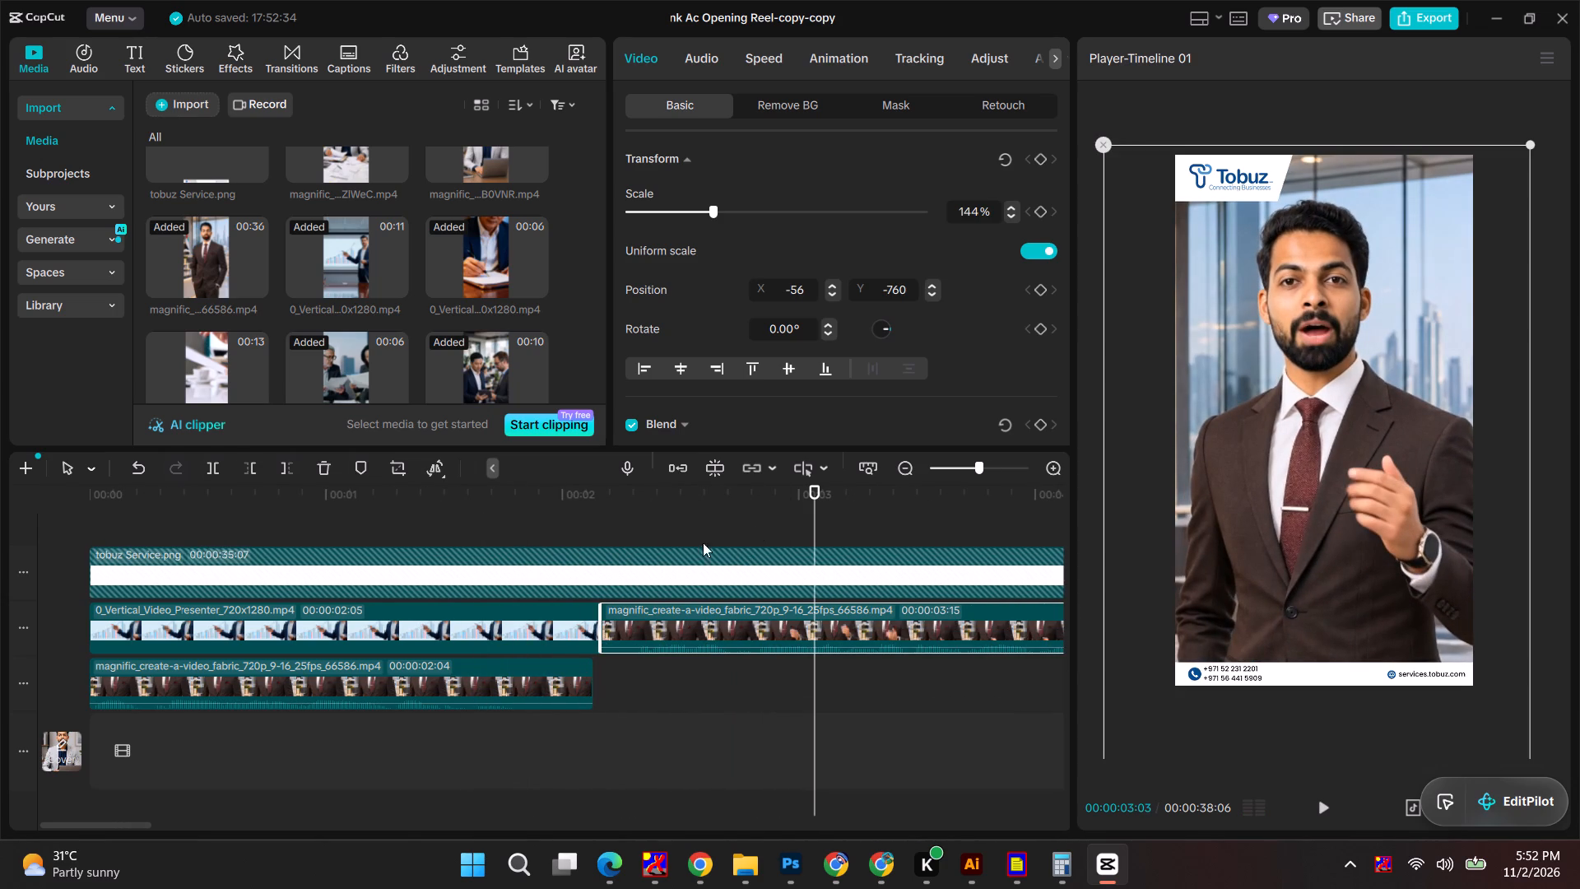
# Replay from about 2 s and move the 0_Vertical_Video_Contract clip earlier to meet the presenter segment ending between 5 and 6 s.
pyautogui.moveTo(816, 490); pyautogui.dragTo(580, 505)
pyautogui.press('space')
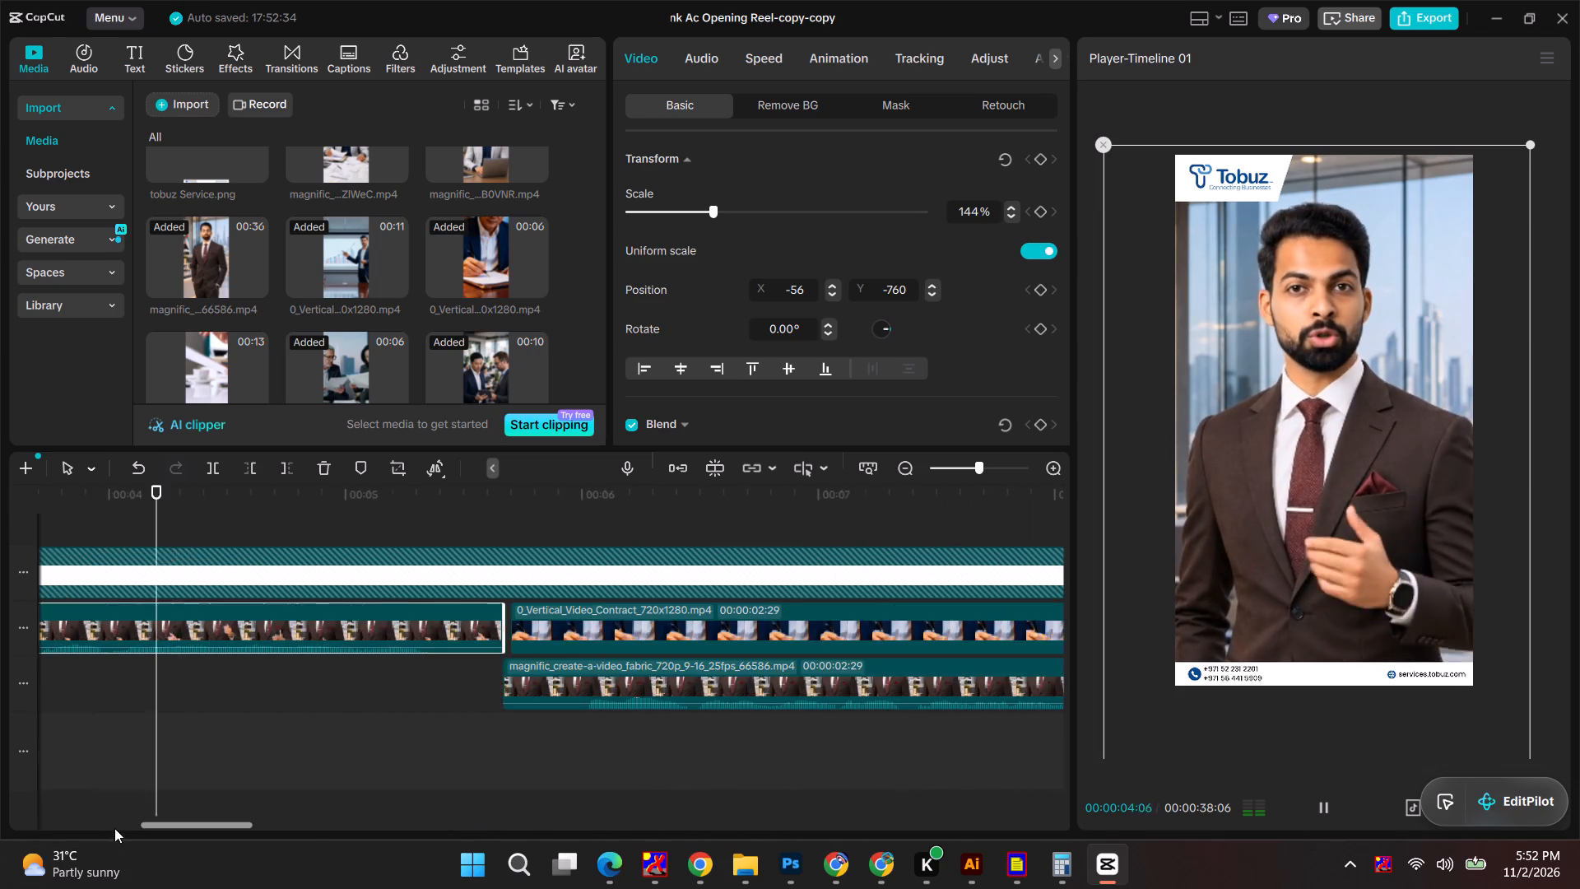
pyautogui.click(116, 827)
pyautogui.keyDown('ctrl'); pyautogui.scroll(-8, 444, 725); pyautogui.keyUp('ctrl')
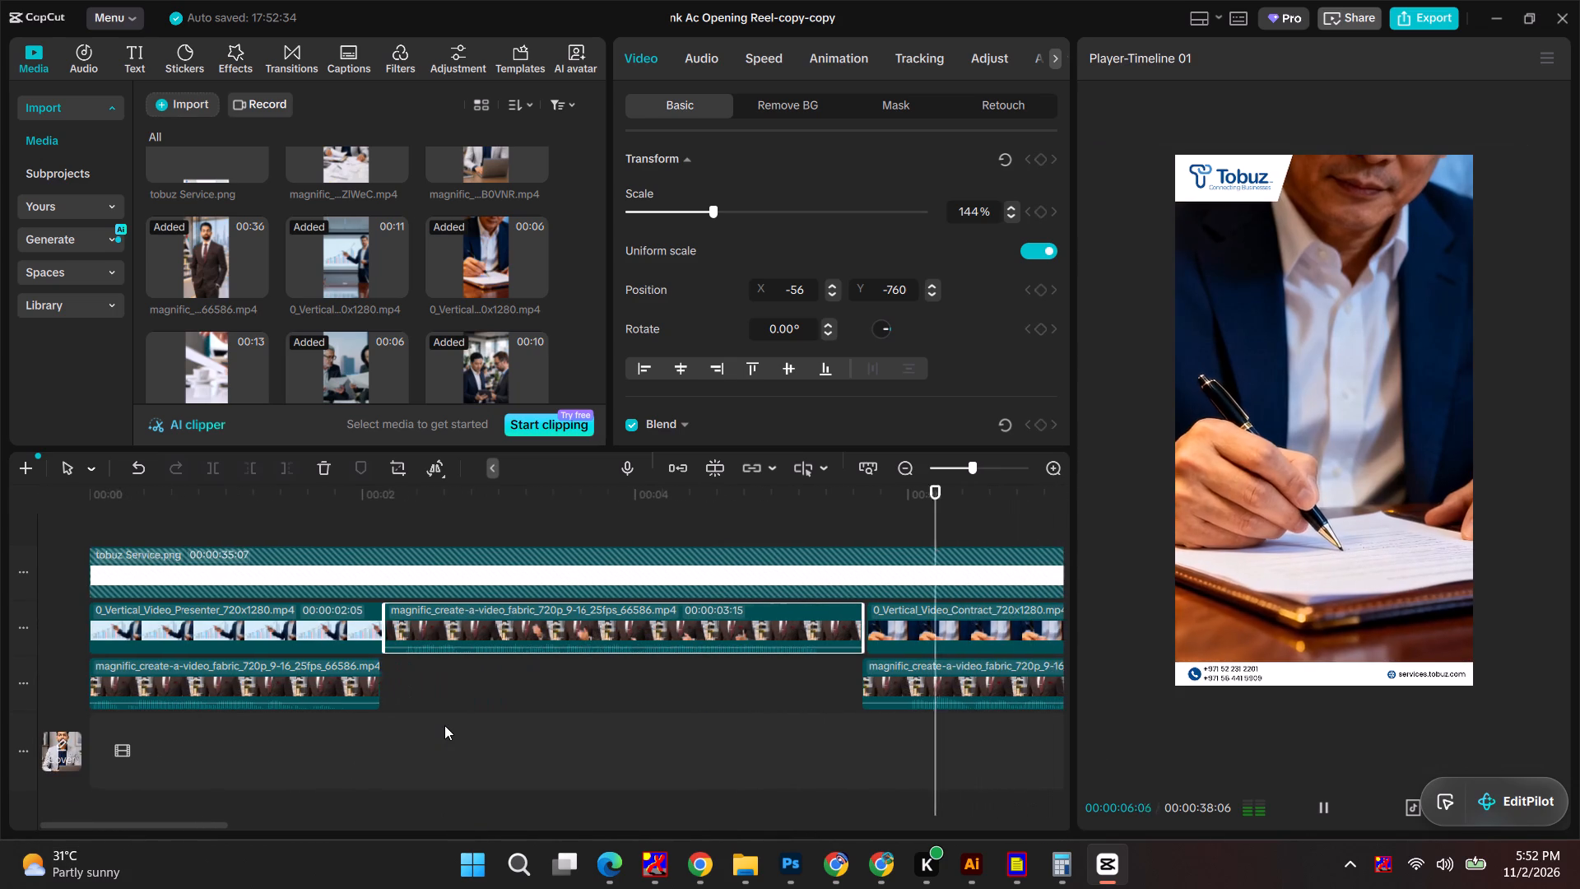
pyautogui.keyDown('ctrl'); pyautogui.scroll(-1, 444, 725); pyautogui.keyUp('ctrl')
pyautogui.keyDown('ctrl'); pyautogui.scroll(5, 972, 613); pyautogui.keyUp('ctrl')
pyautogui.keyDown('ctrl'); pyautogui.scroll(6, 731, 636); pyautogui.keyUp('ctrl')
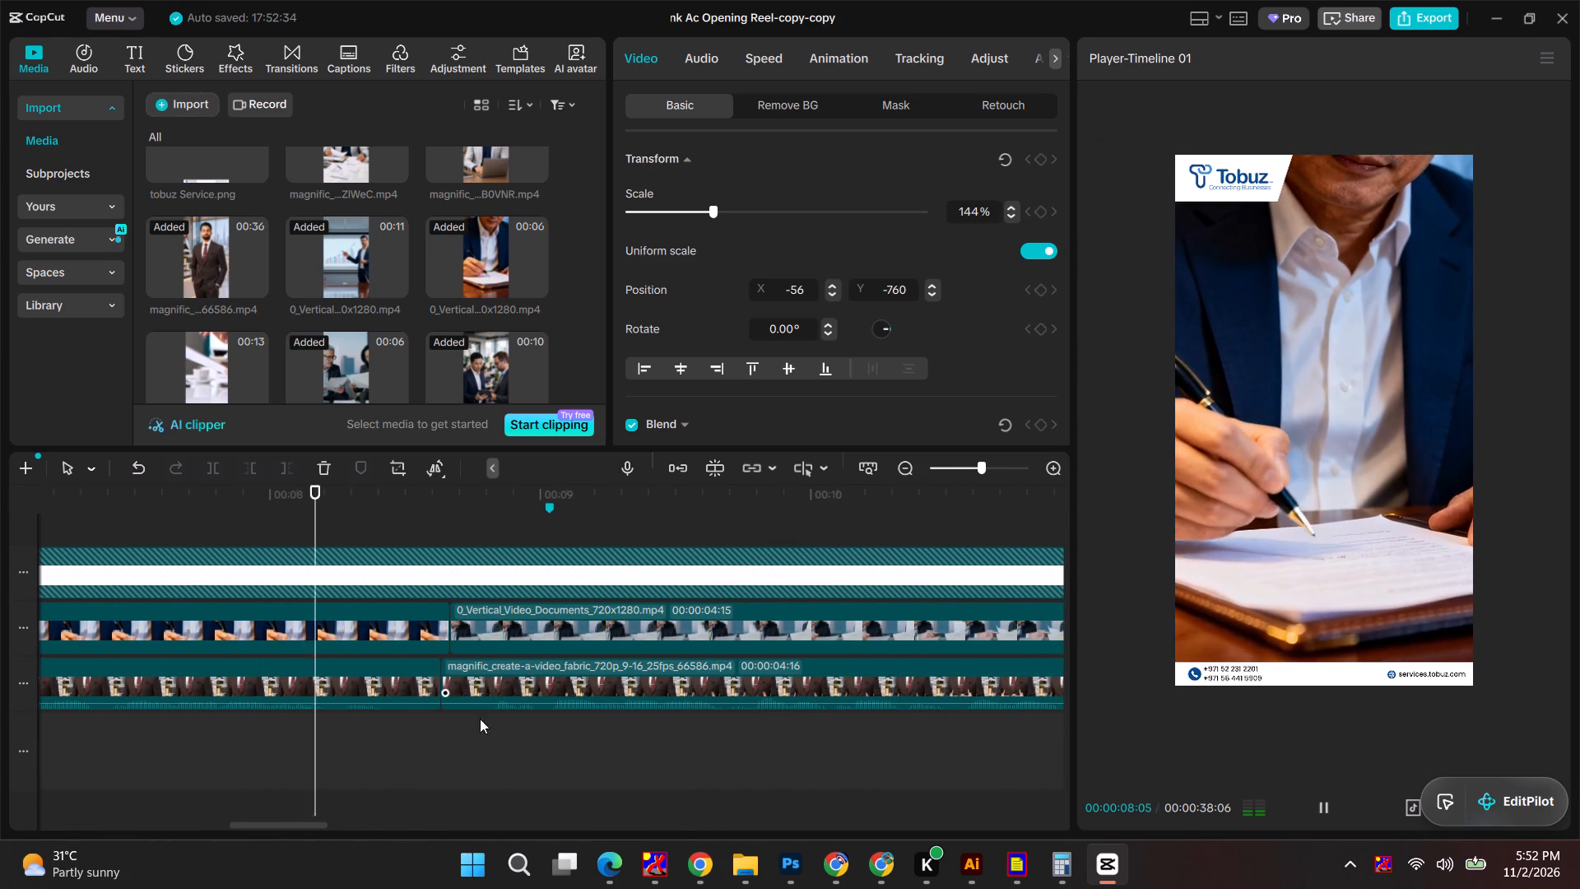
pyautogui.moveTo(301, 828); pyautogui.dragTo(216, 830)
pyautogui.click(560, 508)
pyautogui.keyDown('ctrl'); pyautogui.scroll(6, 546, 643); pyautogui.keyUp('ctrl')
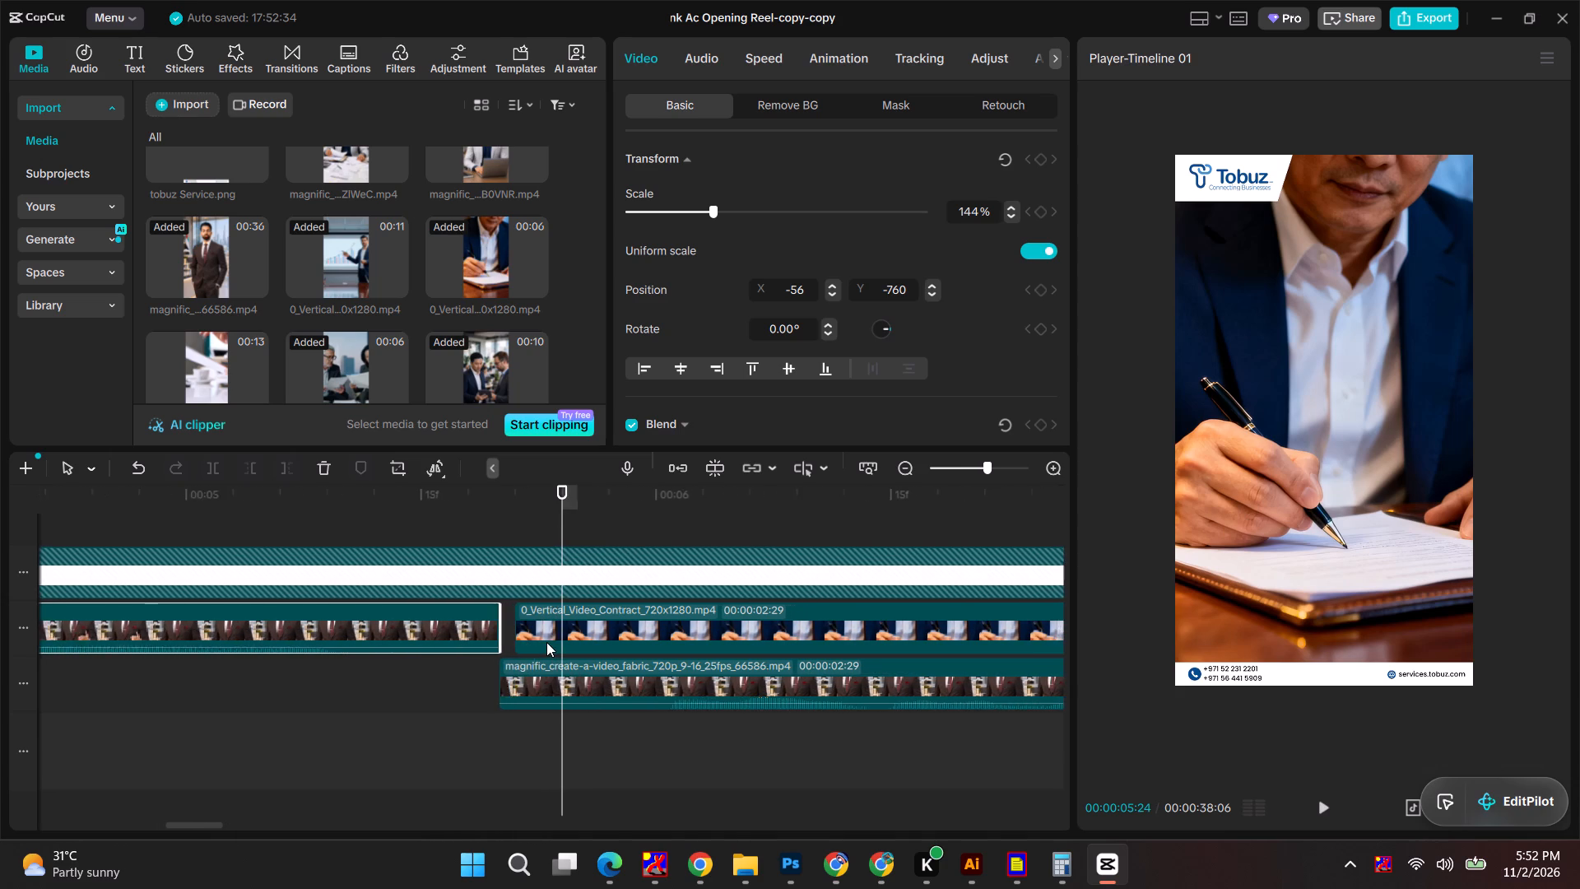
pyautogui.keyDown('ctrl'); pyautogui.scroll(5, 546, 642); pyautogui.keyUp('ctrl')
pyautogui.moveTo(538, 623); pyautogui.dragTo(521, 625)
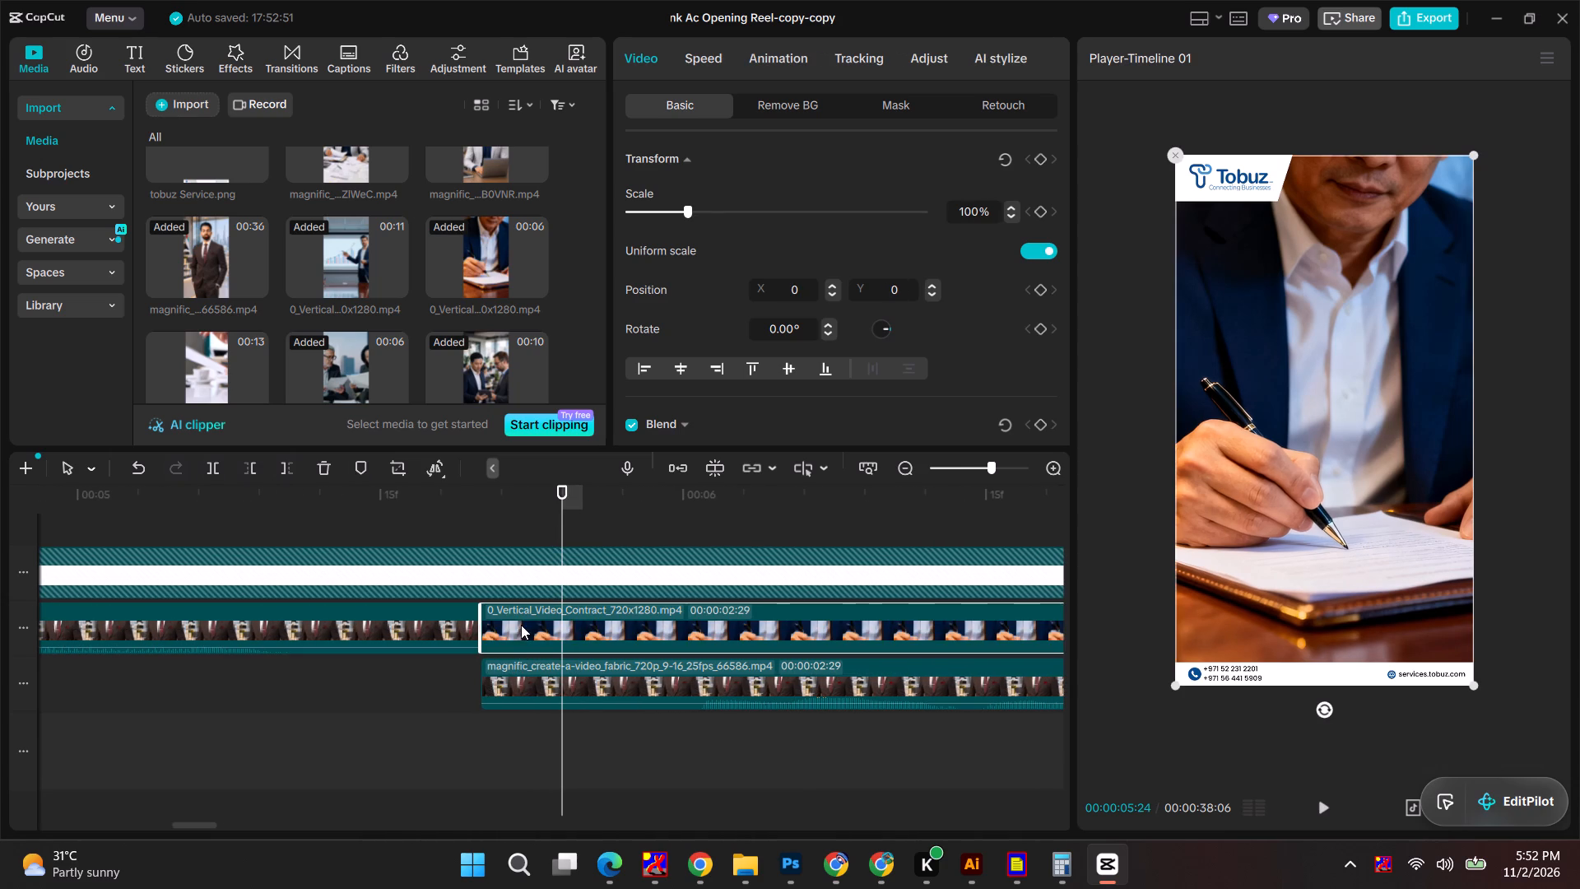
# Move the 0_Vertical_Video_Documents clip earlier to start directly after the contract clip, between 8 and 9 s.
pyautogui.moveTo(202, 827); pyautogui.dragTo(249, 822)
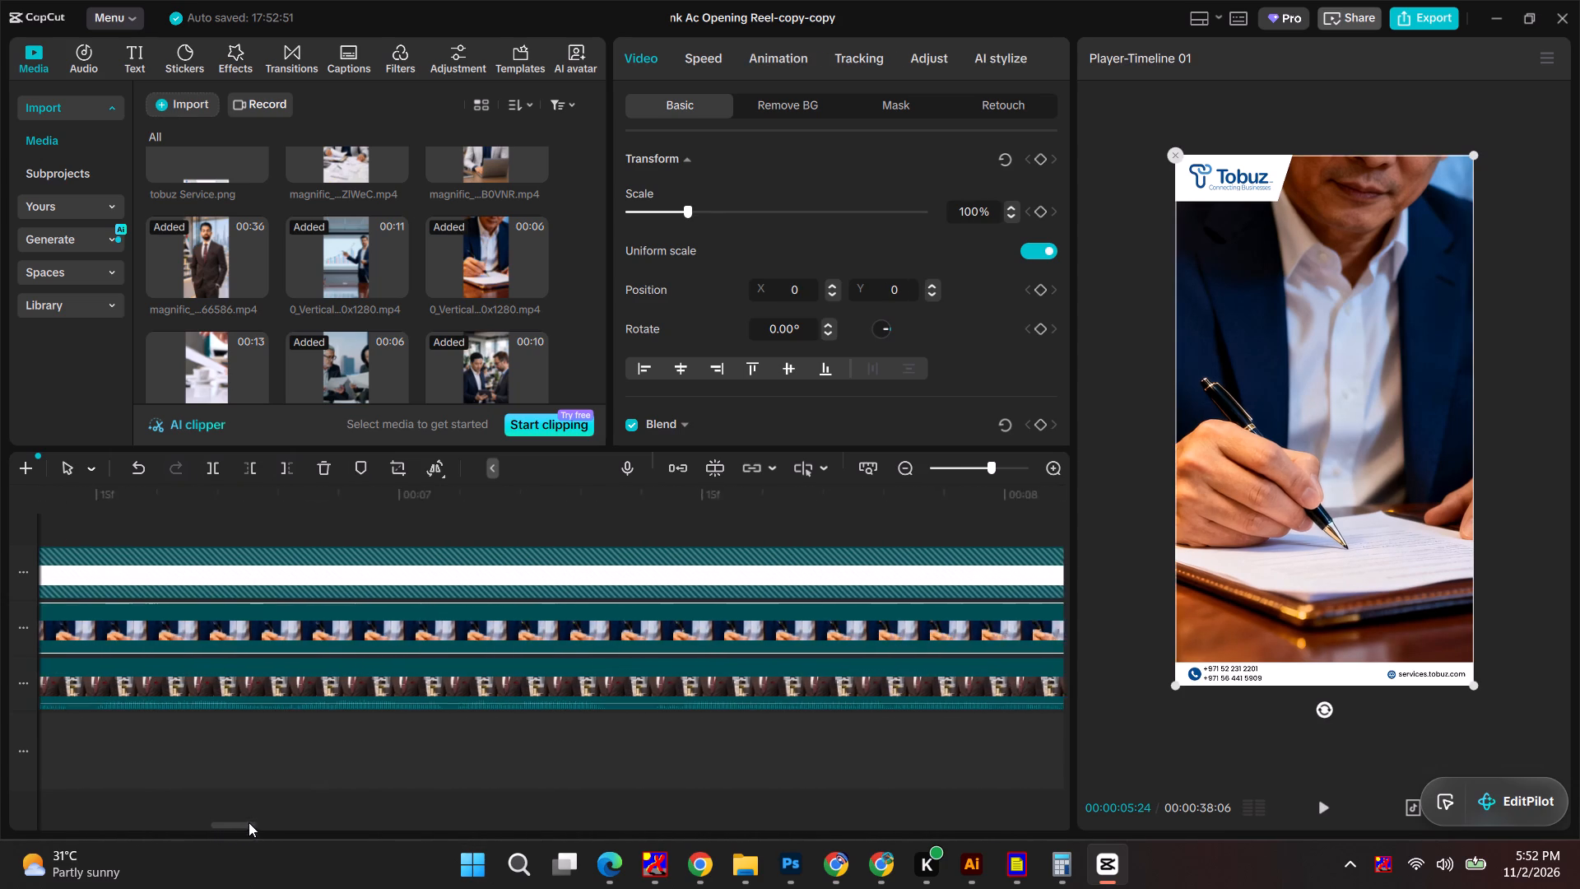
pyautogui.moveTo(249, 822); pyautogui.dragTo(285, 818)
pyautogui.moveTo(473, 613); pyautogui.dragTo(453, 613)
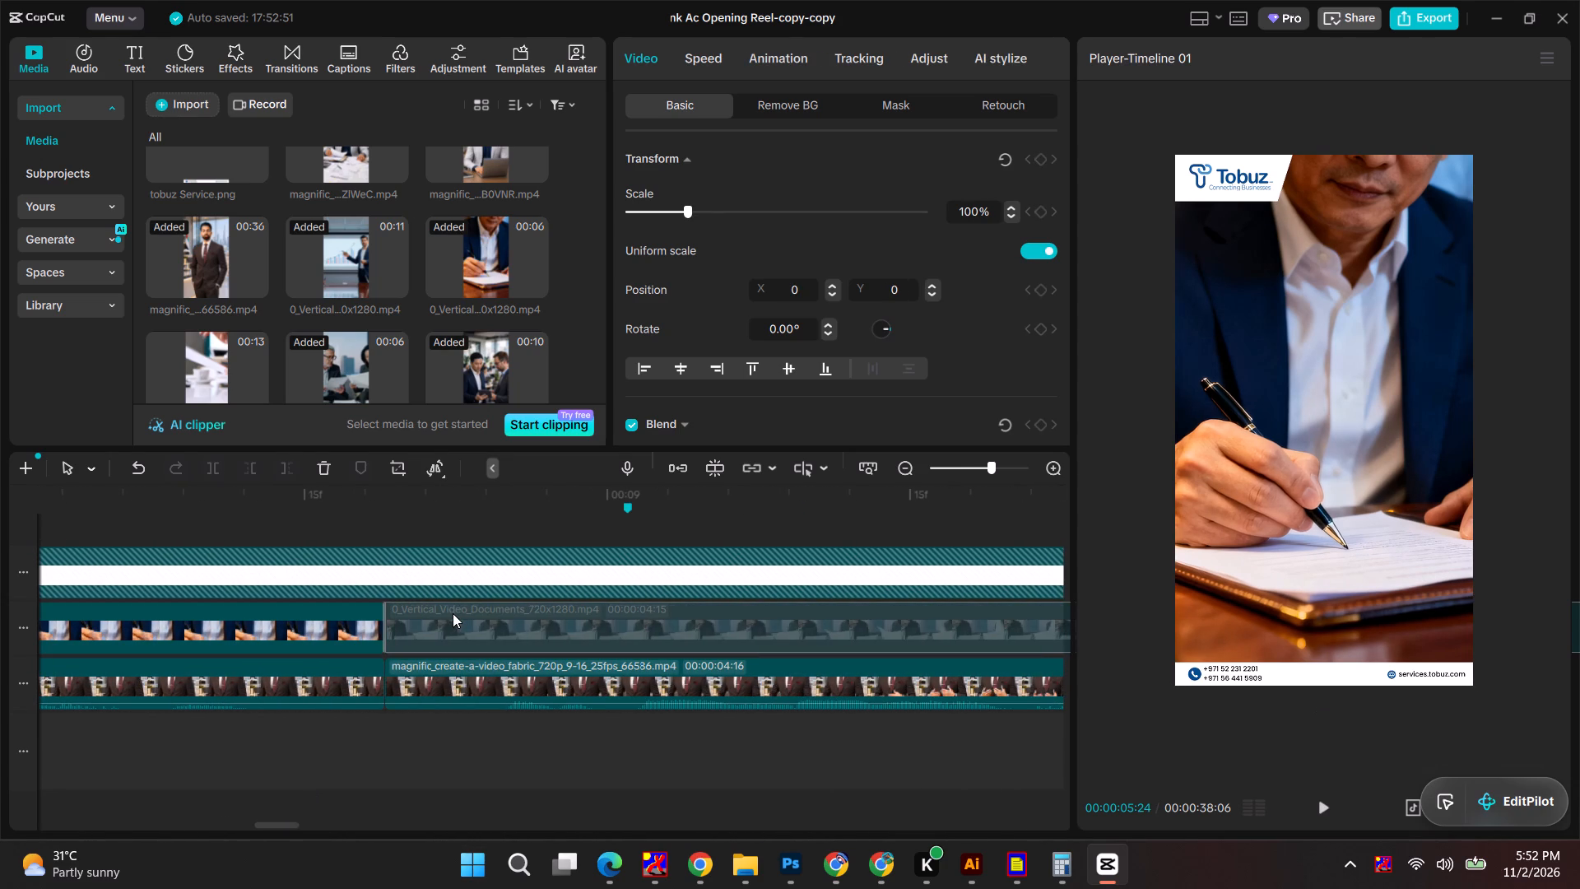
pyautogui.moveTo(453, 613); pyautogui.dragTo(455, 617)
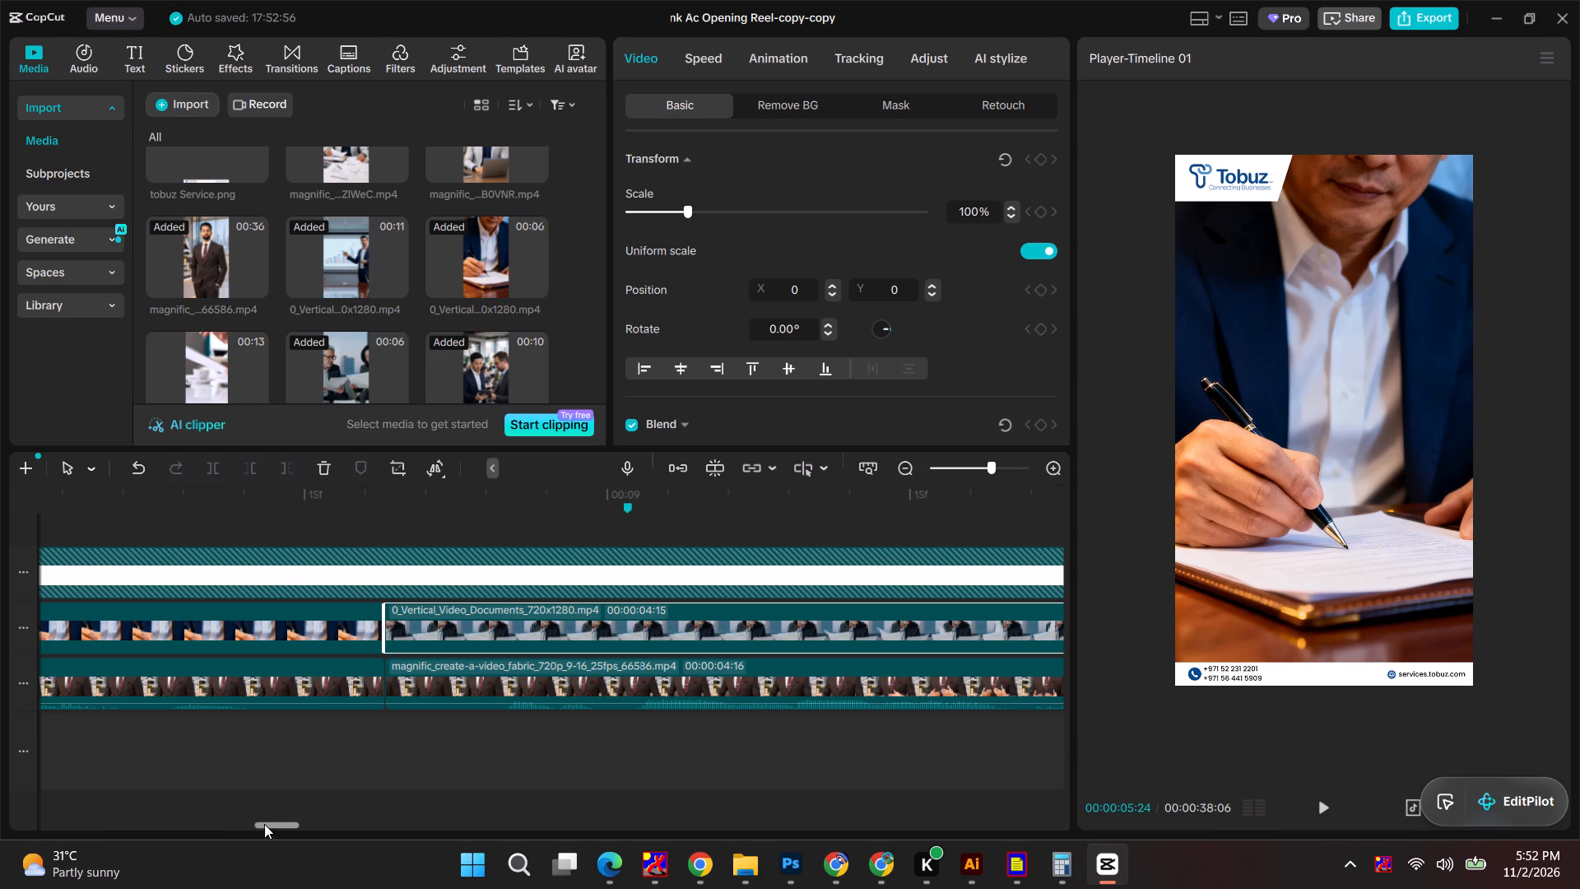
# Move the presenter segment following the documents clip earlier to close the gap just after 13 s.
pyautogui.moveTo(265, 824); pyautogui.dragTo(379, 808)
pyautogui.moveTo(532, 626); pyautogui.dragTo(528, 626)
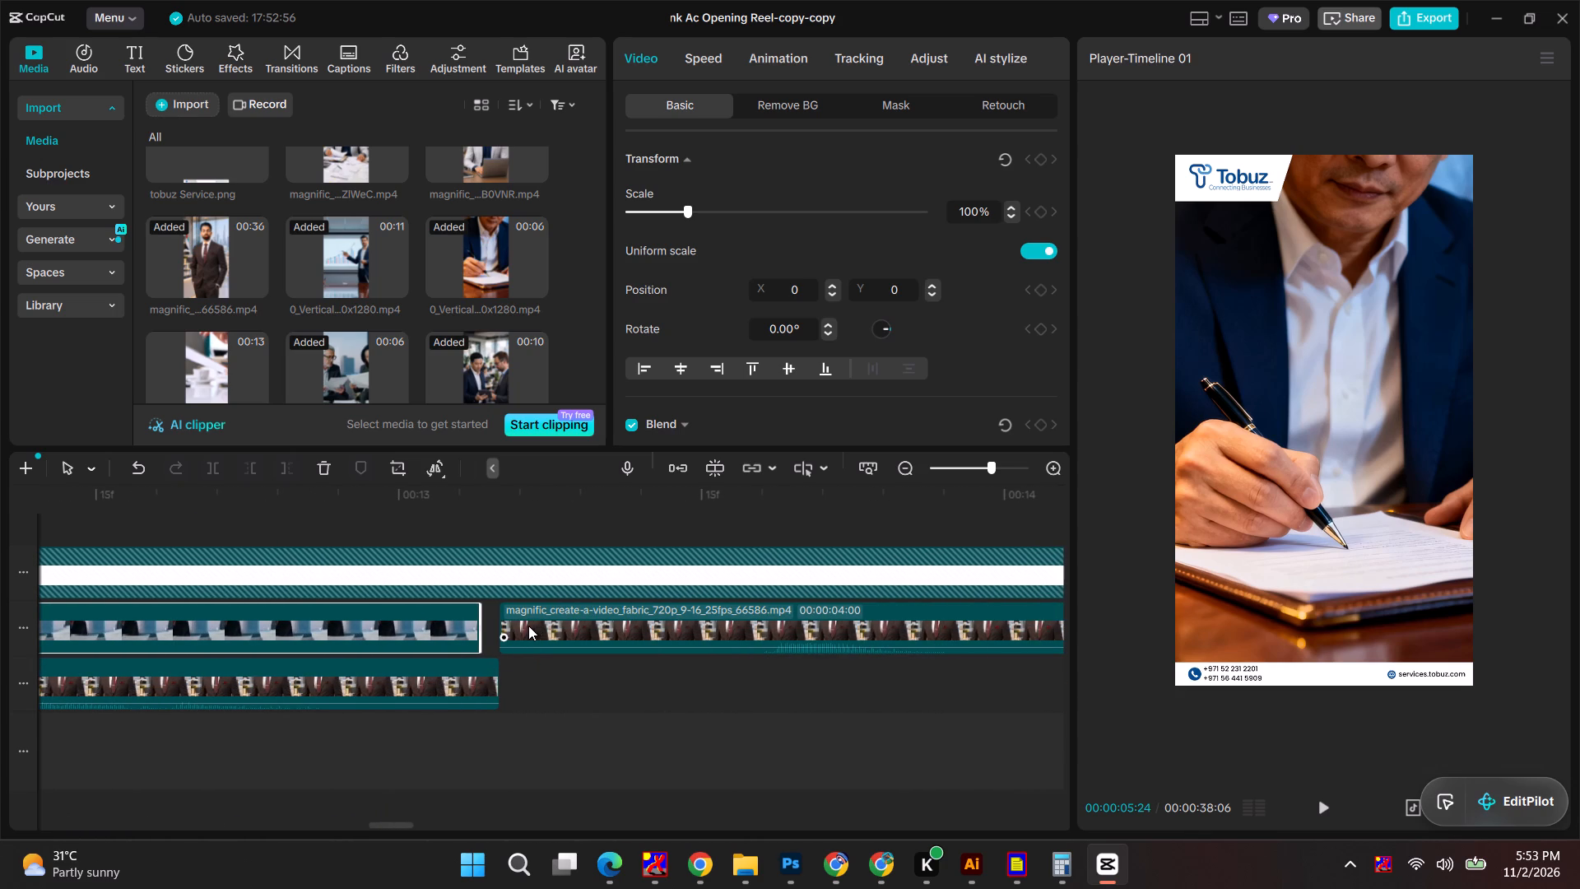
pyautogui.moveTo(528, 626); pyautogui.dragTo(515, 626)
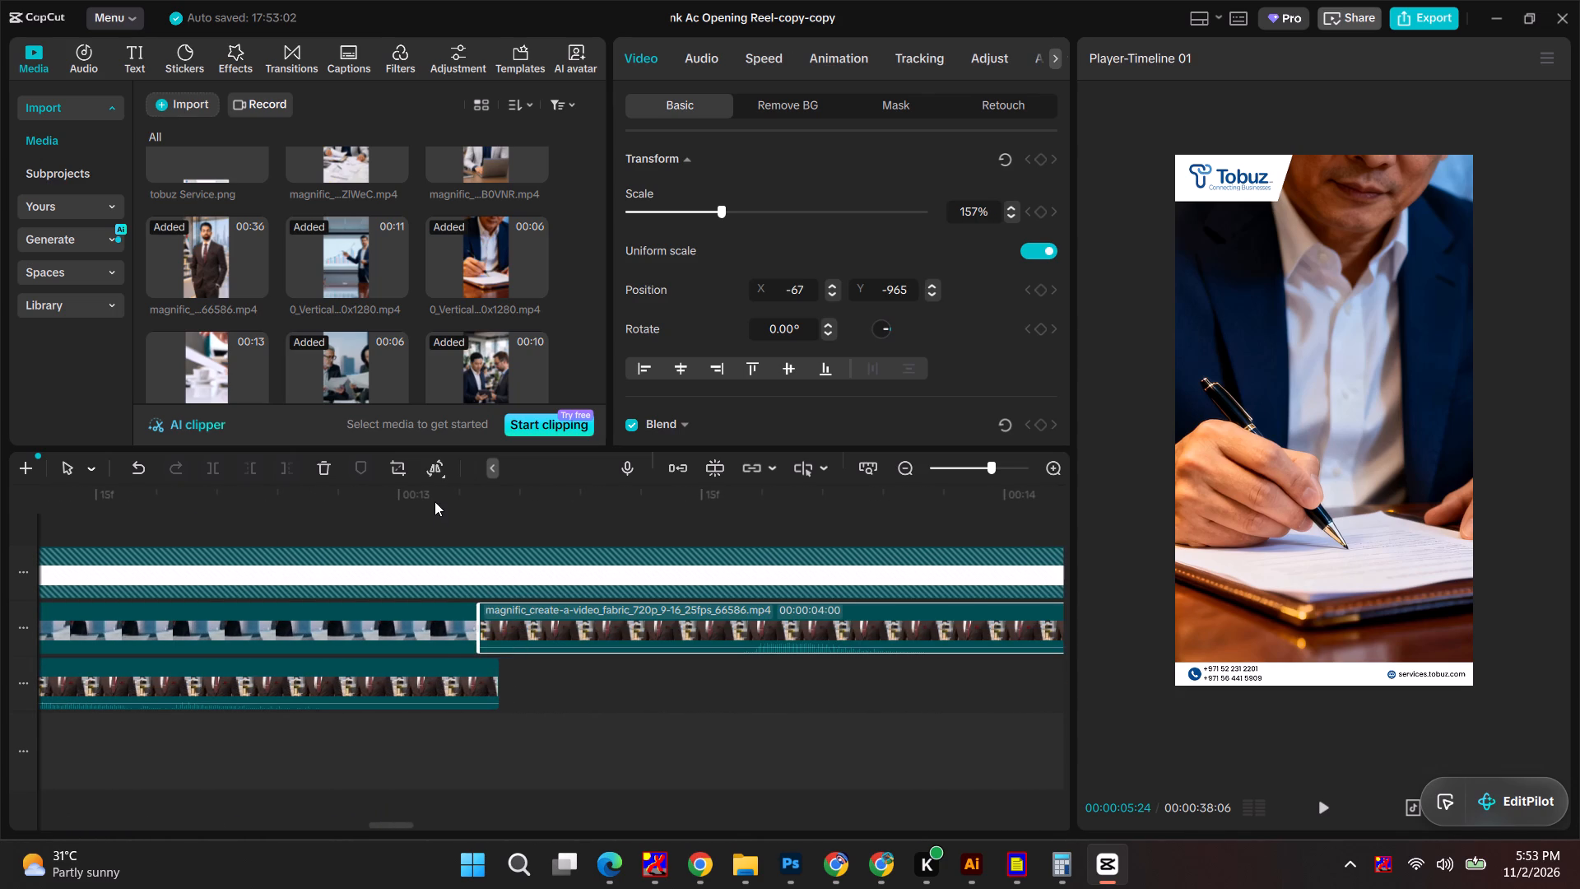
# Play from about 13 s and move the 0_Two_Businessmen clip earlier to meet the preceding presenter segment, just after 17 s.
pyautogui.click(434, 500)
pyautogui.press('space')
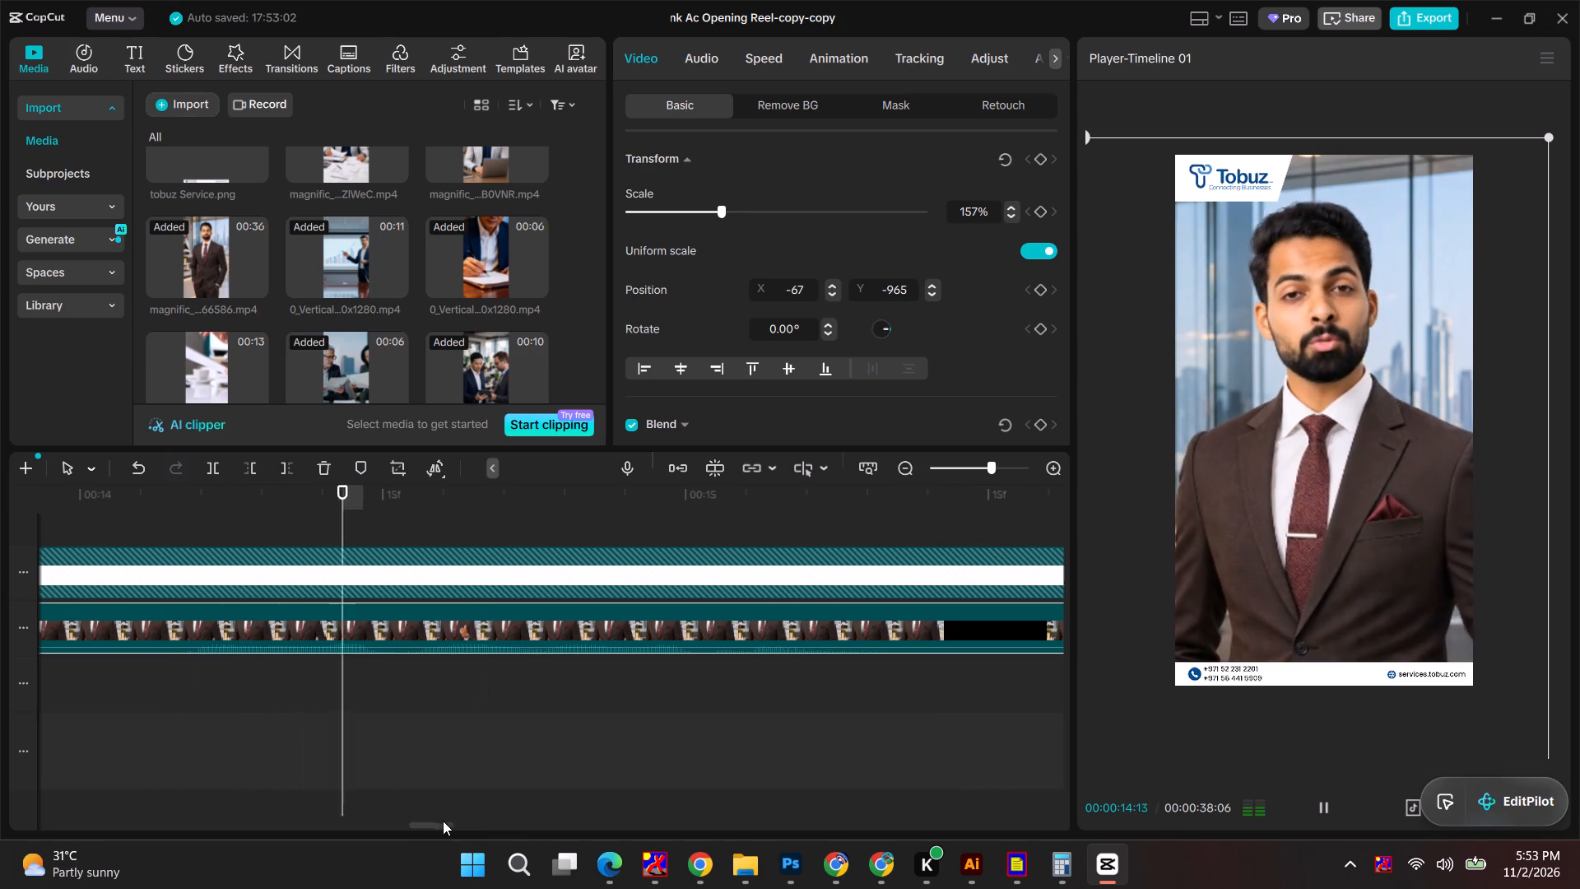
pyautogui.scroll(-5, 450, 712)
pyautogui.keyDown('ctrl'); pyautogui.scroll(-4, 448, 720); pyautogui.keyUp('ctrl')
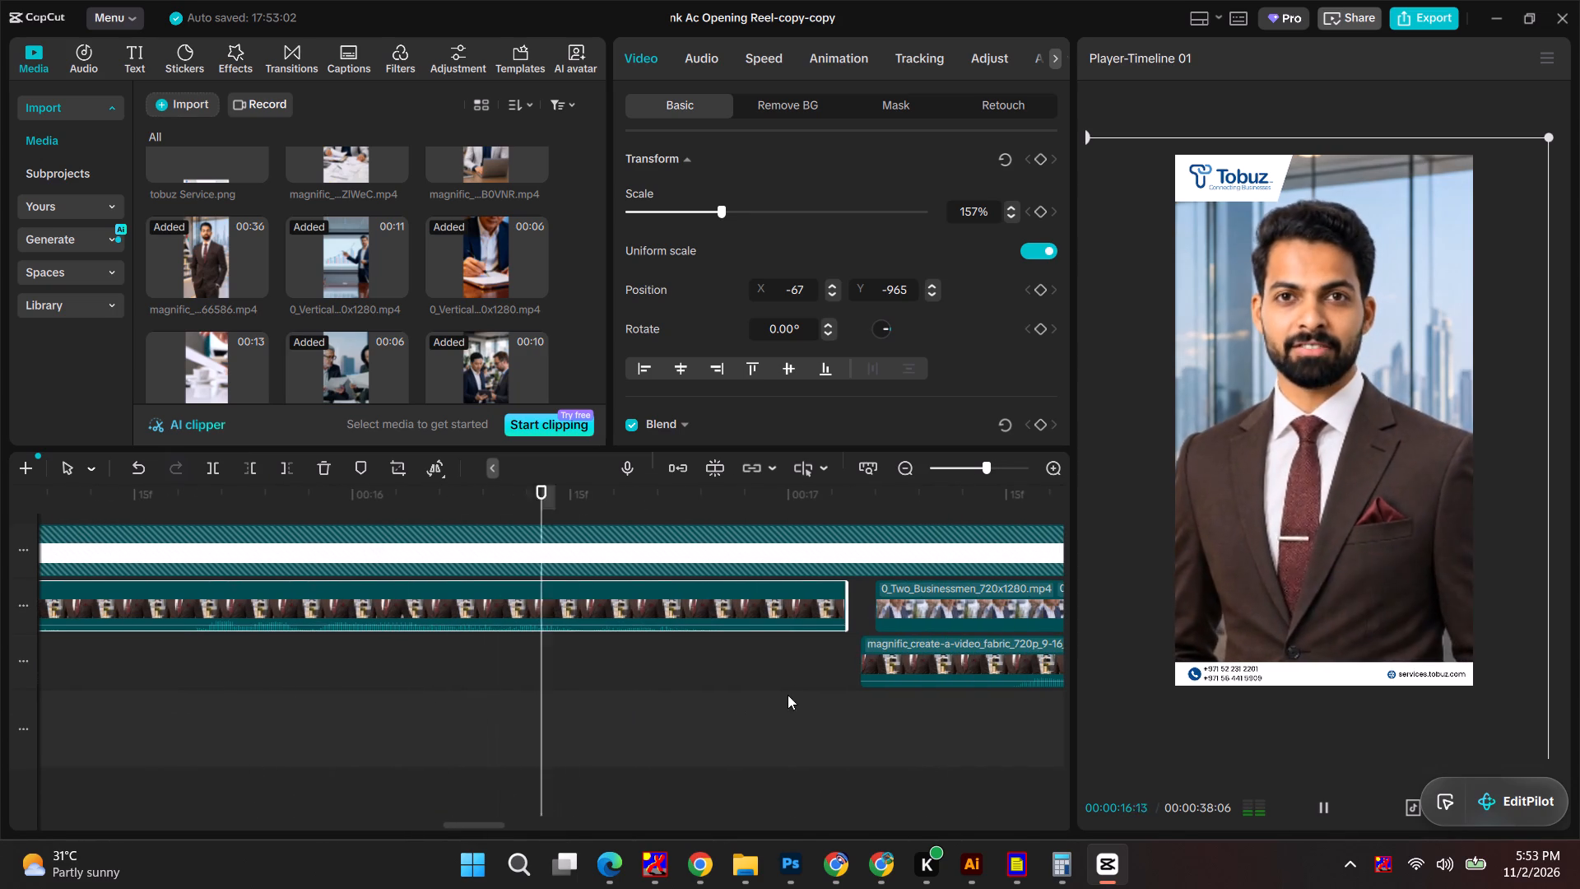
pyautogui.click(941, 599)
pyautogui.keyDown('ctrl'); pyautogui.scroll(2, 854, 707); pyautogui.keyUp('ctrl')
pyautogui.keyDown('ctrl'); pyautogui.scroll(-3, 796, 713); pyautogui.keyUp('ctrl')
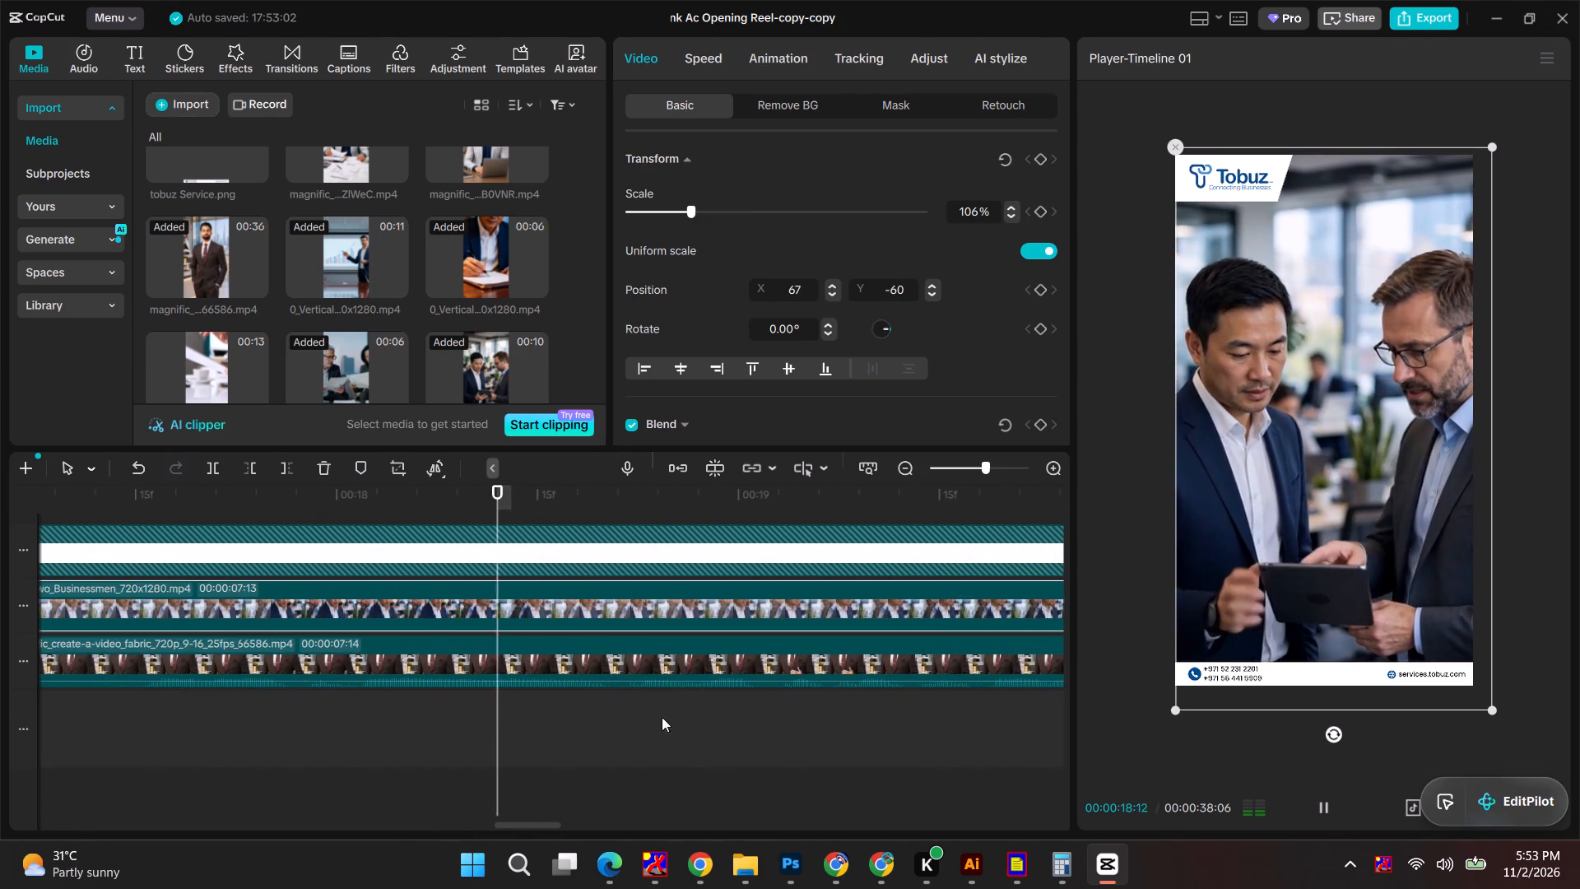
pyautogui.keyDown('ctrl'); pyautogui.scroll(-10, 595, 720); pyautogui.keyUp('ctrl')
pyautogui.click(363, 505)
pyautogui.keyDown('ctrl'); pyautogui.scroll(5, 325, 612); pyautogui.keyUp('ctrl')
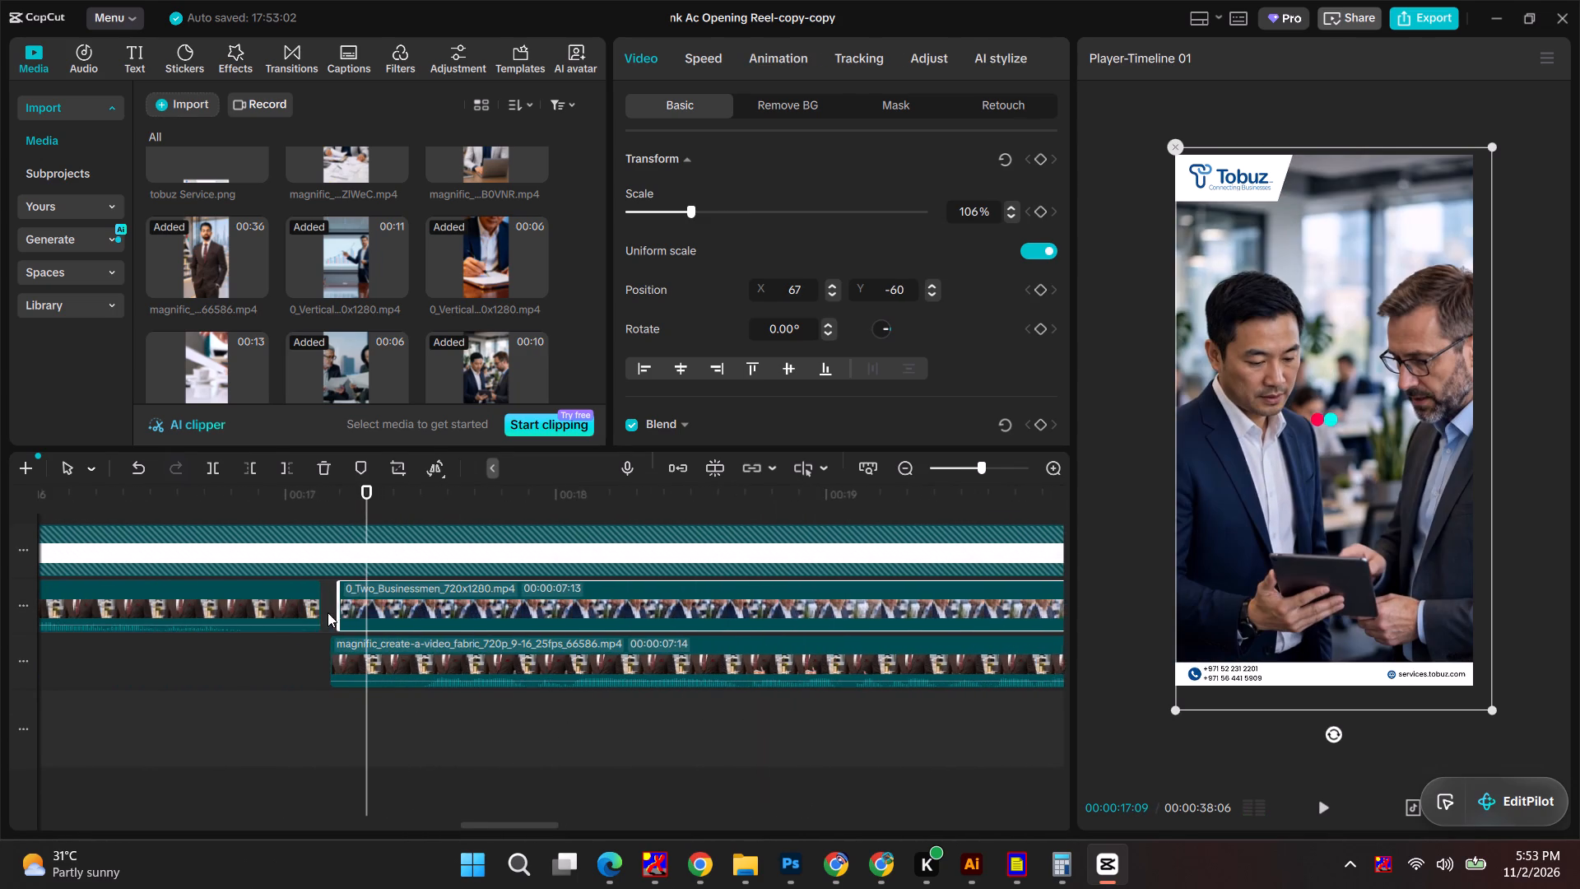
pyautogui.keyDown('ctrl'); pyautogui.scroll(4, 328, 612); pyautogui.keyUp('ctrl')
pyautogui.moveTo(424, 598); pyautogui.dragTo(402, 601)
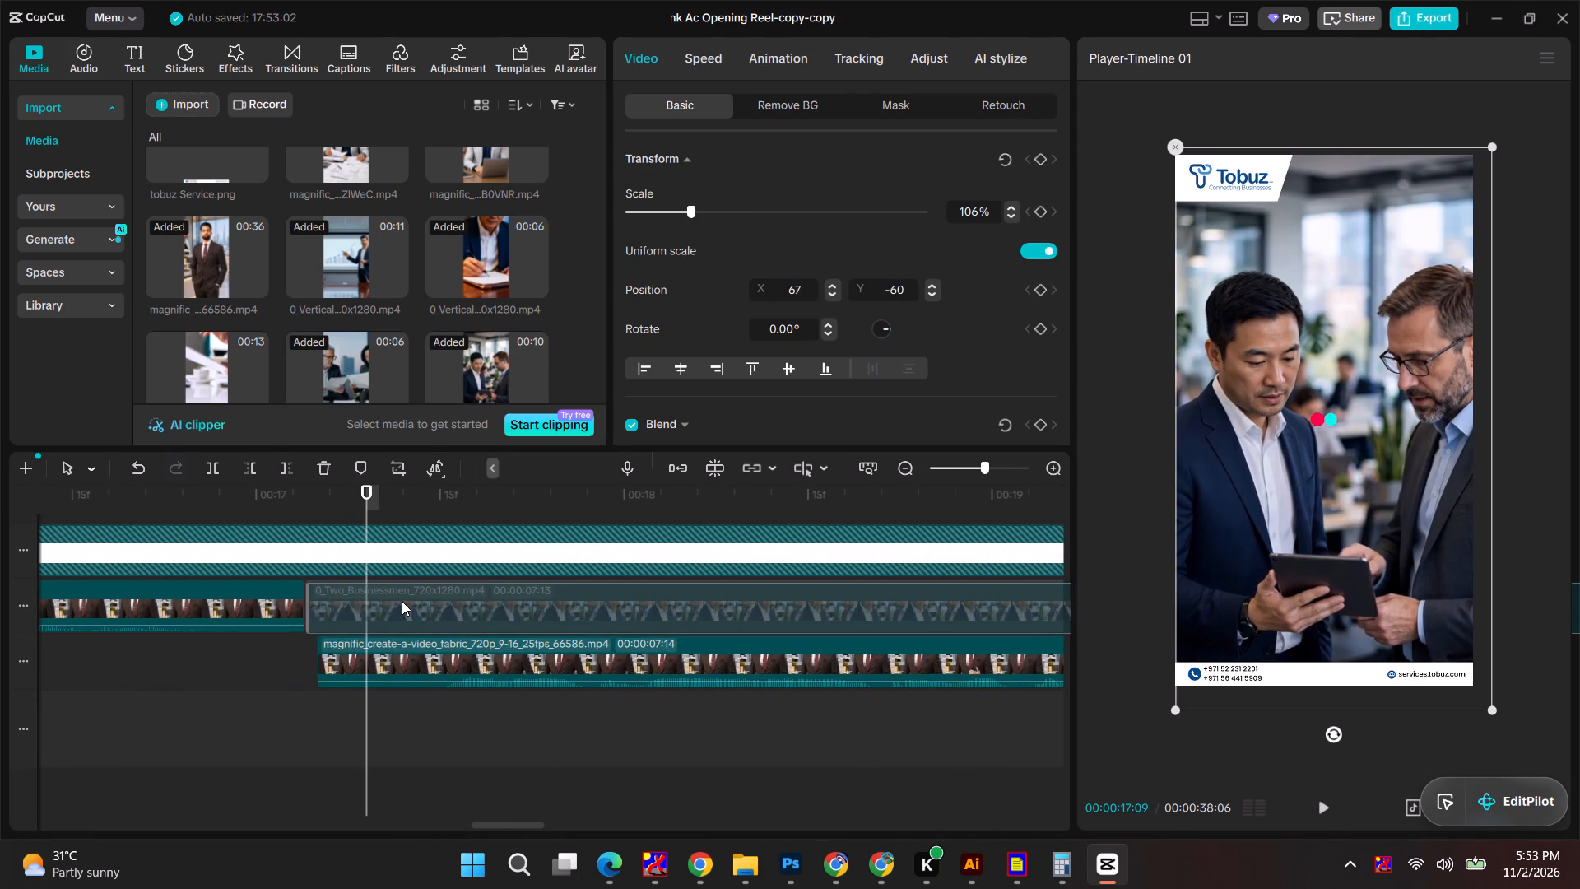
pyautogui.moveTo(402, 601); pyautogui.dragTo(402, 600)
# Move the presenter segment beneath the 0_Two_Businessmen clip earlier so both start together.
pyautogui.moveTo(430, 669); pyautogui.dragTo(417, 672)
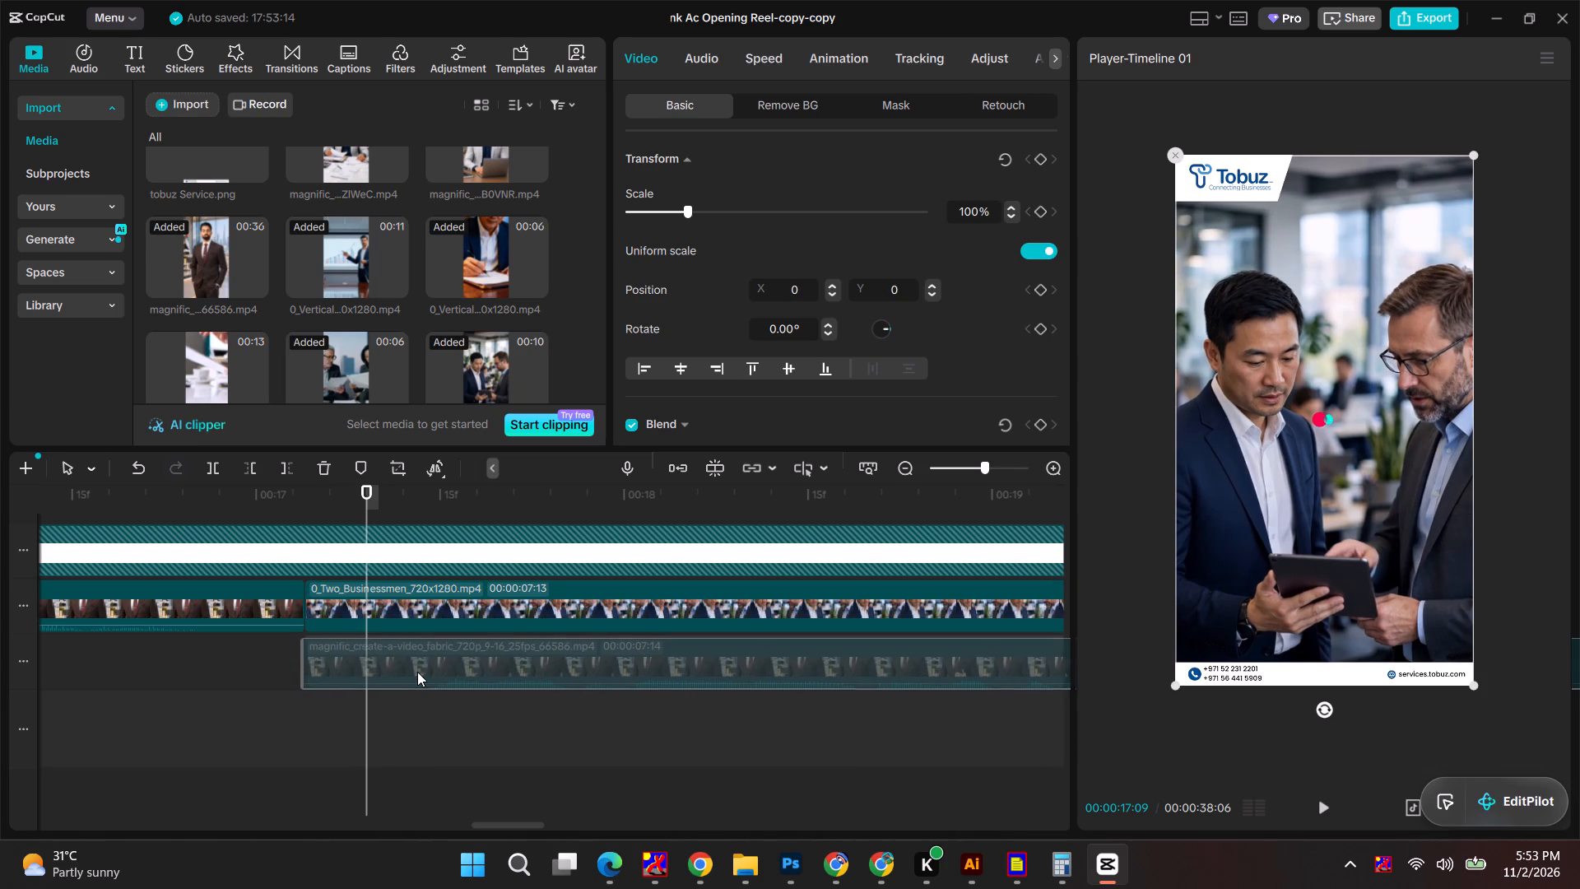
pyautogui.moveTo(417, 672); pyautogui.dragTo(418, 670)
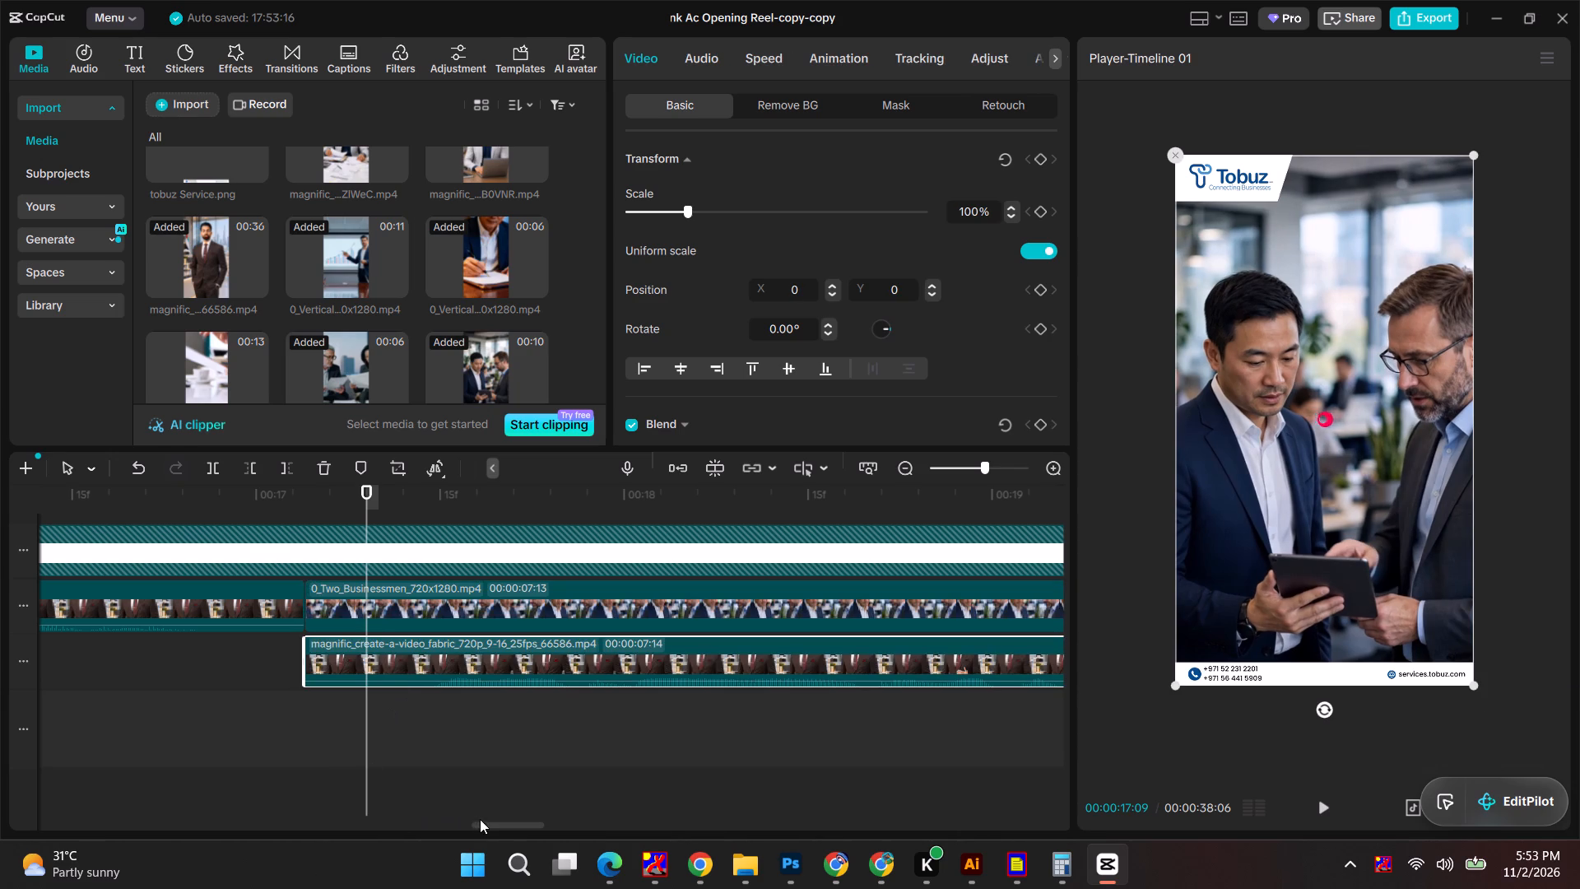
# Move the following presenter segment earlier to close the gap between 24 and 25 s, and check the frame just after the join.
pyautogui.moveTo(483, 822); pyautogui.dragTo(688, 802)
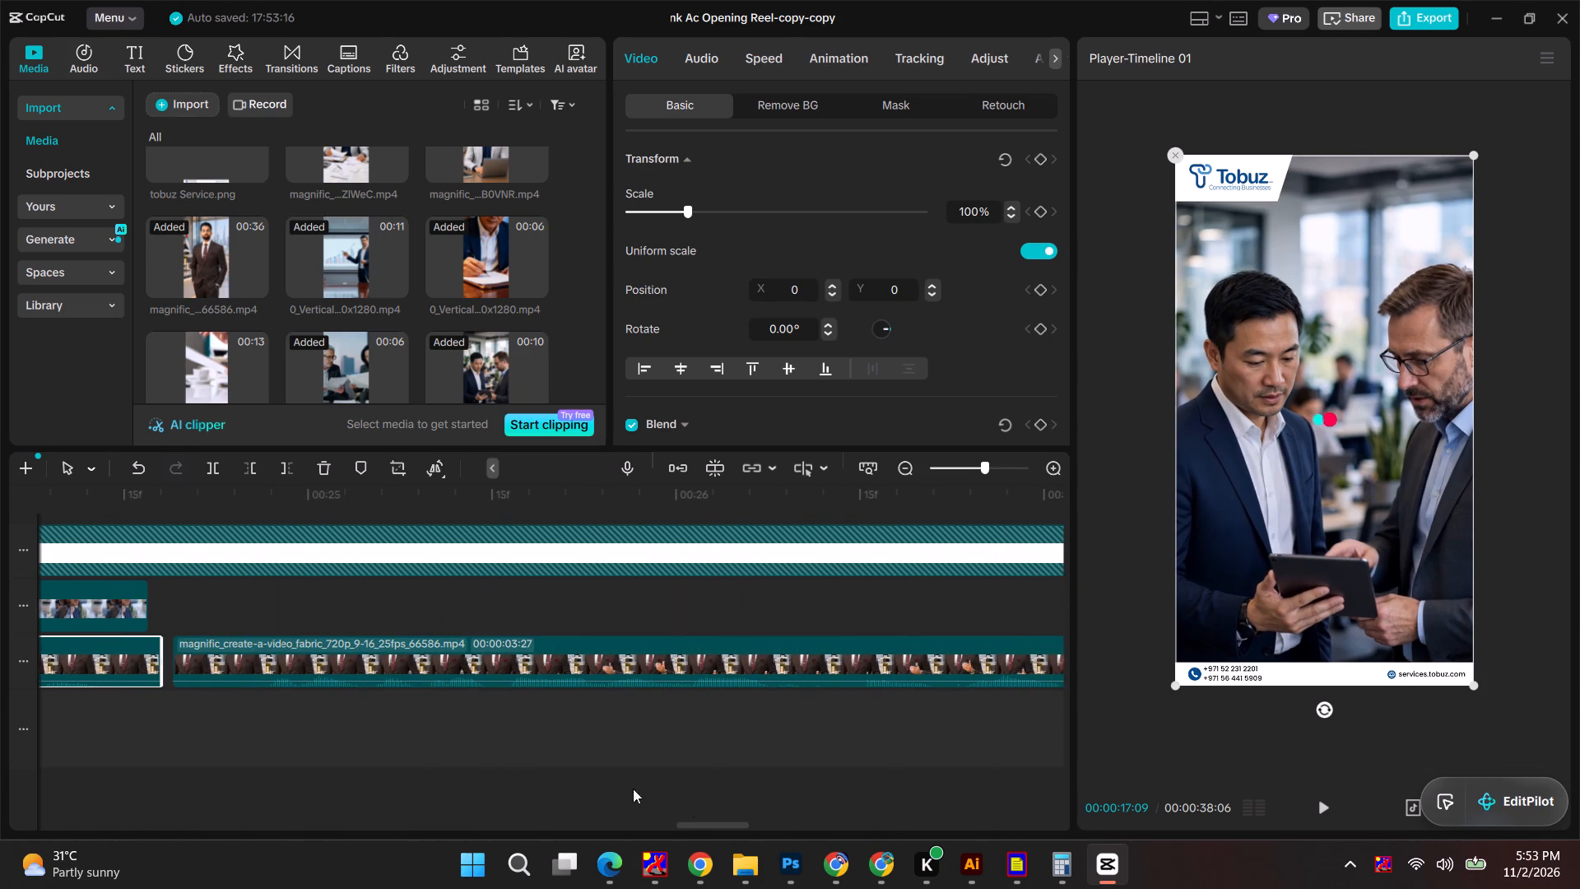
pyautogui.moveTo(335, 663); pyautogui.dragTo(321, 667)
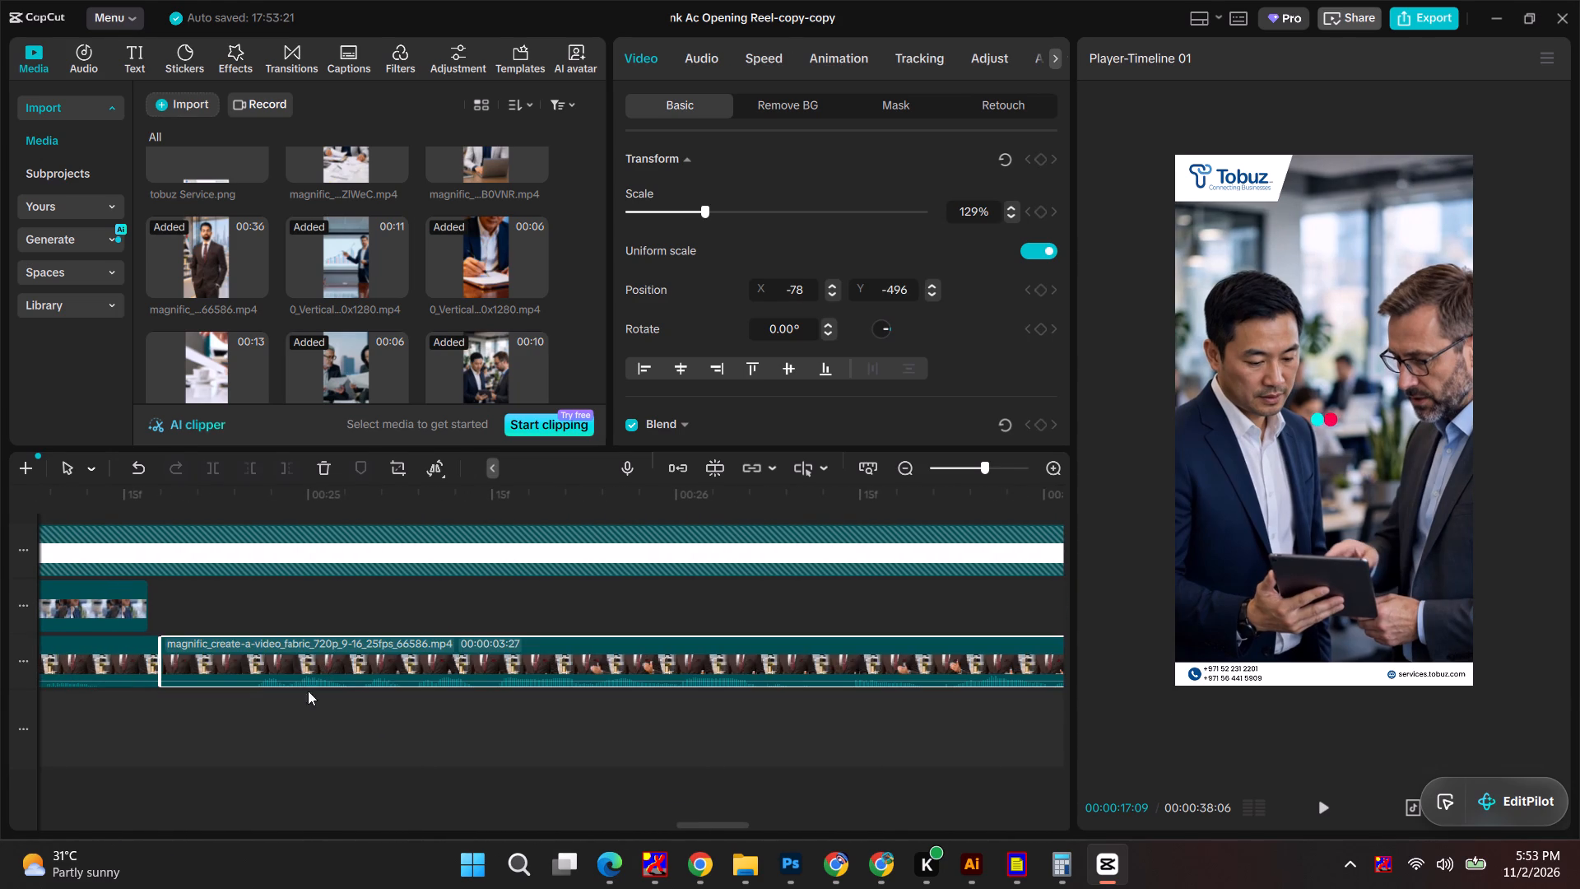
pyautogui.click(189, 496)
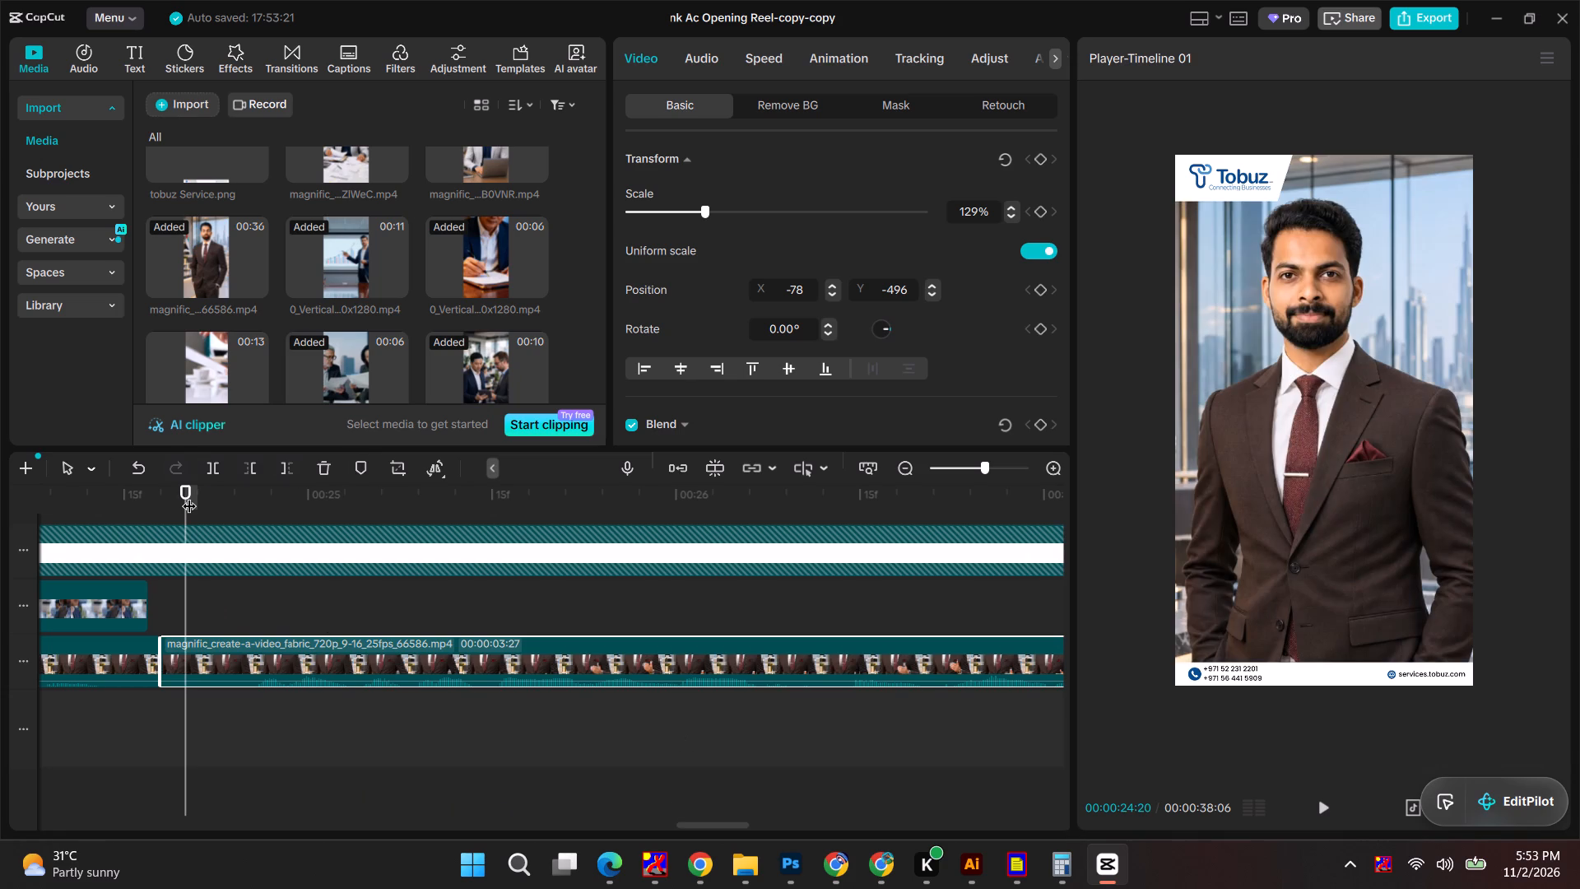
# Move the next presenter segment earlier to close the gap at about 28.5 s.
pyautogui.moveTo(694, 825); pyautogui.dragTo(775, 812)
pyautogui.moveTo(588, 667); pyautogui.dragTo(574, 677)
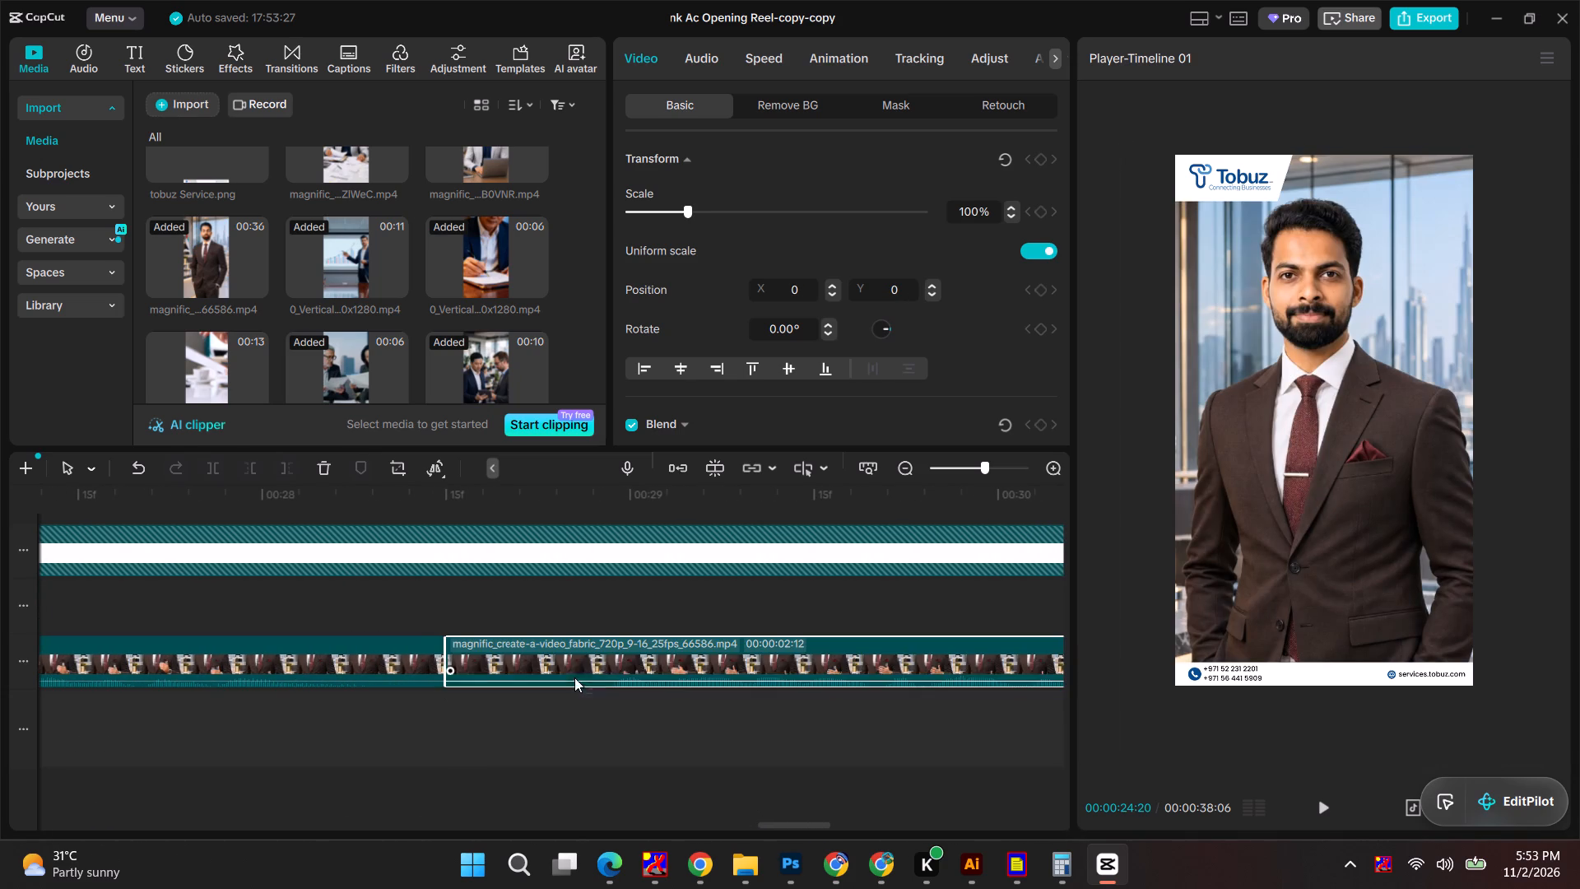
# Move the 0_Business_Handshake clip and the presenter segment beneath it earlier together, closing the gap just before 31 s.
pyautogui.moveTo(774, 823); pyautogui.dragTo(851, 810)
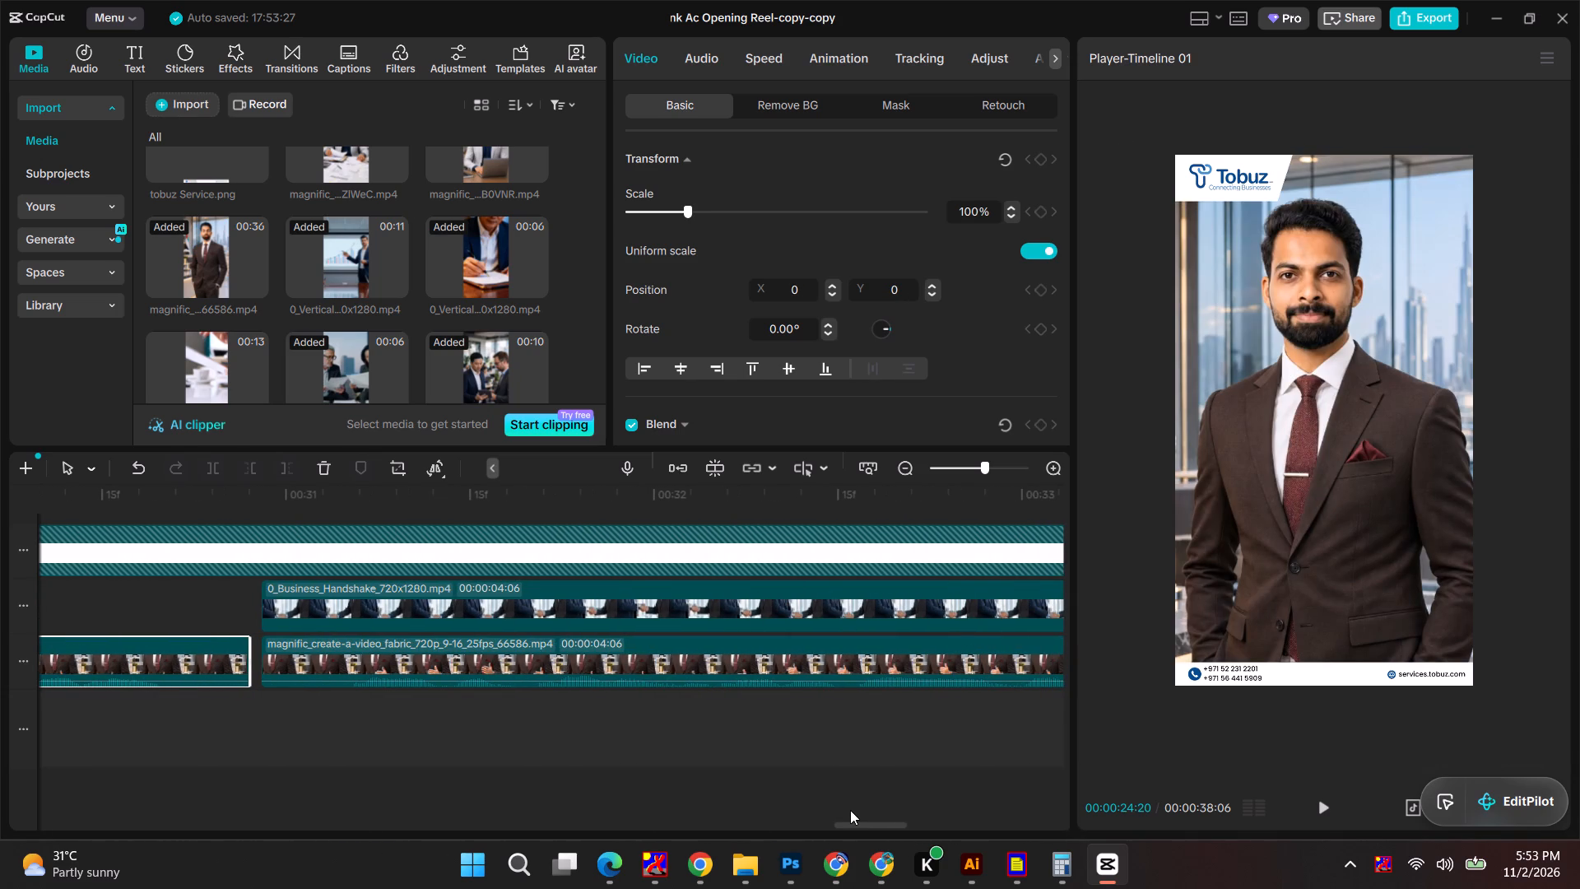
pyautogui.click(554, 675)
pyautogui.keyDown('ctrl'); pyautogui.click(538, 603); pyautogui.keyUp('ctrl')
pyautogui.moveTo(517, 662); pyautogui.dragTo(494, 661)
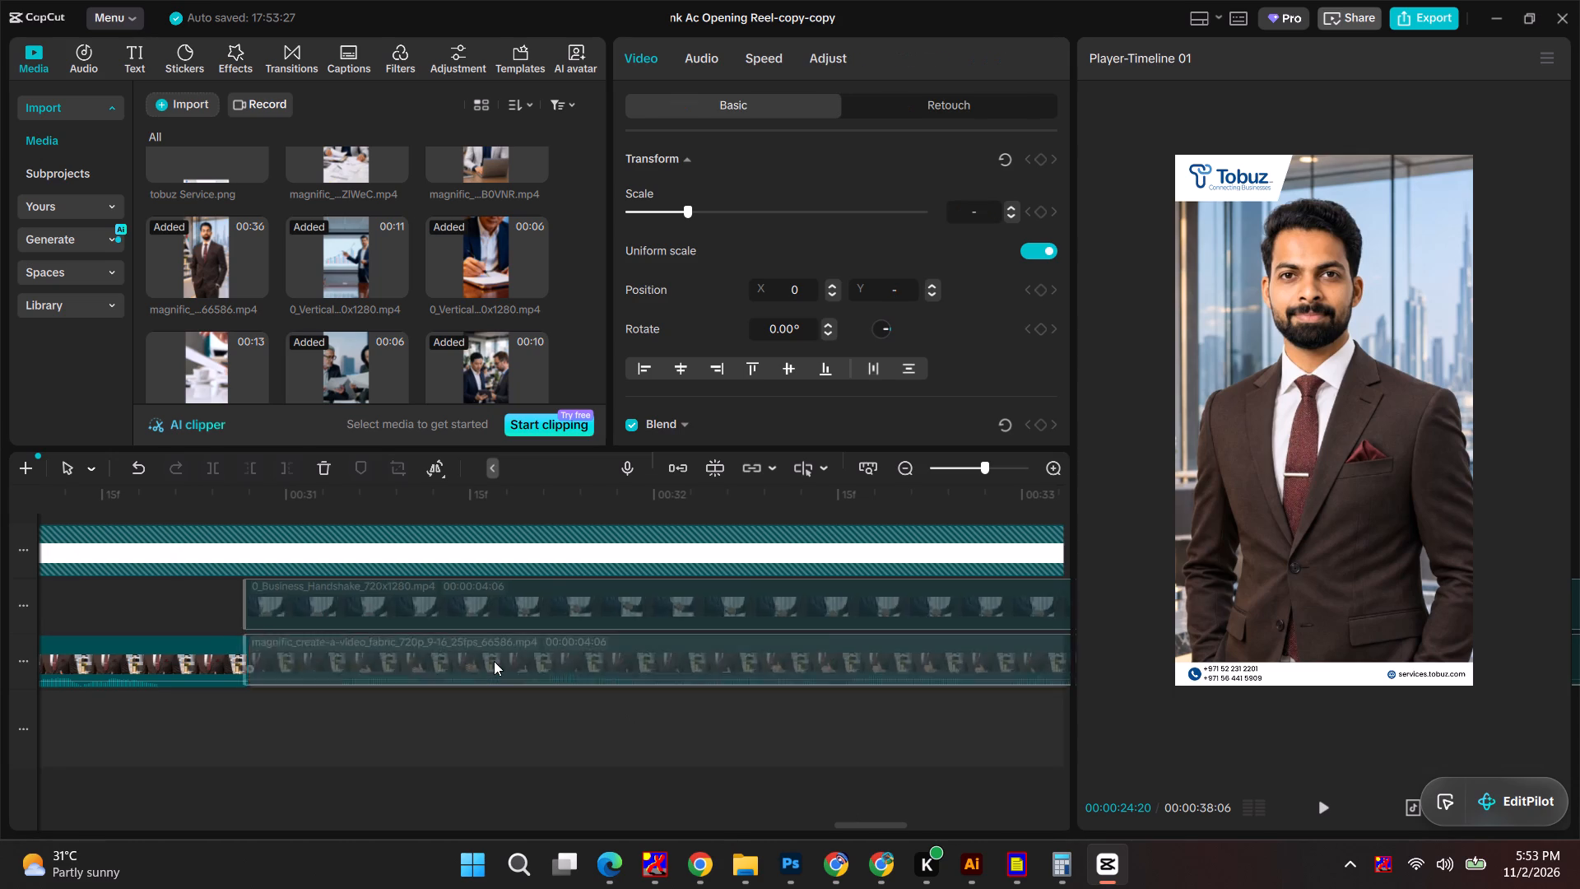
pyautogui.moveTo(494, 661); pyautogui.dragTo(502, 667)
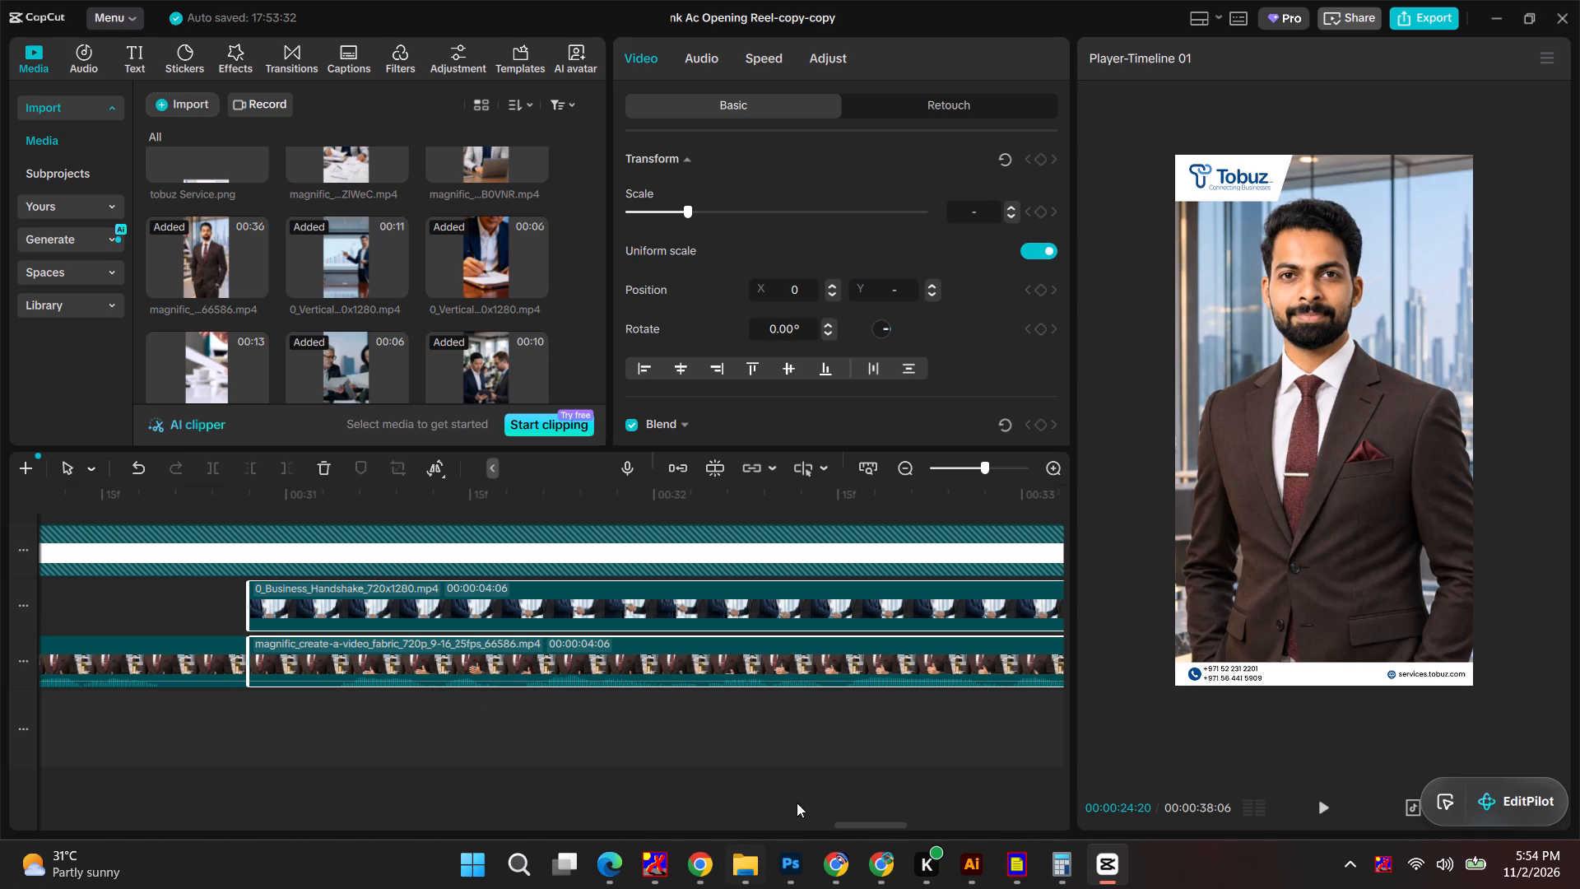
# Move the CTA clip earlier to meet the end of the last presenter segment, just after 35 s.
pyautogui.moveTo(877, 823); pyautogui.dragTo(931, 814)
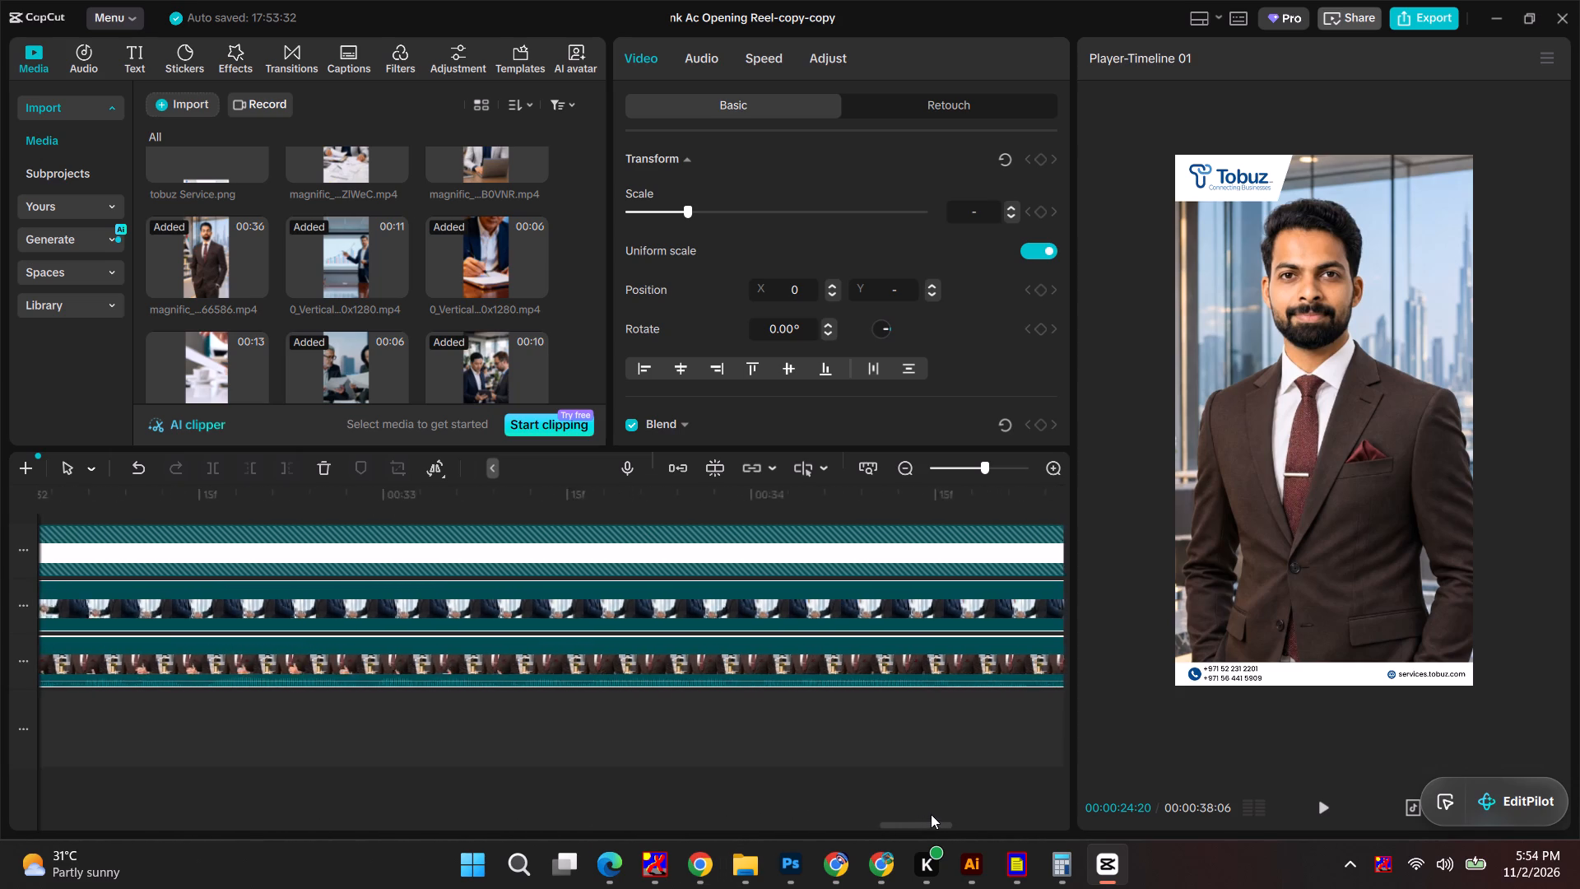
pyautogui.moveTo(931, 814); pyautogui.dragTo(965, 813)
pyautogui.moveTo(681, 657); pyautogui.dragTo(667, 668)
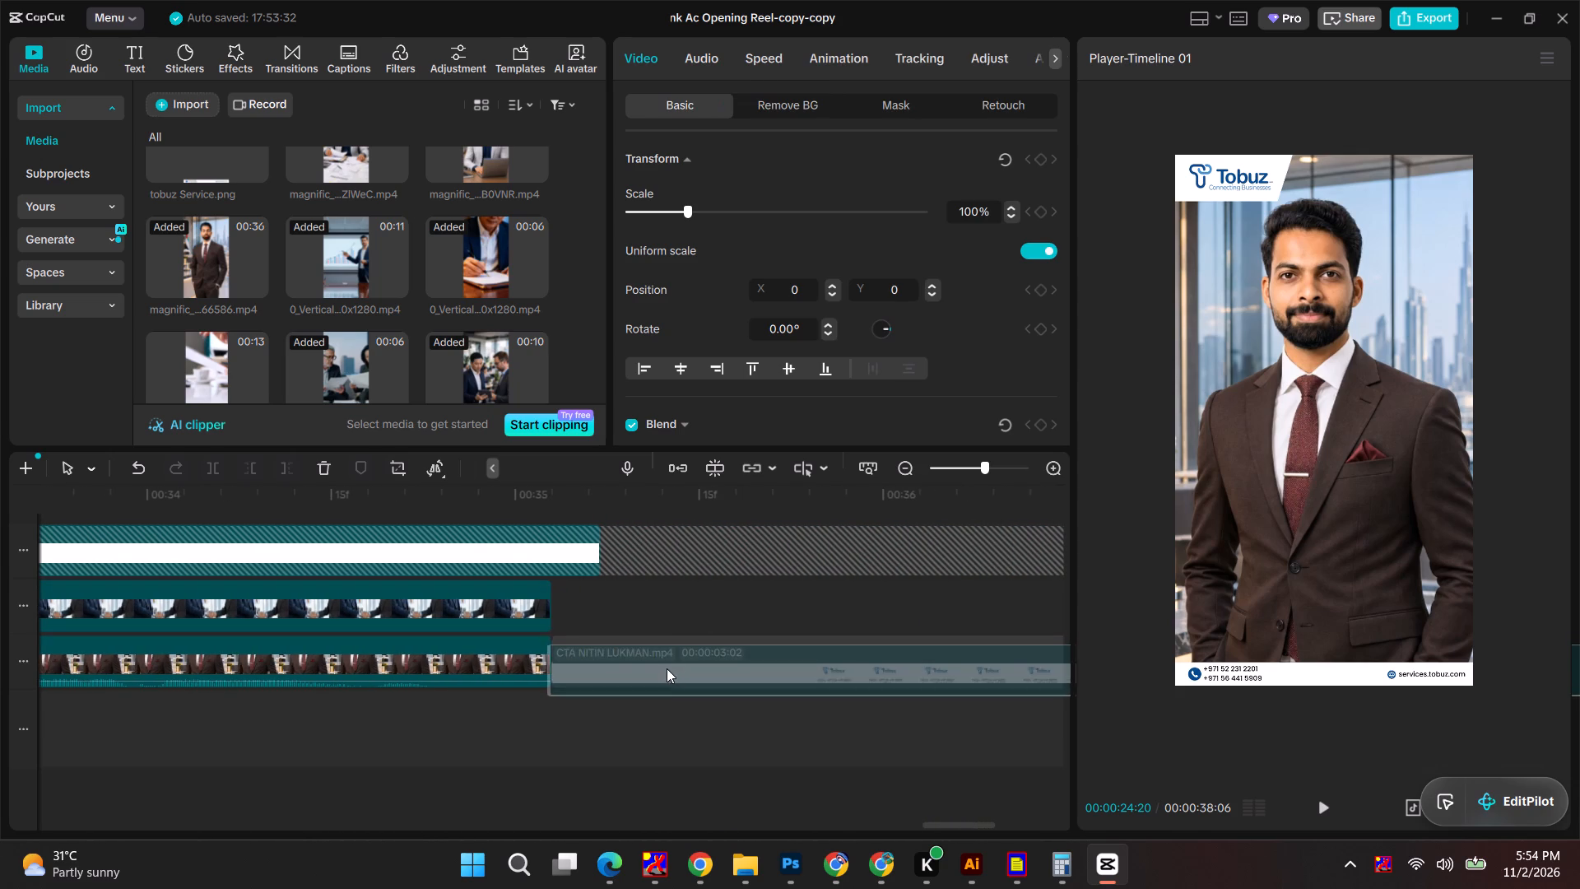
pyautogui.moveTo(667, 668); pyautogui.dragTo(667, 669)
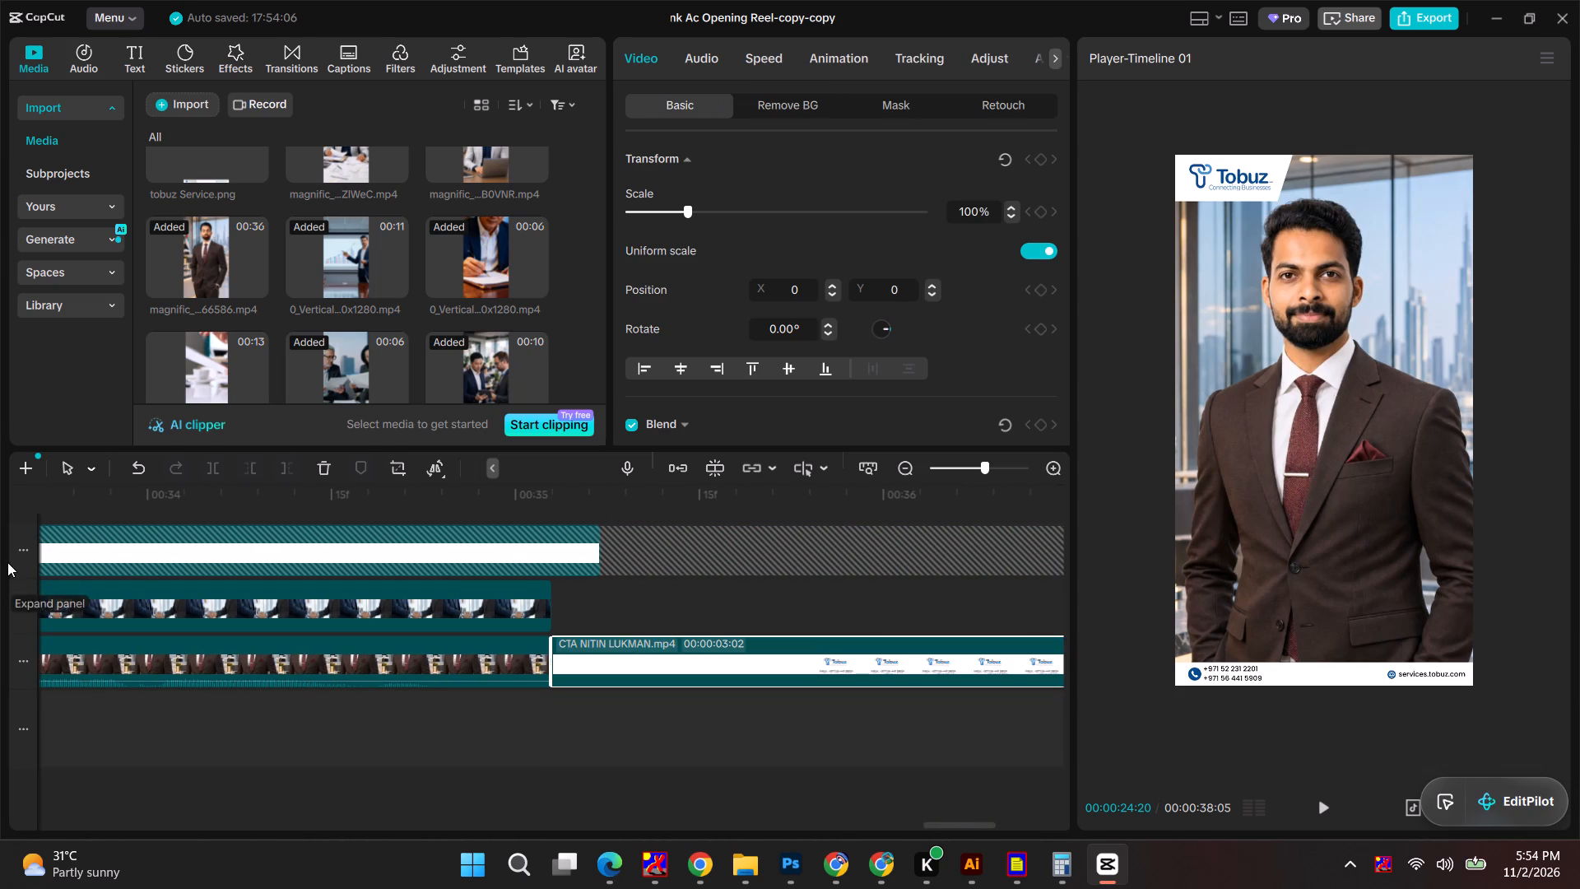
# Unlock the tobuz Service.png overlay track, trim the overlay's end to the start of the CTA clip, and lock the track again.
pyautogui.click(21, 547)
pyautogui.click(88, 567)
pyautogui.click(482, 560)
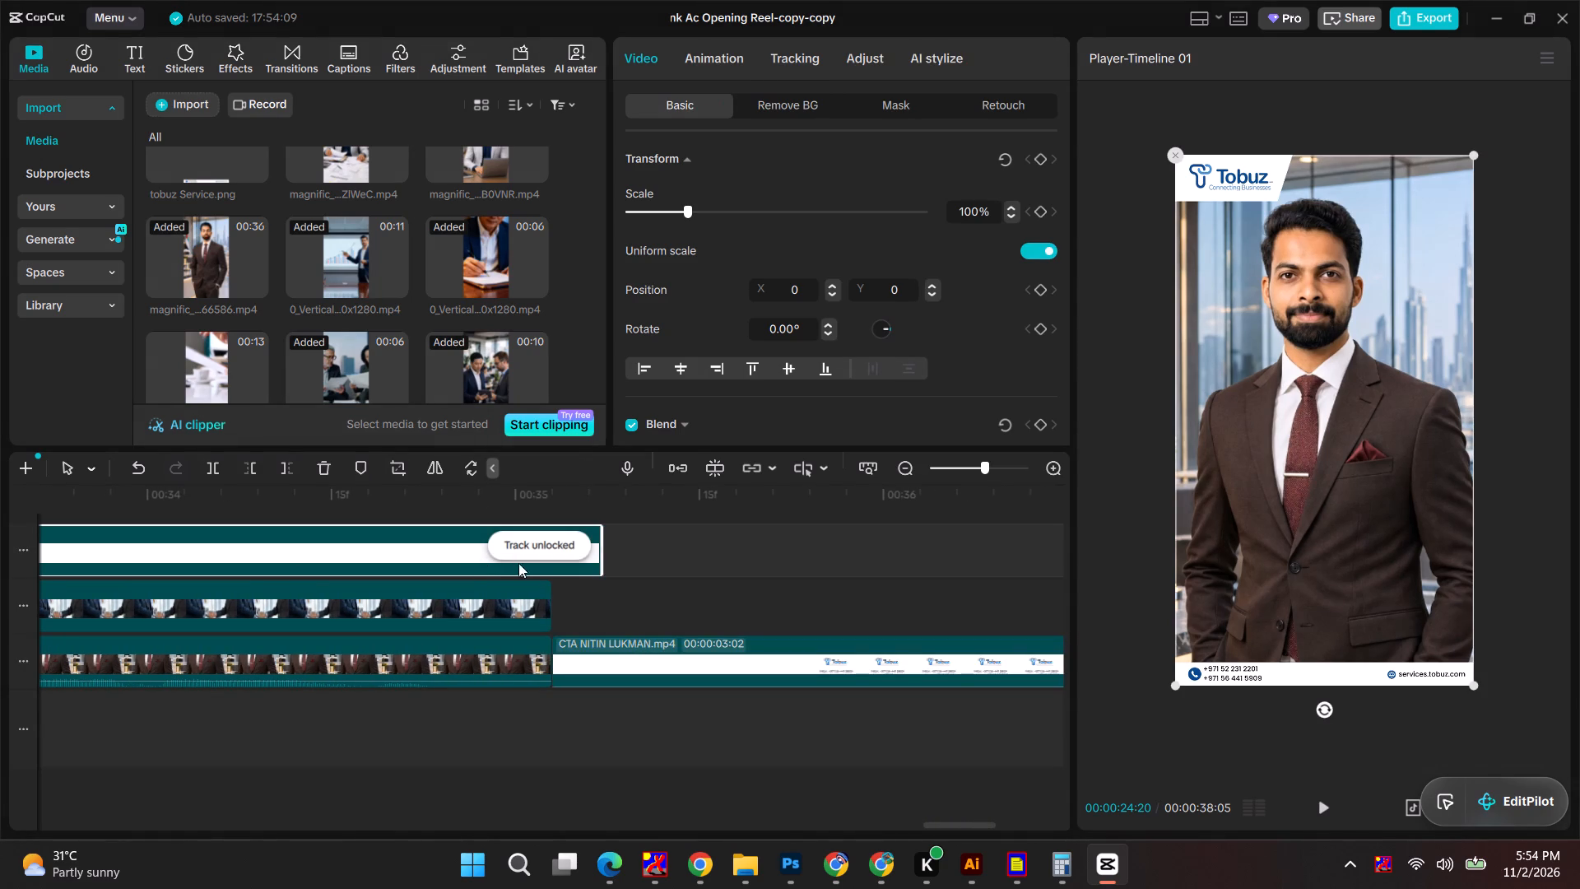
pyautogui.moveTo(599, 562); pyautogui.dragTo(551, 561)
pyautogui.click(16, 552)
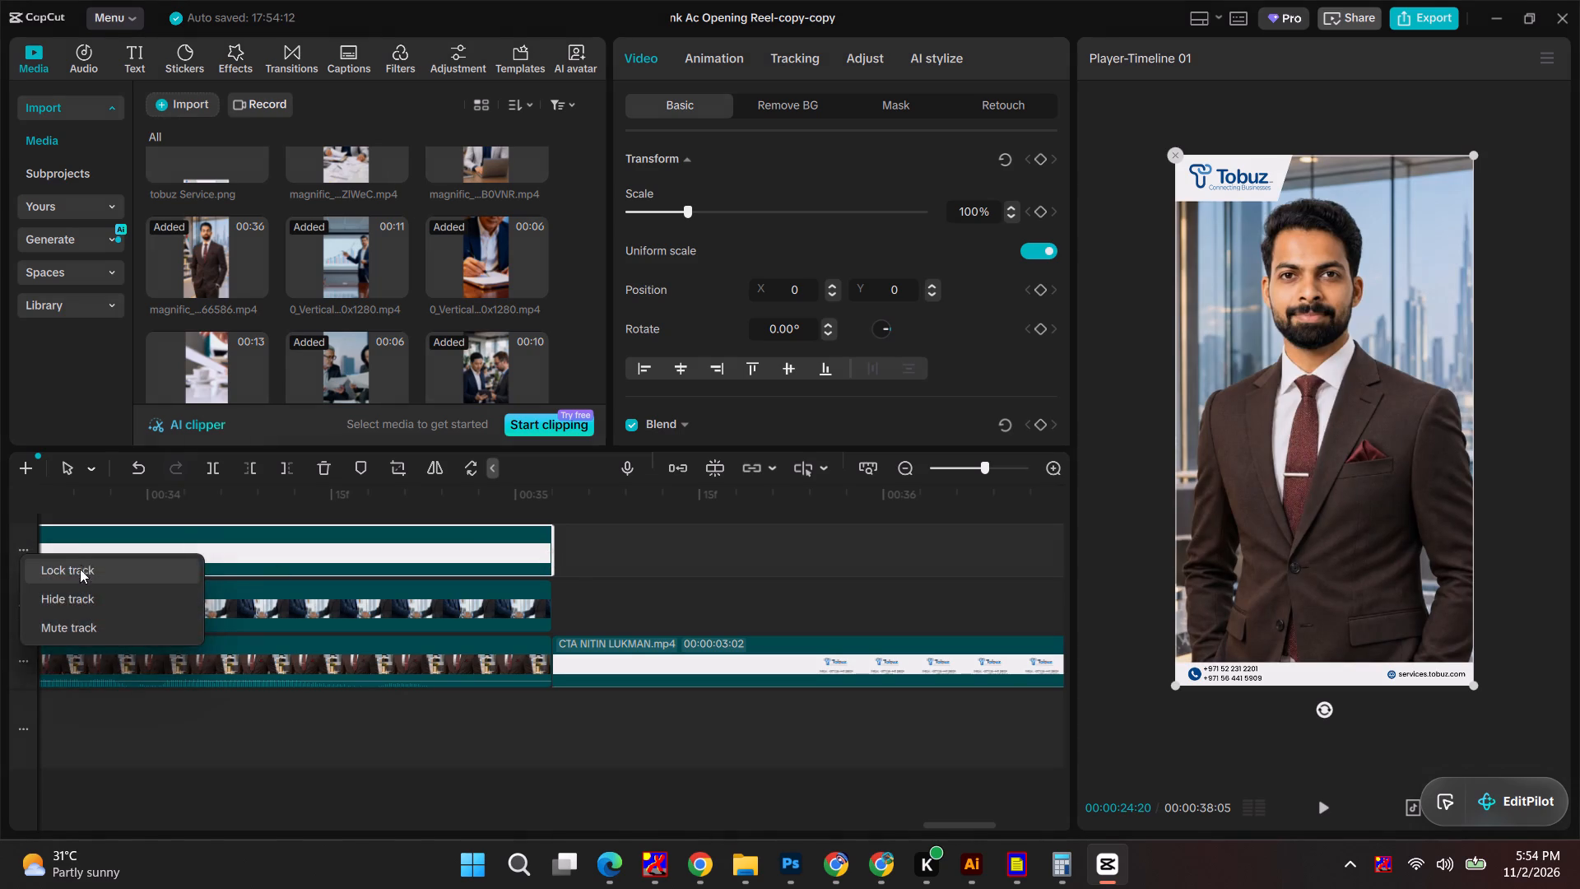
pyautogui.click(80, 572)
# Select the presenter segment between the first two B-roll clips near the reel's start and open the transitions library.
pyautogui.moveTo(547, 492); pyautogui.dragTo(0, 516)
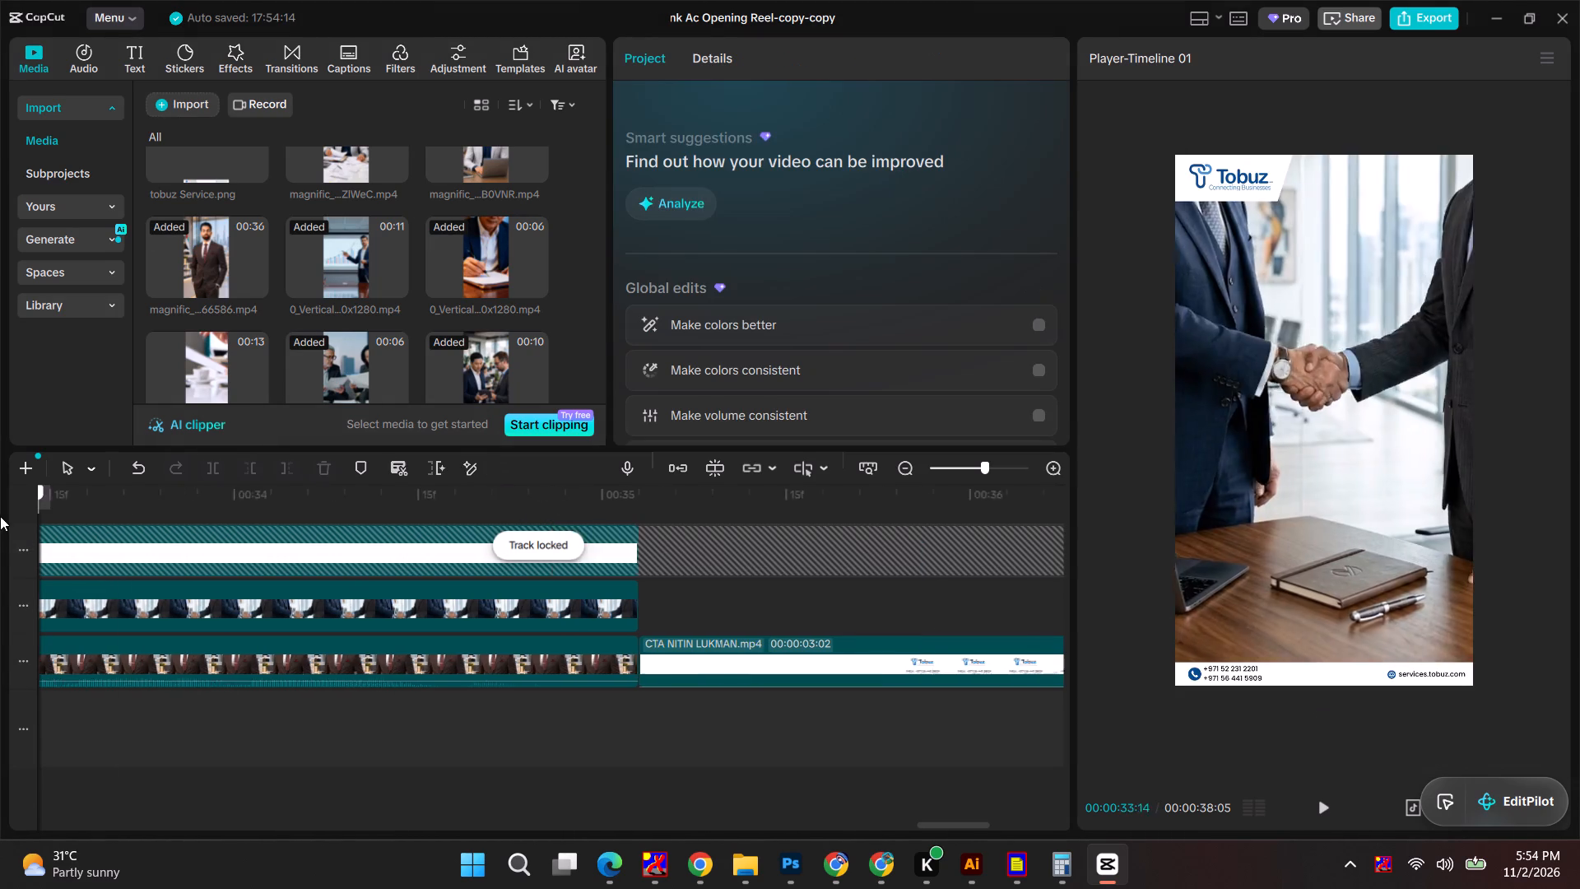
pyautogui.moveTo(0, 516); pyautogui.dragTo(0, 534)
pyautogui.keyDown('ctrl'); pyautogui.scroll(-20, 431, 616); pyautogui.keyUp('ctrl')
pyautogui.keyDown('ctrl'); pyautogui.scroll(-10, 431, 616); pyautogui.keyUp('ctrl')
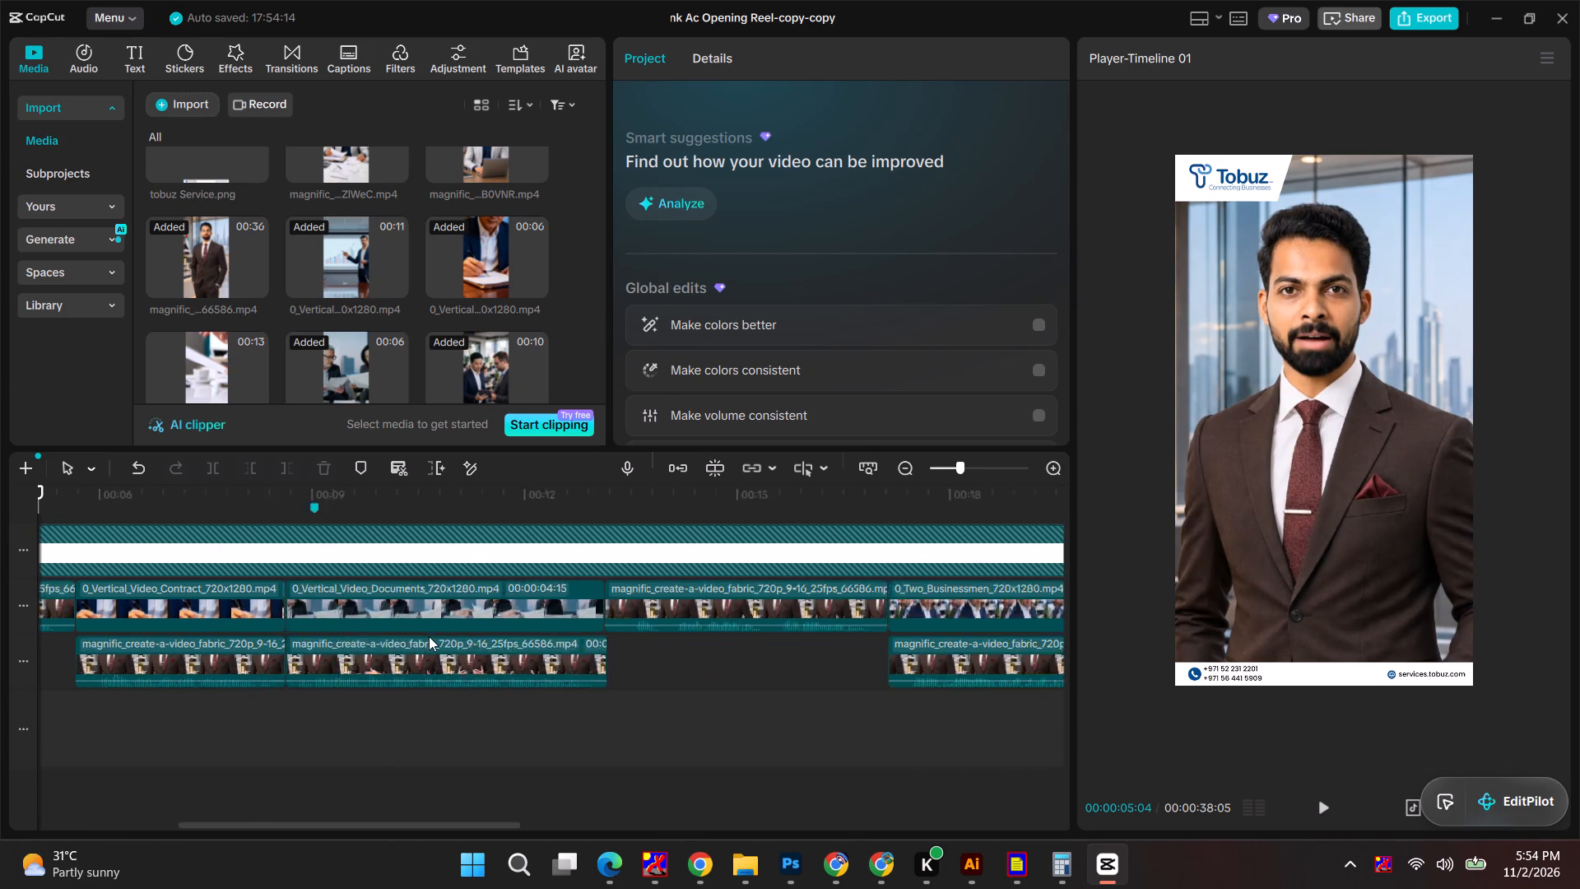
pyautogui.keyDown('ctrl'); pyautogui.scroll(-7, 429, 636); pyautogui.keyUp('ctrl')
pyautogui.moveTo(543, 826); pyautogui.dragTo(218, 823)
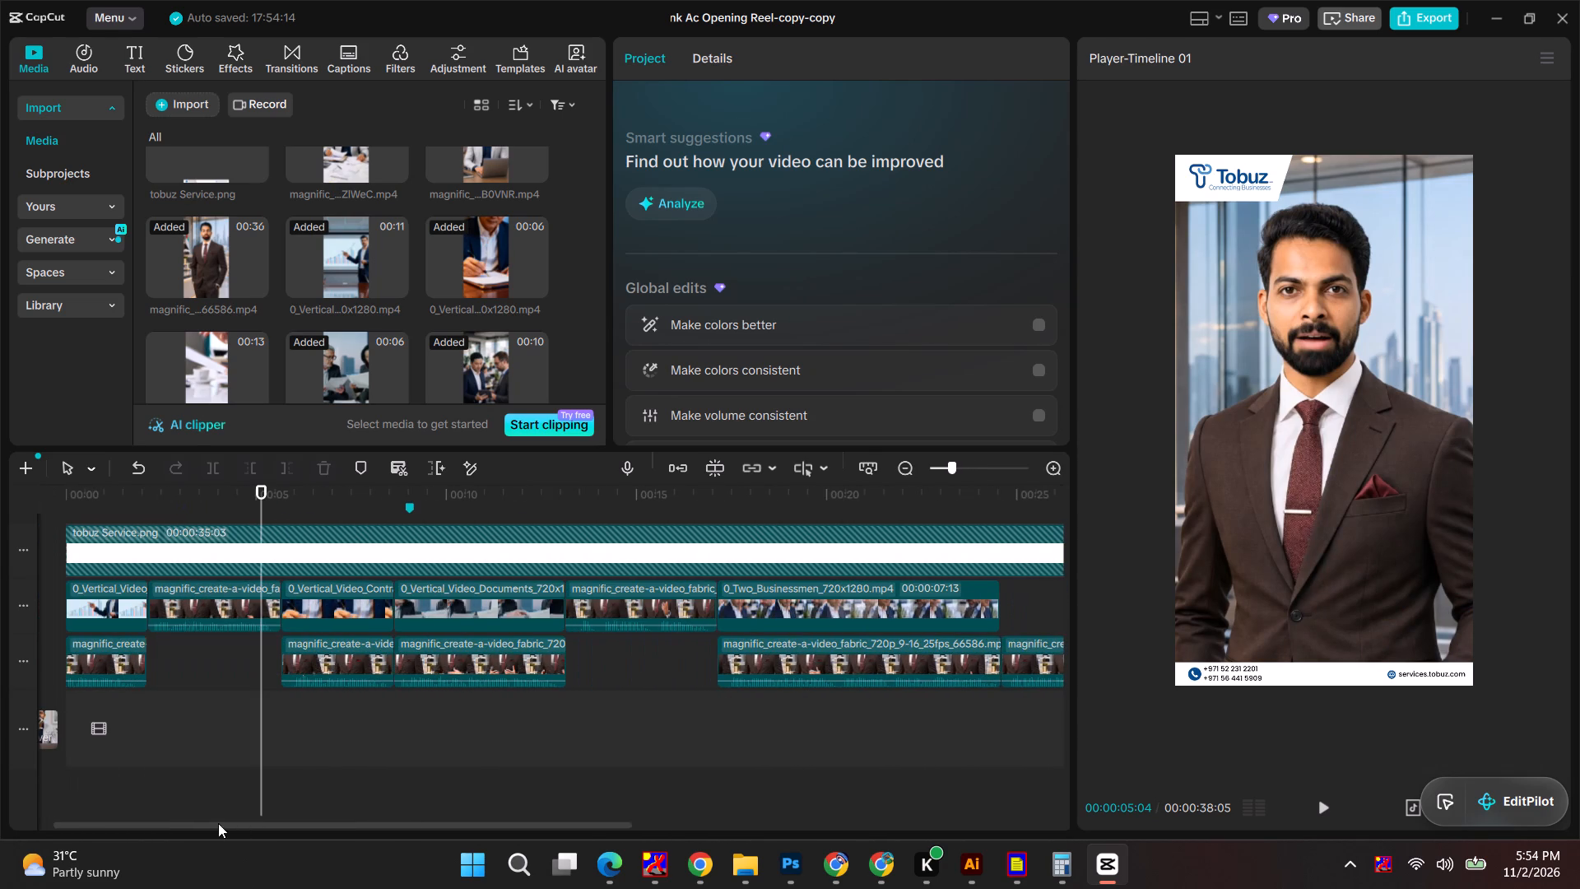
pyautogui.moveTo(218, 823); pyautogui.dragTo(216, 822)
pyautogui.click(230, 610)
pyautogui.click(308, 58)
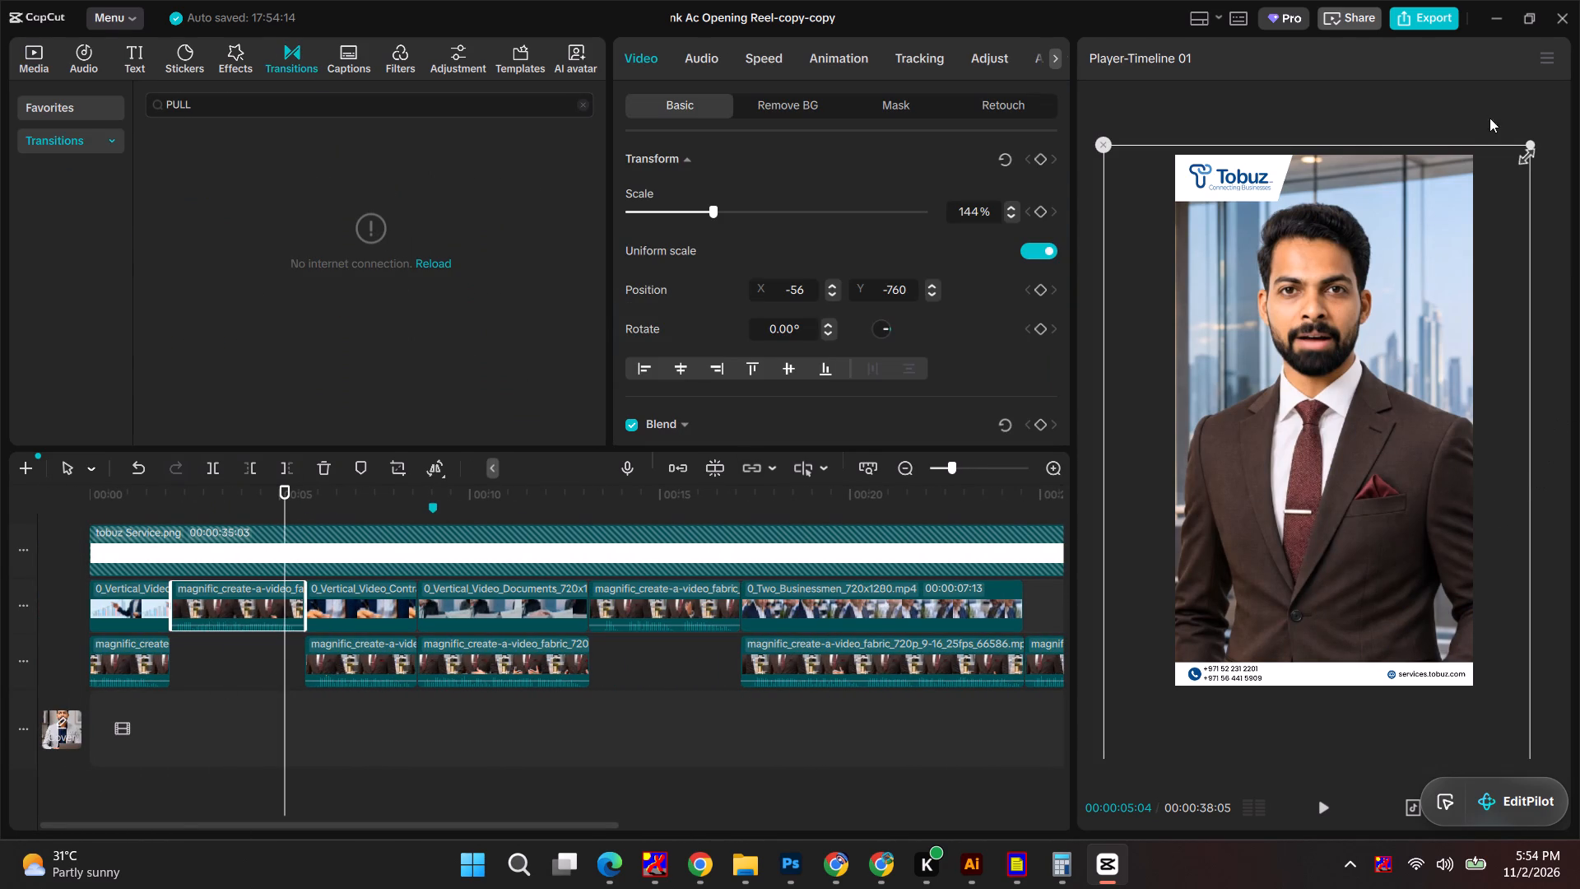
# Close the reel project and quit CapCut.
pyautogui.click(1469, 114)
pyautogui.click(1558, 27)
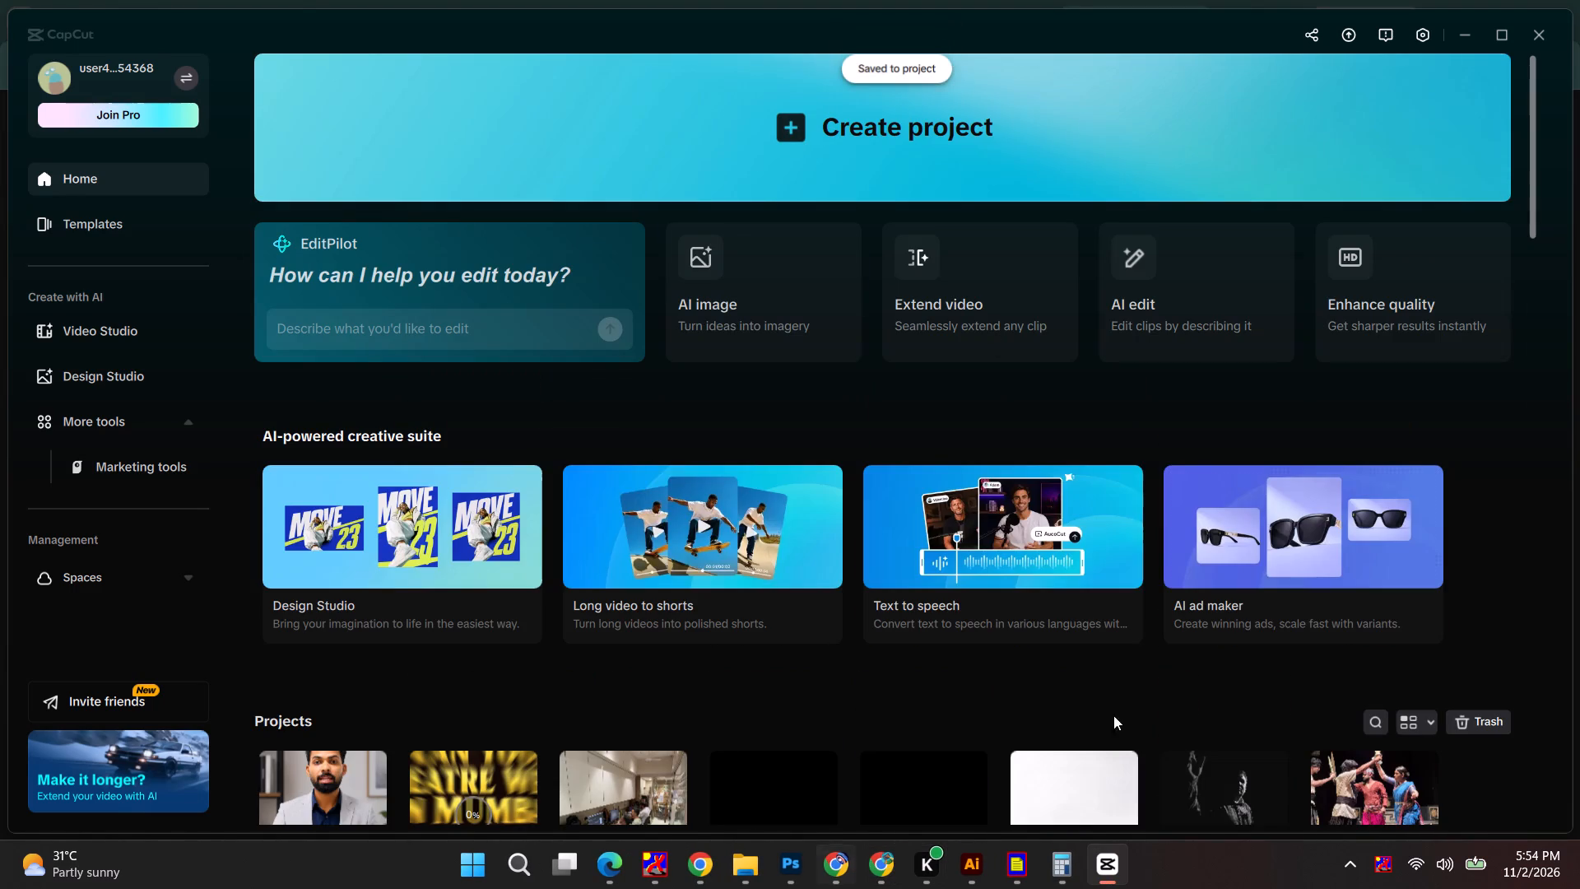
pyautogui.click(1528, 34)
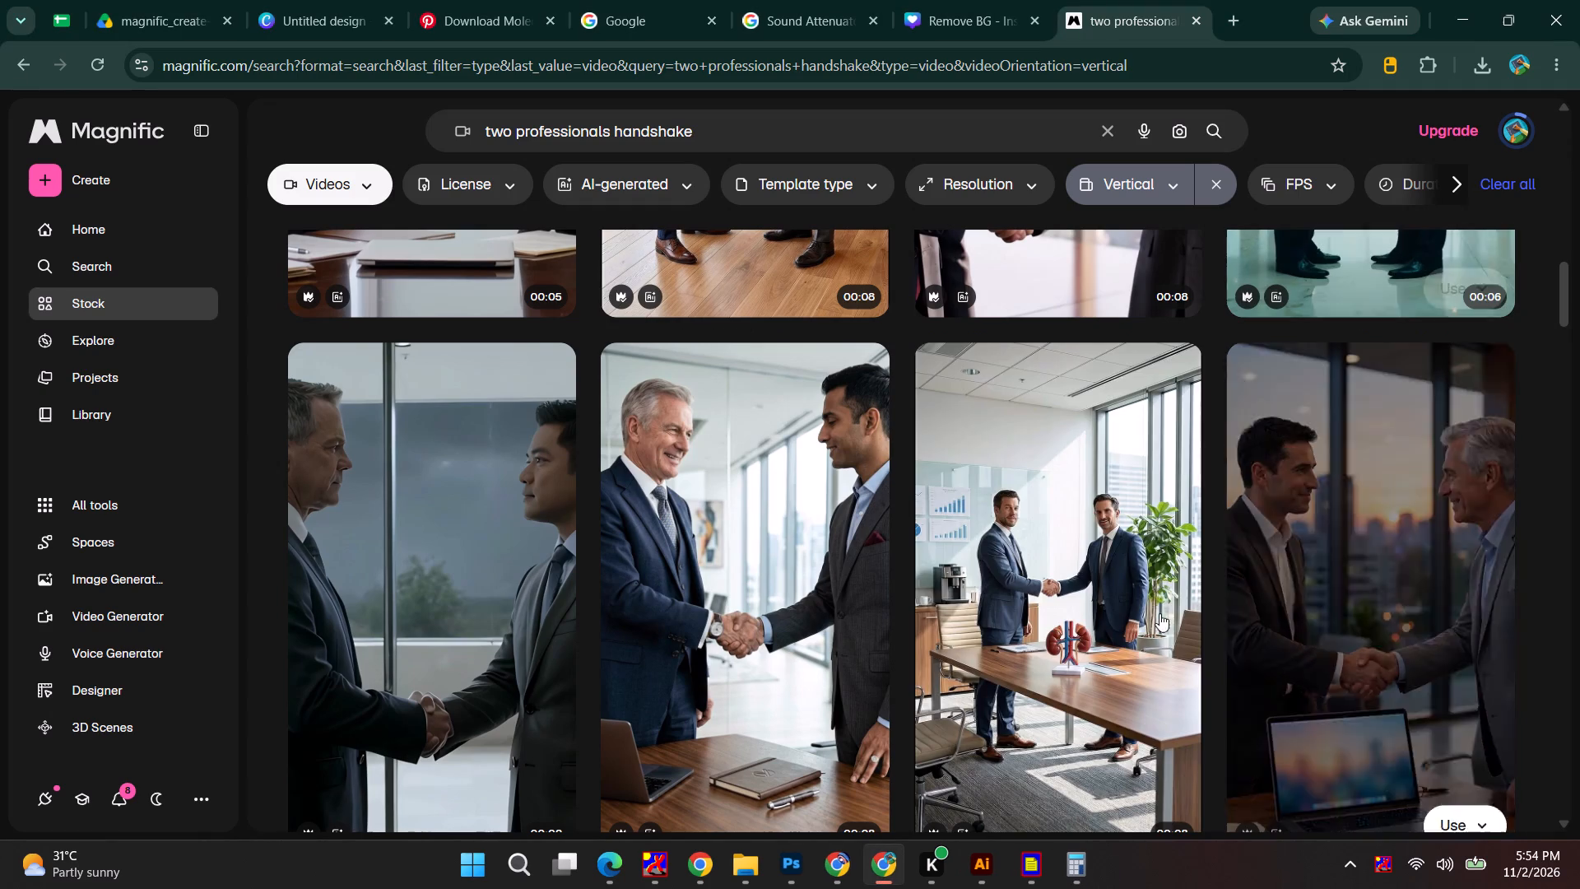
# Open a new browser tab in Chrome and launch Hotspot Shield.
pyautogui.click(1241, 26)
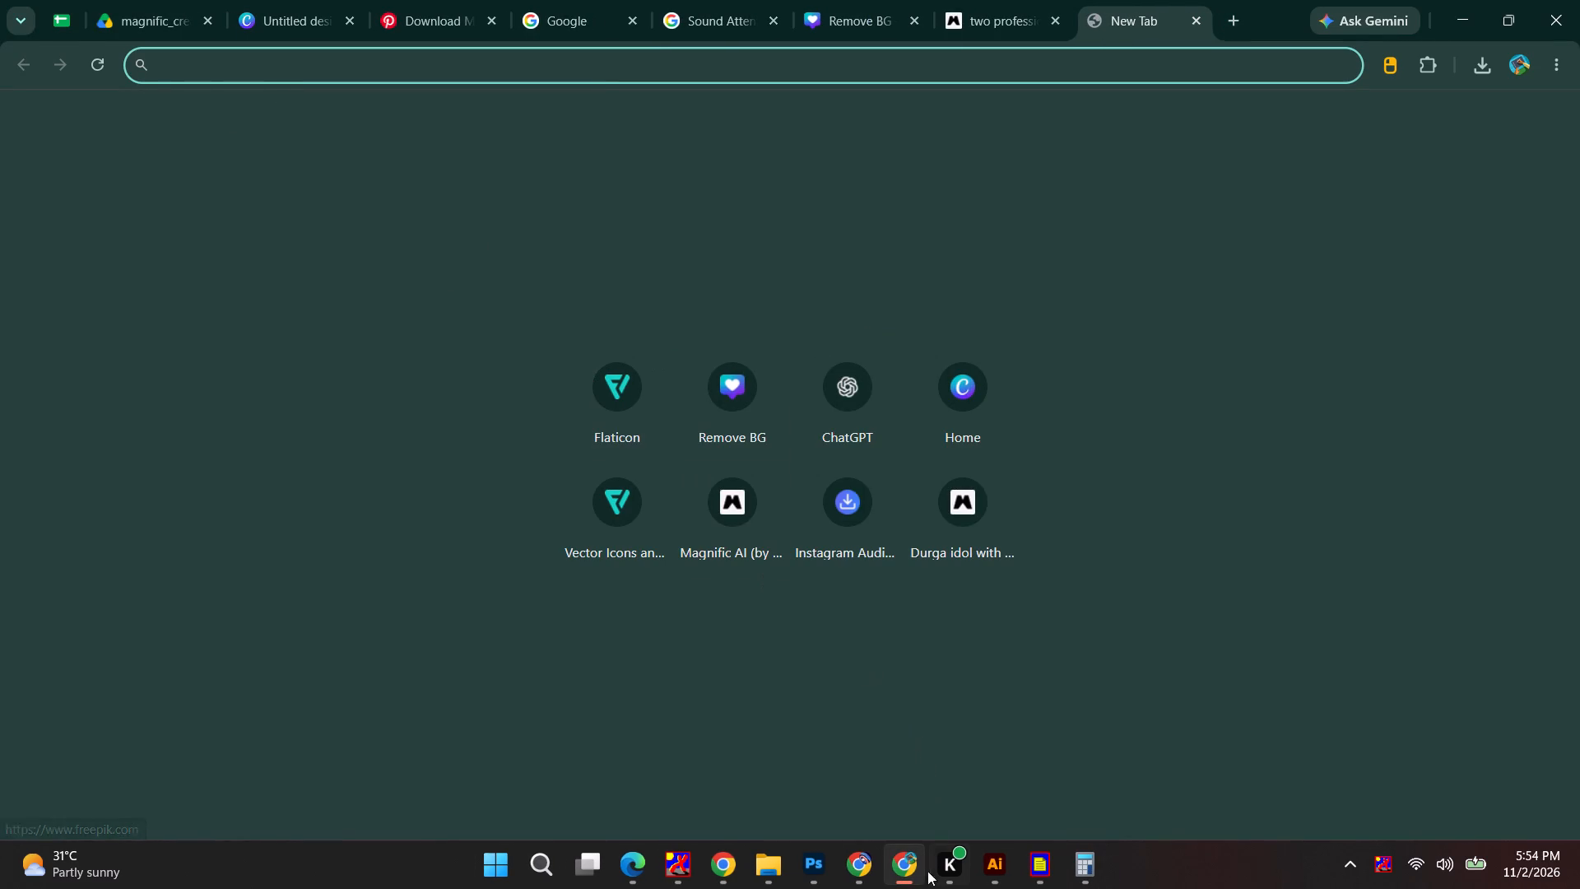
pyautogui.click(499, 874)
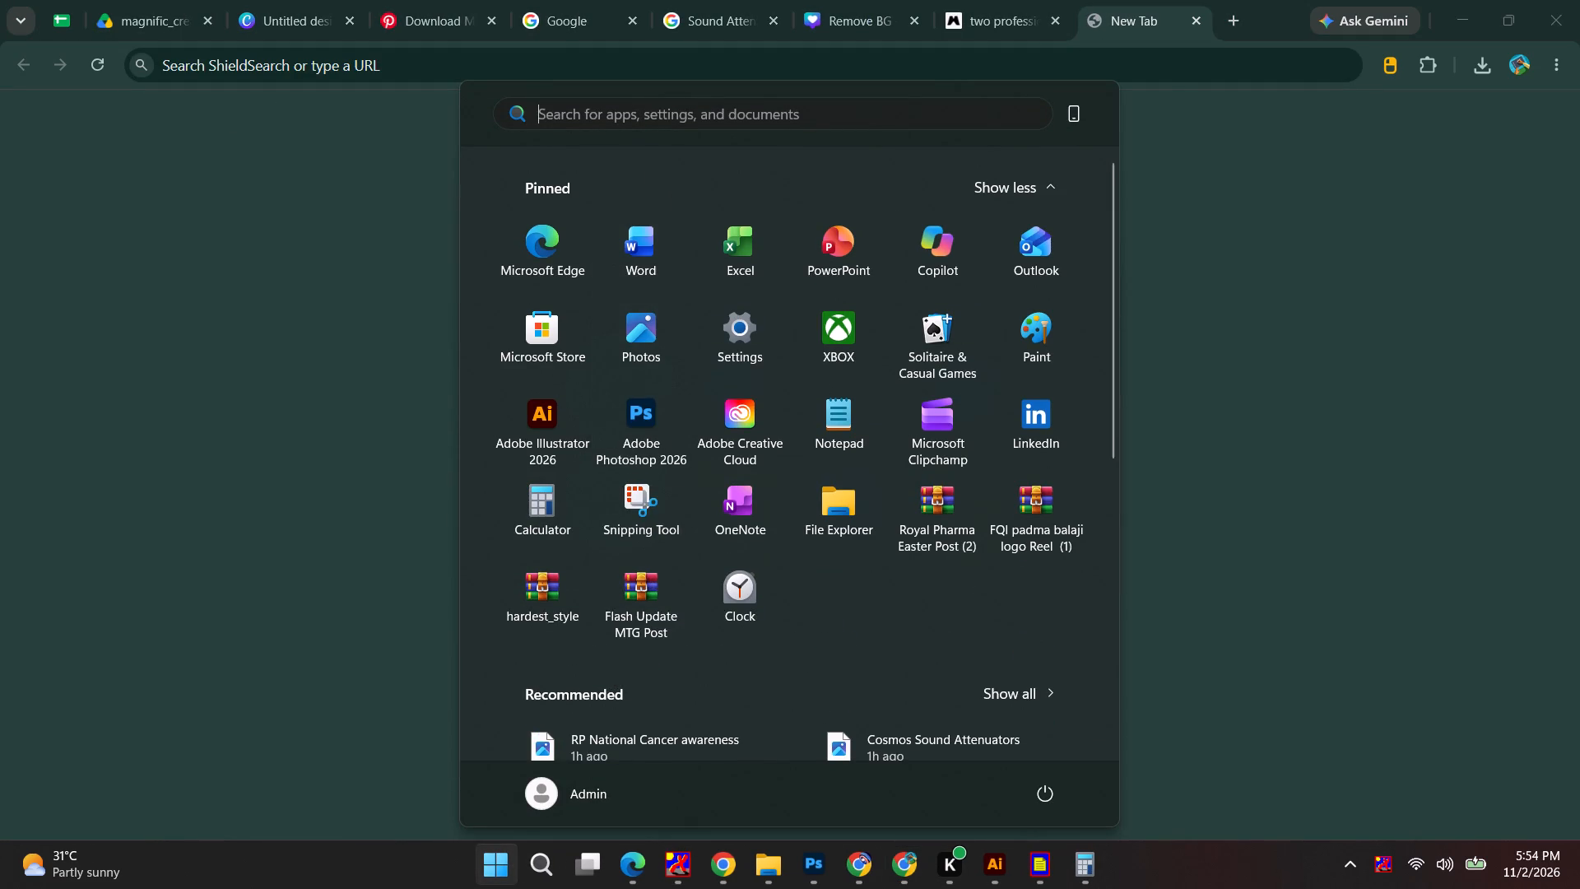
# Launch Hotspot Shield, dismiss the Premium trial offer, connect the VPN on the Basic plan, and return to Chrome.
pyautogui.click(626, 121)
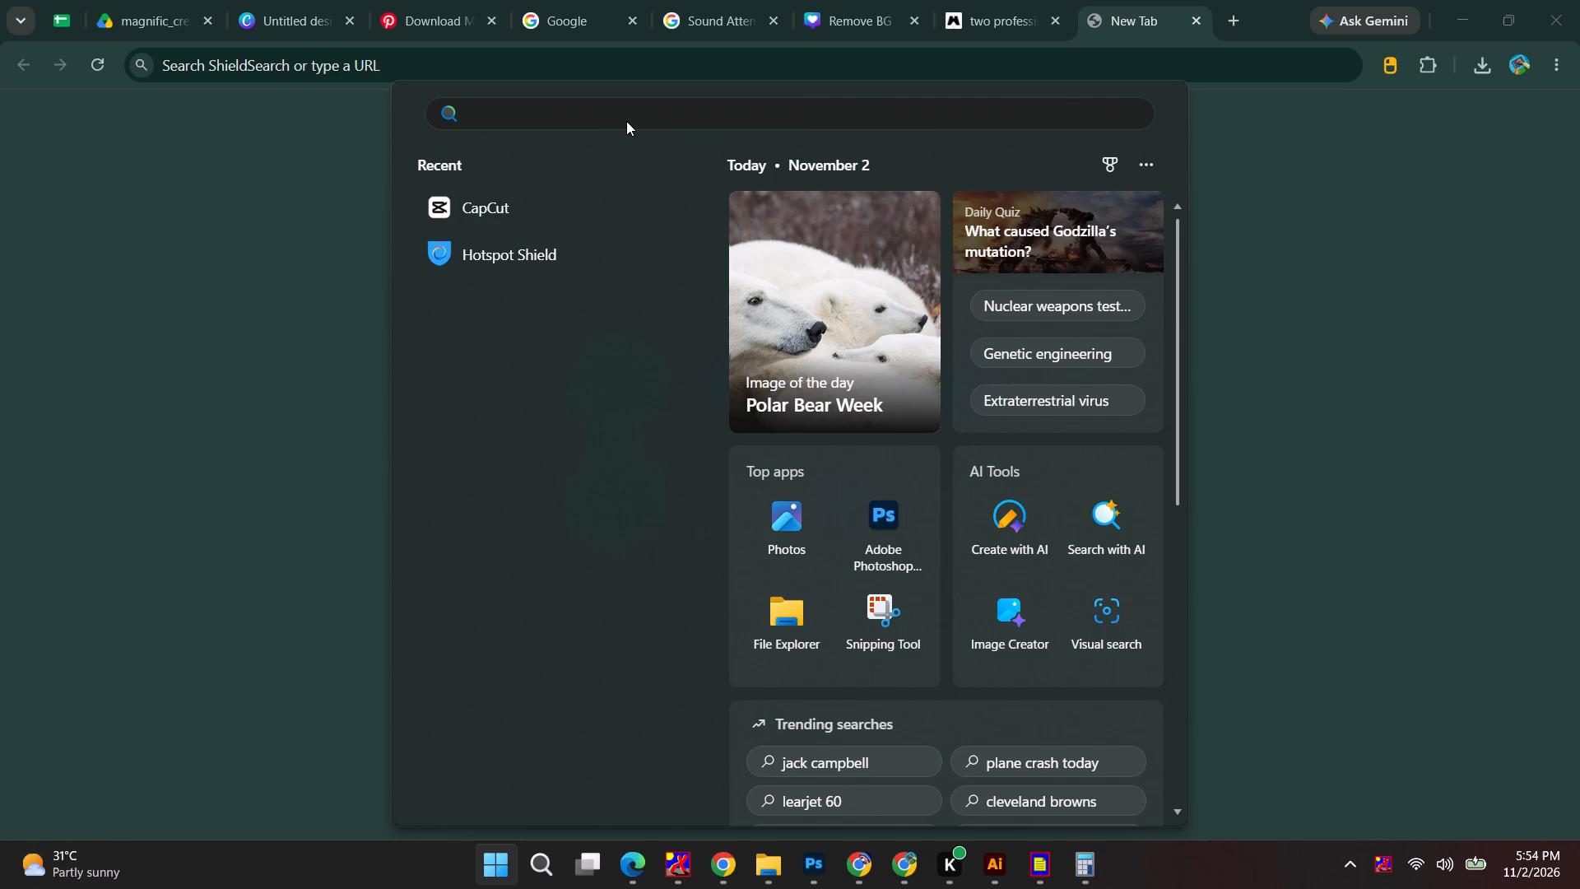
pyautogui.click(557, 258)
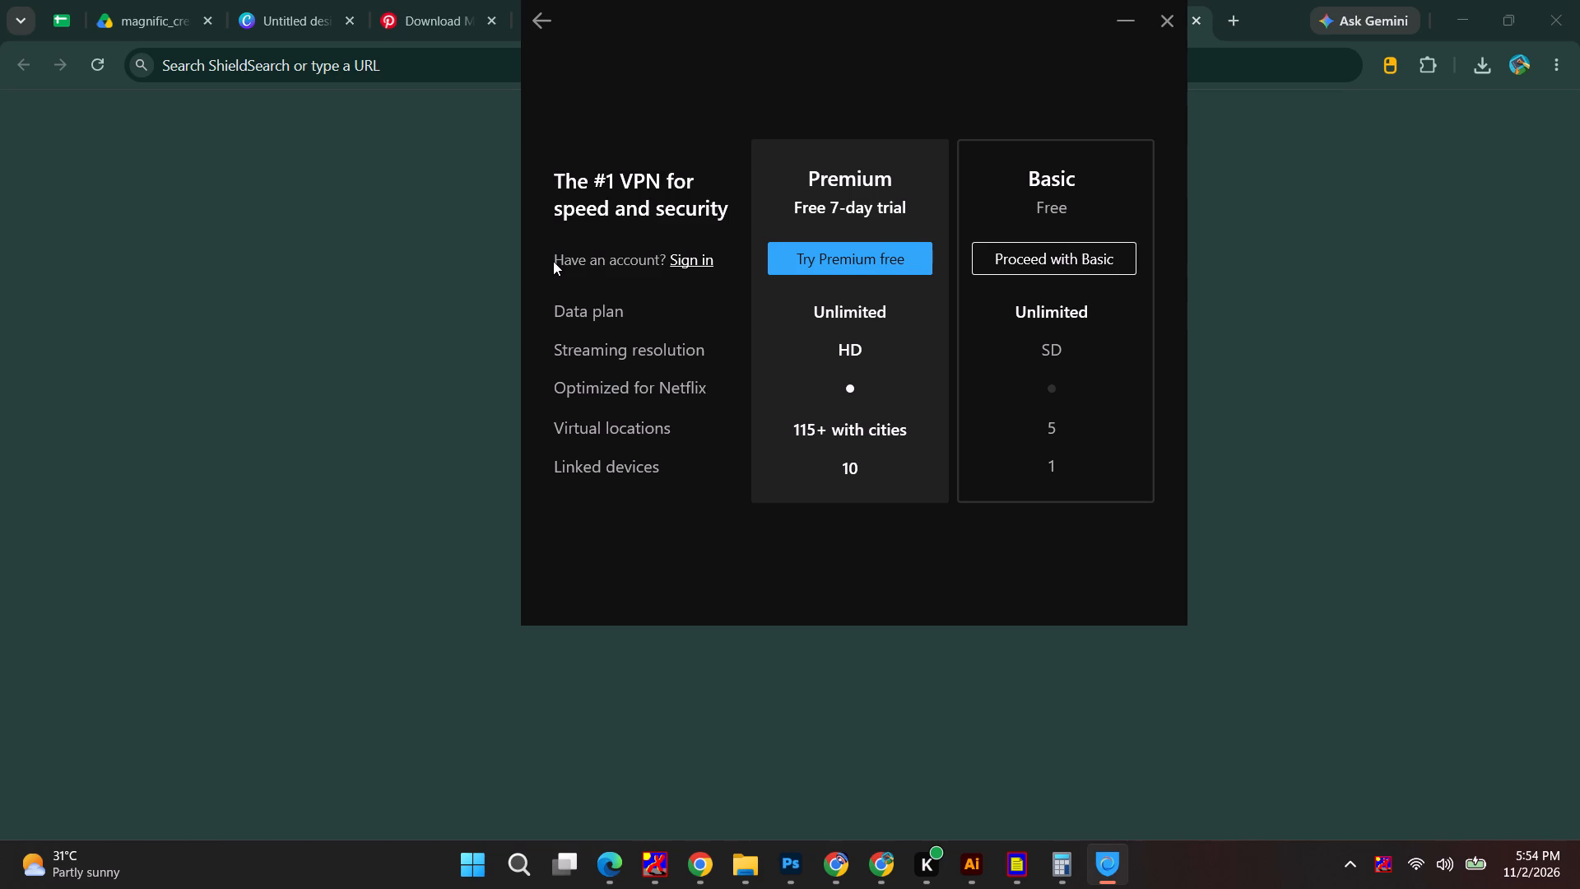
pyautogui.click(544, 13)
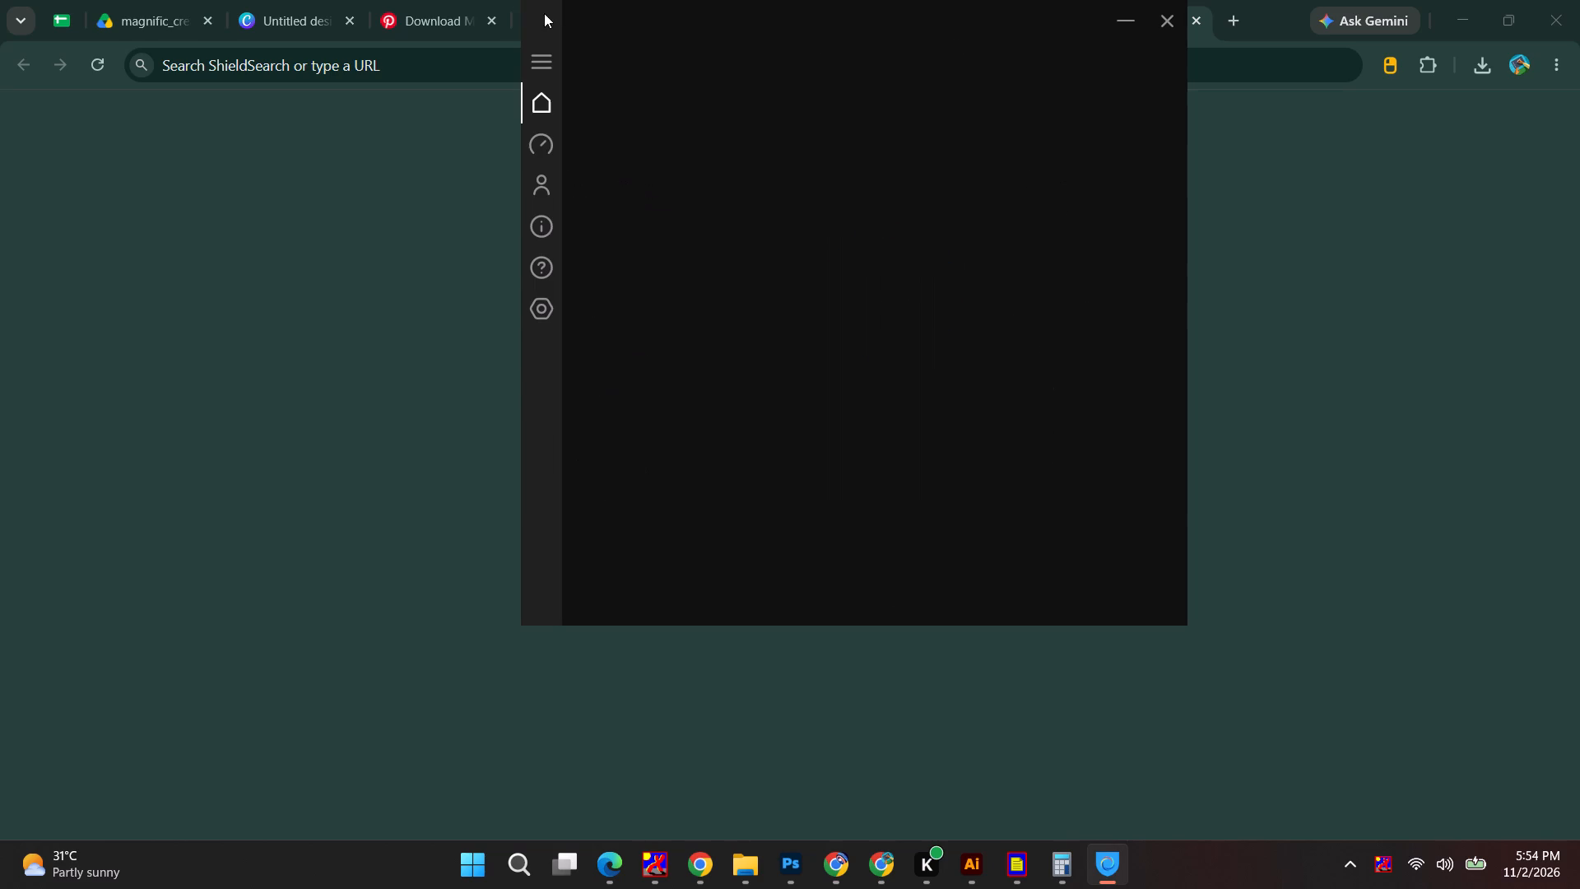
pyautogui.click(857, 287)
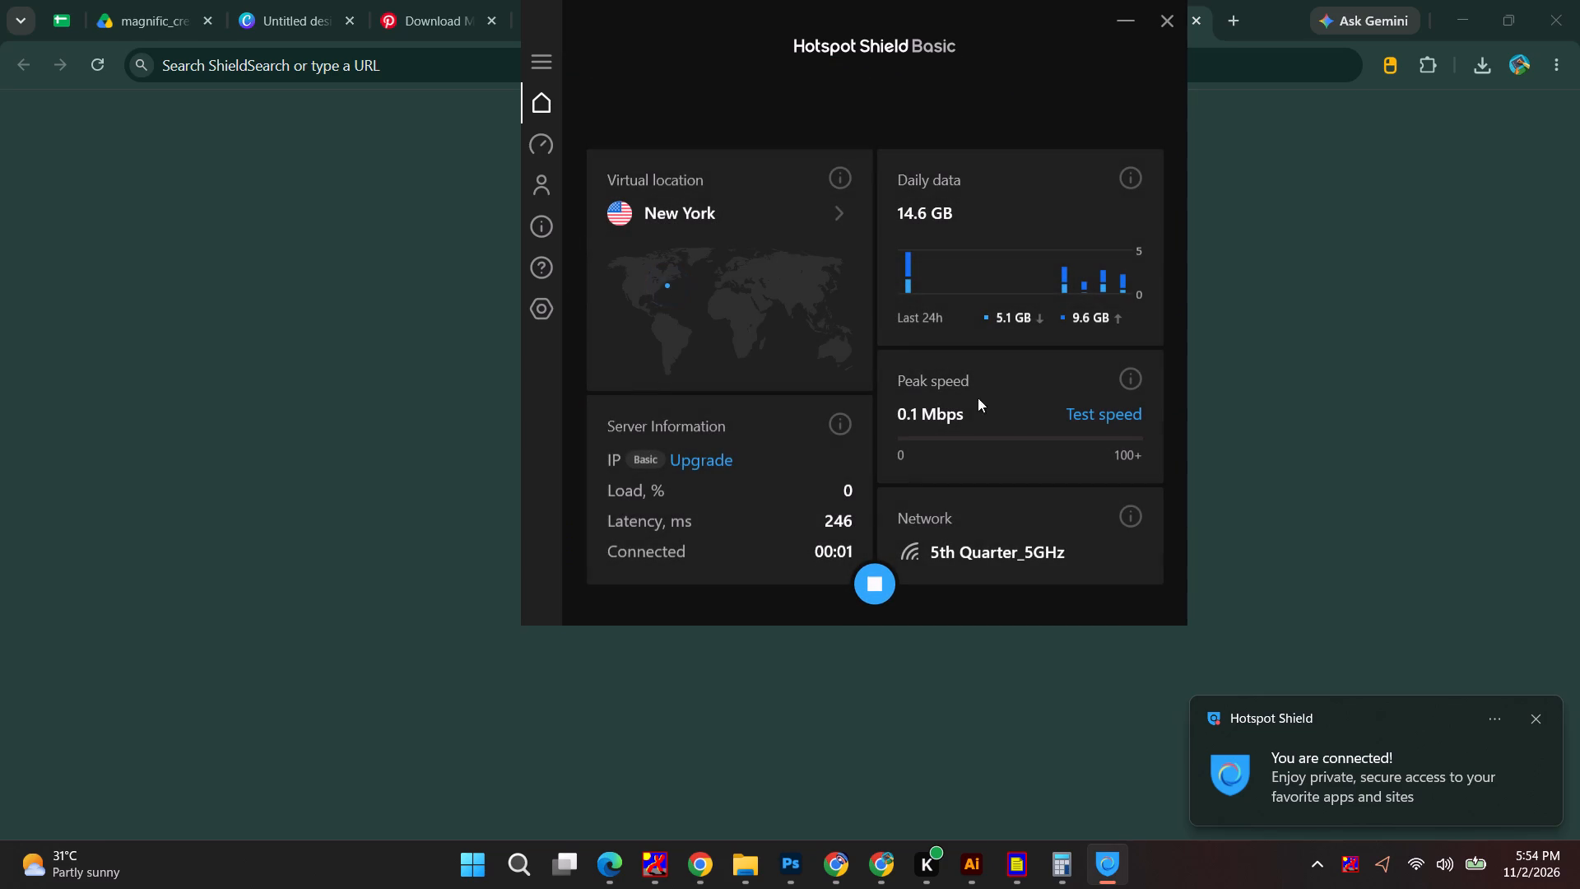
pyautogui.click(1355, 582)
# Find CapCut in the system search and relaunch it.
pyautogui.click(486, 866)
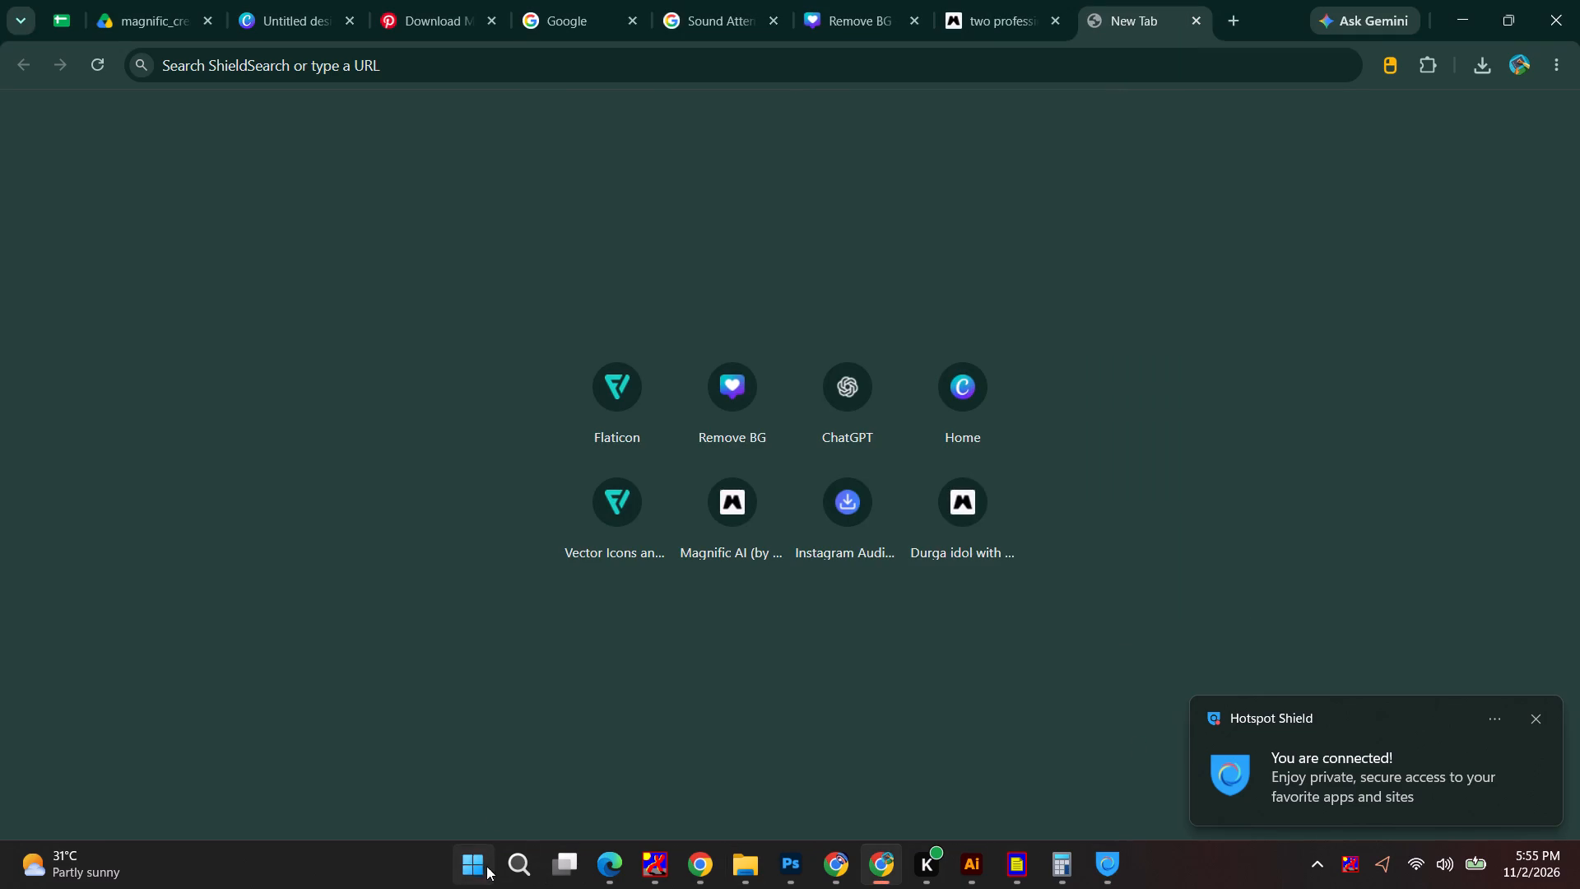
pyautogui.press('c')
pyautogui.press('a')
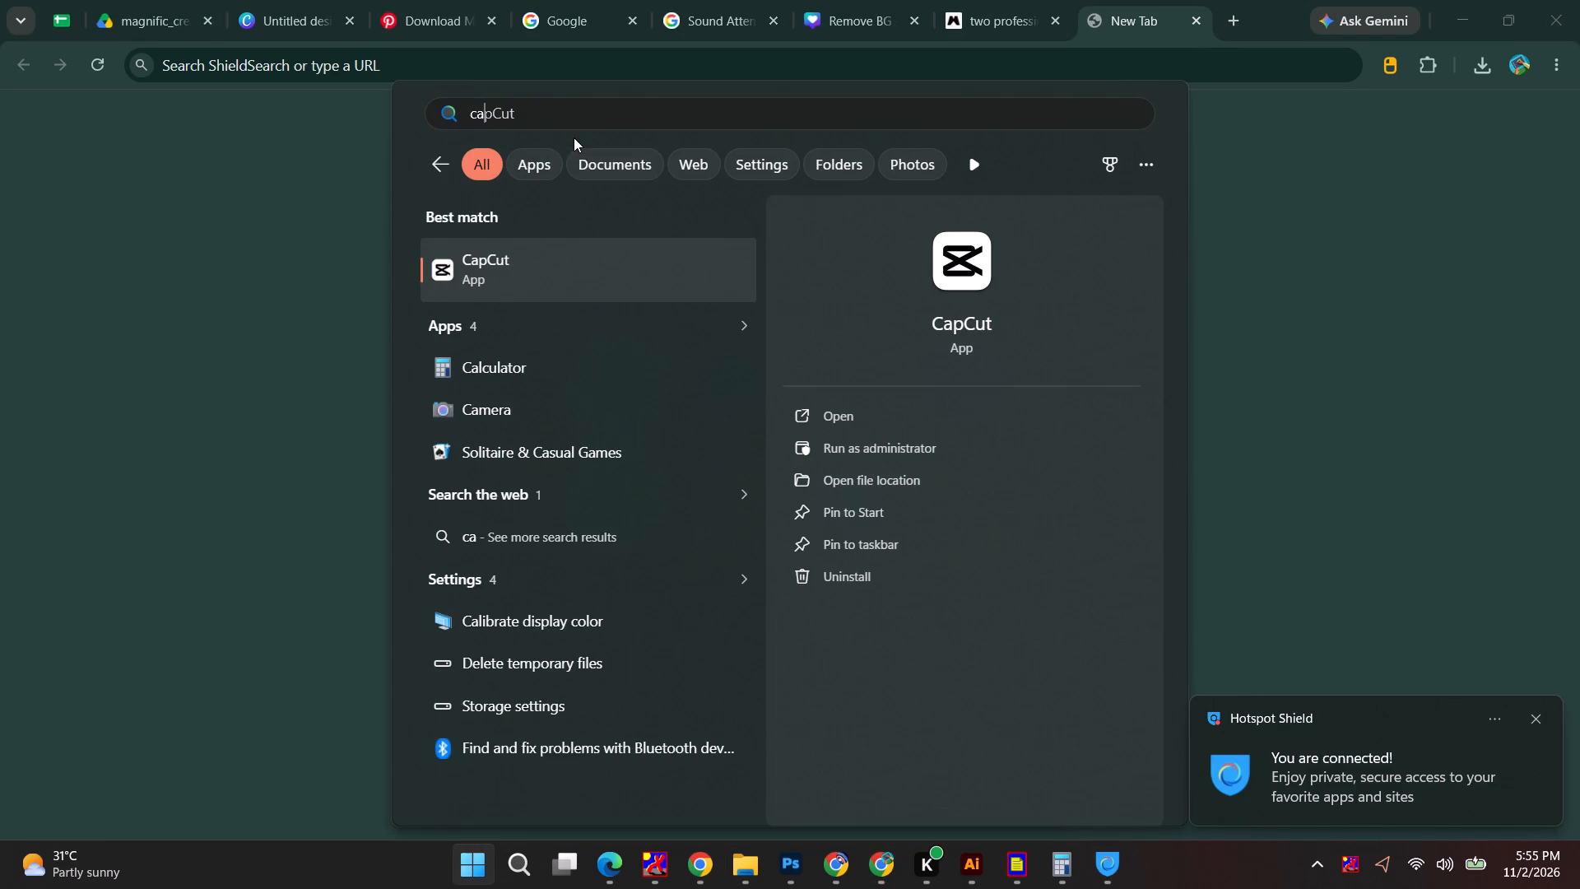
pyautogui.press('Return')
pyautogui.click(718, 0)
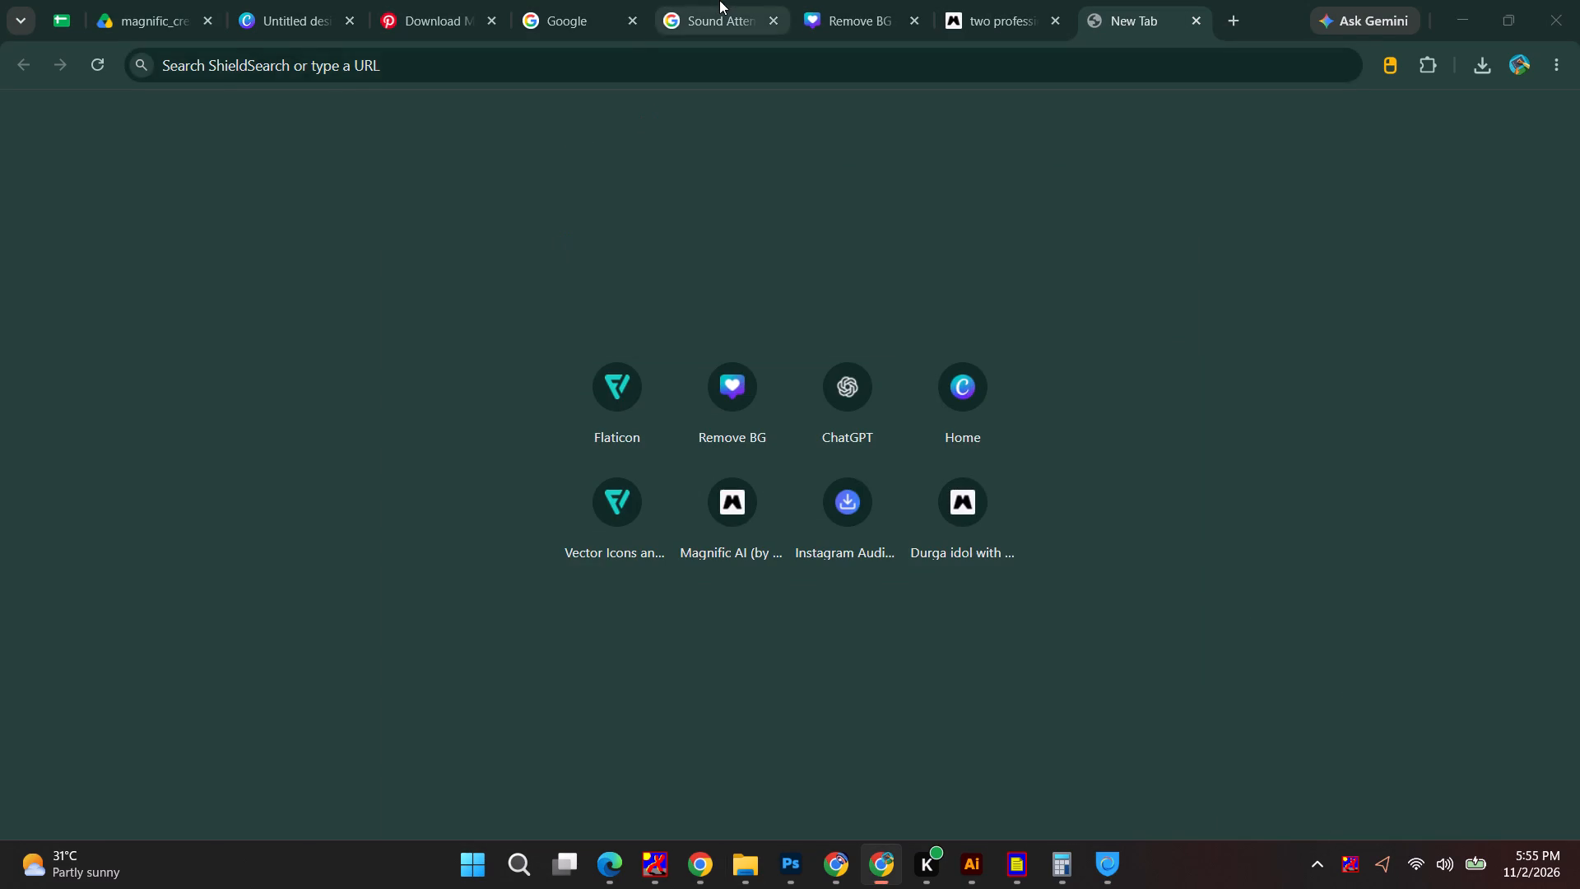
# Close the Sound Attenuation, Remove BG and Magnific handshake search tabs in Chrome.
pyautogui.hotkey('ctrl', 'w')
pyautogui.click(845, 0)
pyautogui.hotkey('ctrl', 'w')
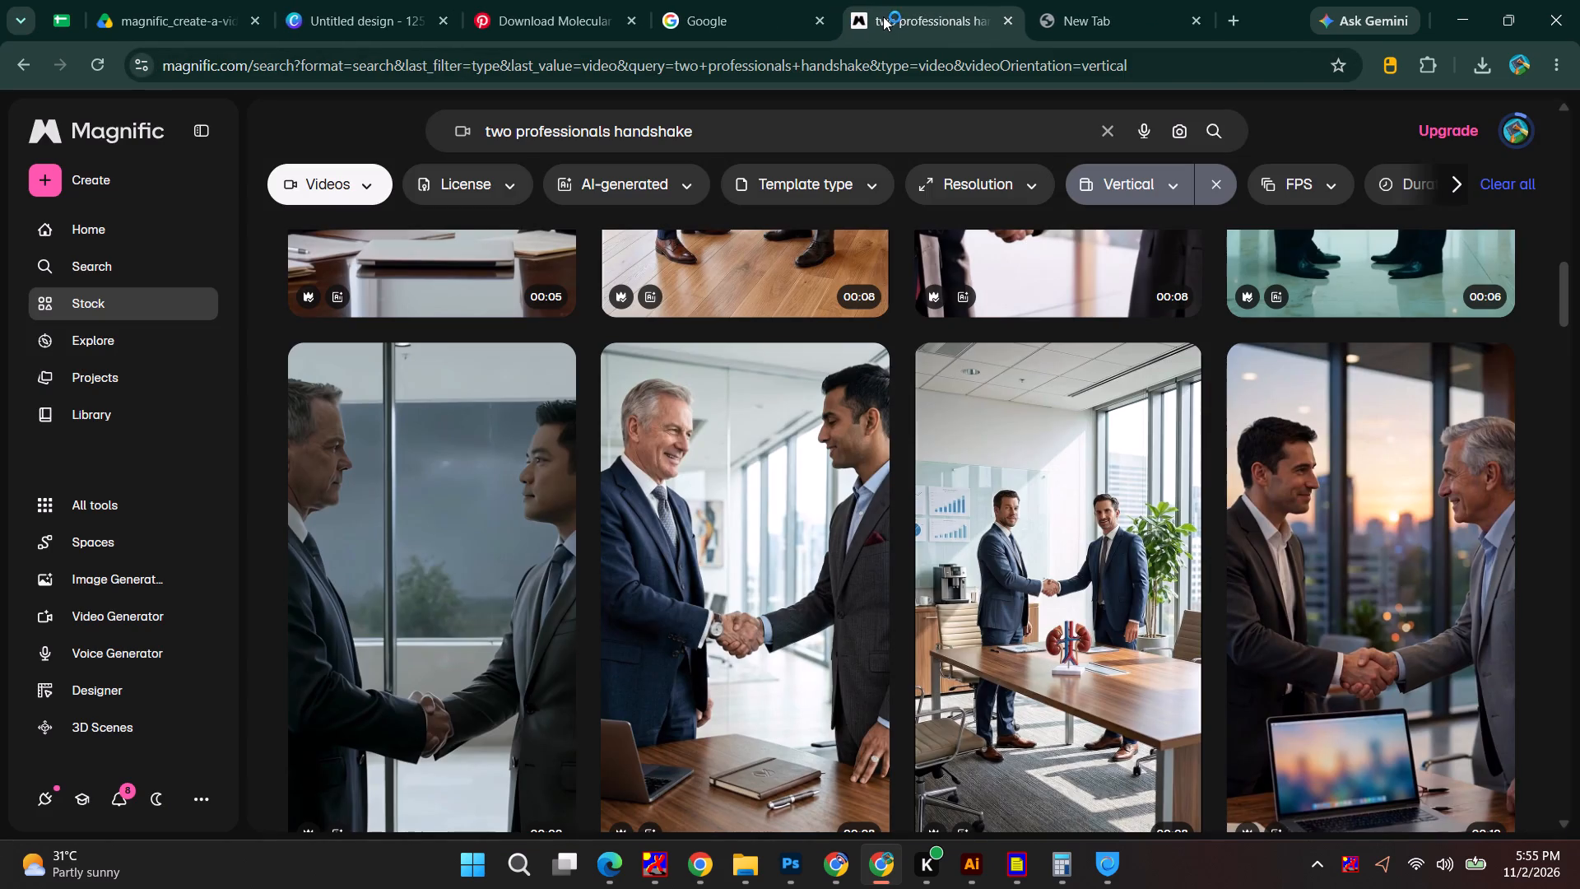
pyautogui.hotkey('ctrl', 'w')
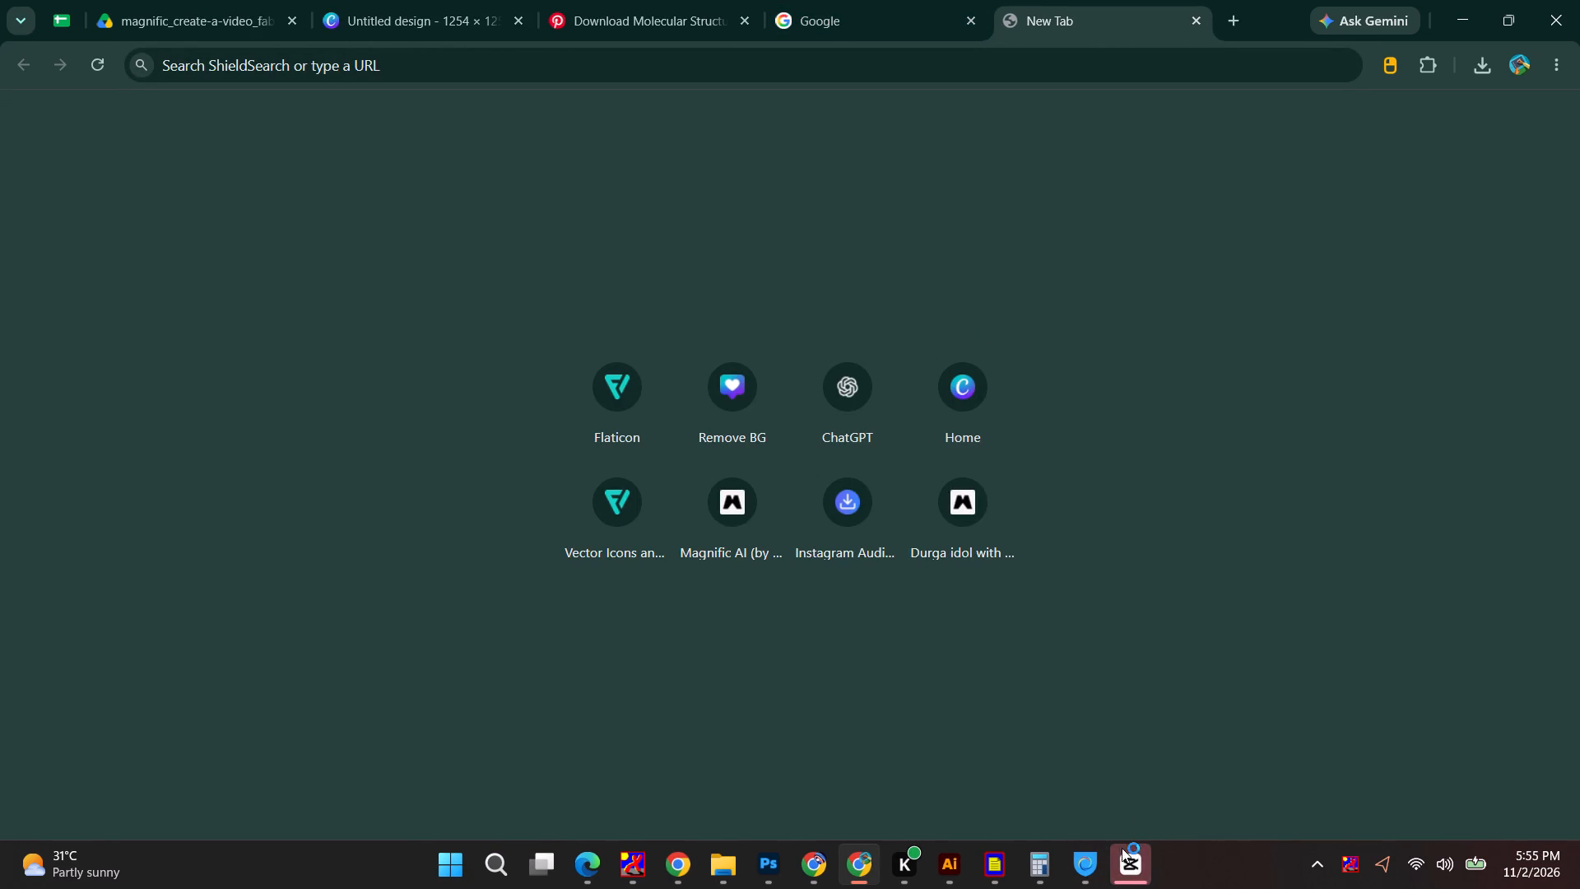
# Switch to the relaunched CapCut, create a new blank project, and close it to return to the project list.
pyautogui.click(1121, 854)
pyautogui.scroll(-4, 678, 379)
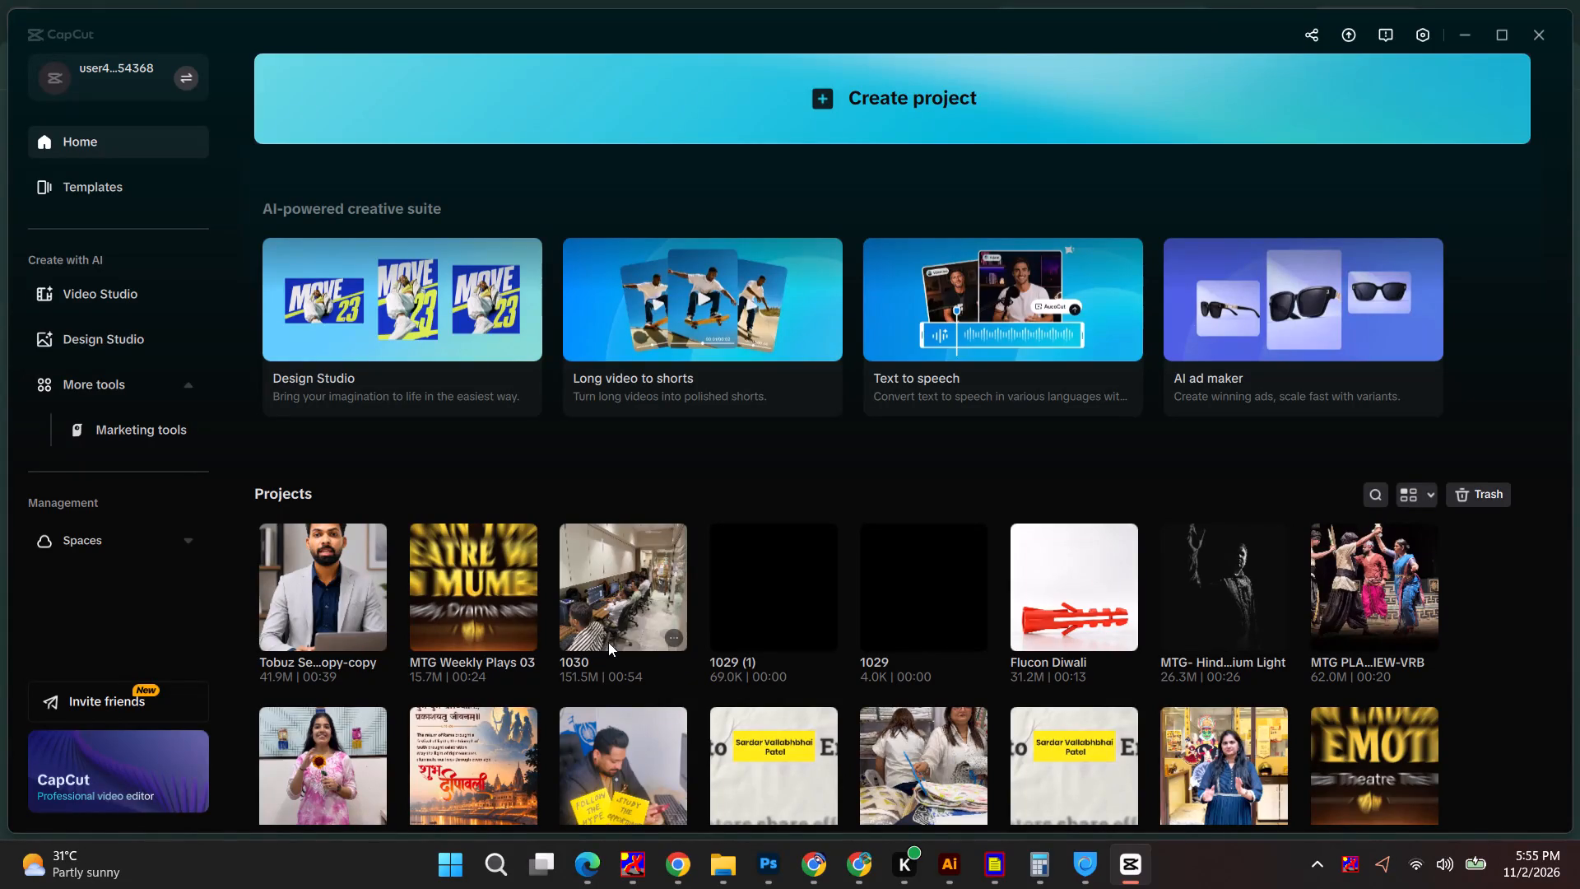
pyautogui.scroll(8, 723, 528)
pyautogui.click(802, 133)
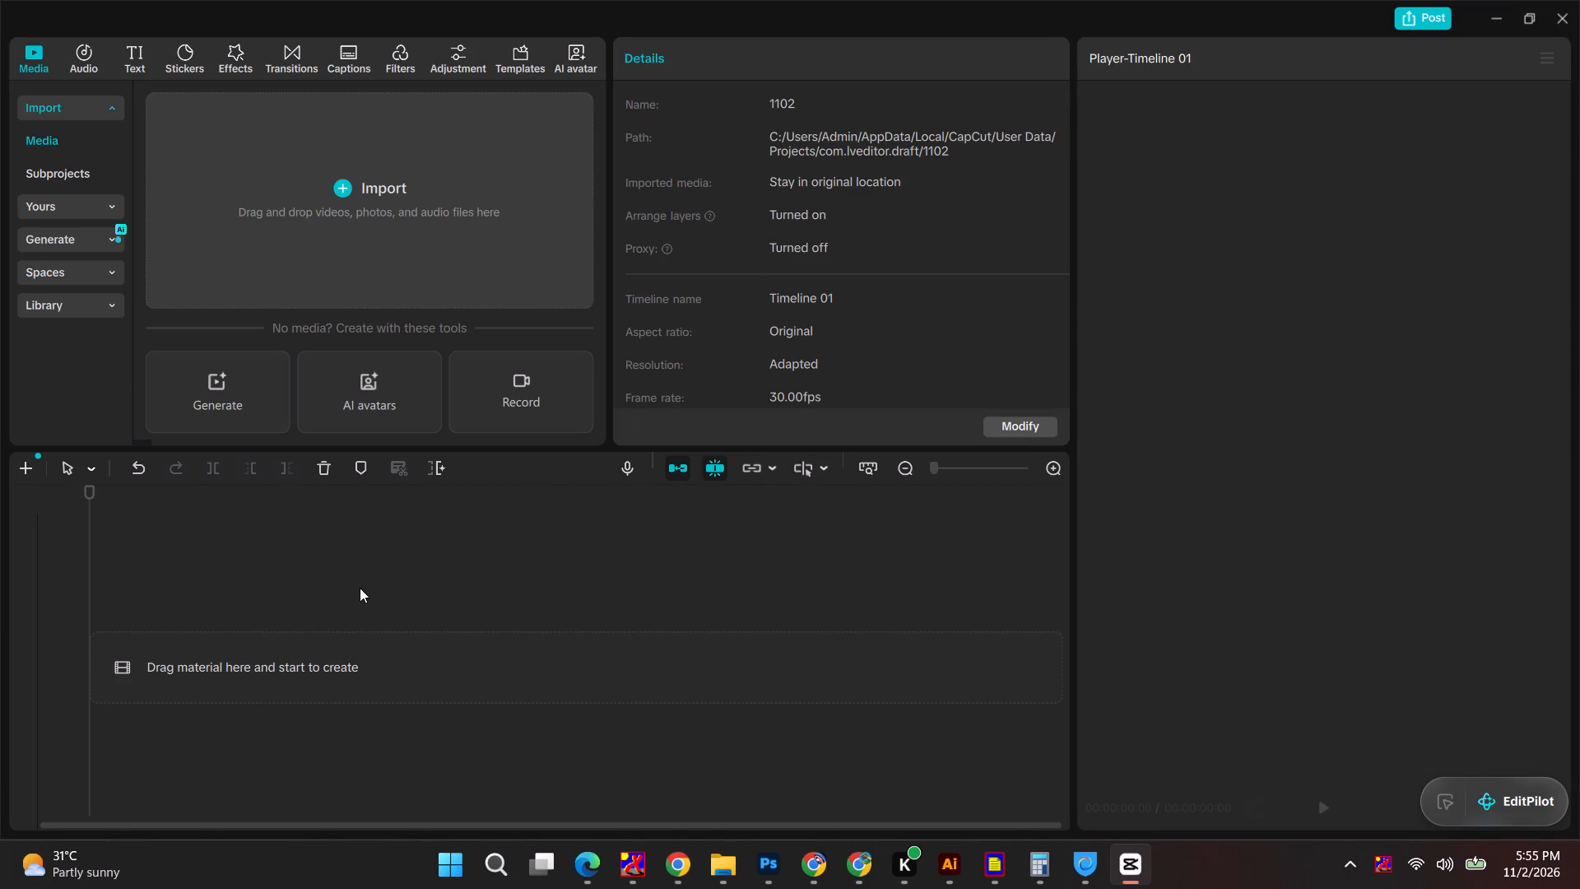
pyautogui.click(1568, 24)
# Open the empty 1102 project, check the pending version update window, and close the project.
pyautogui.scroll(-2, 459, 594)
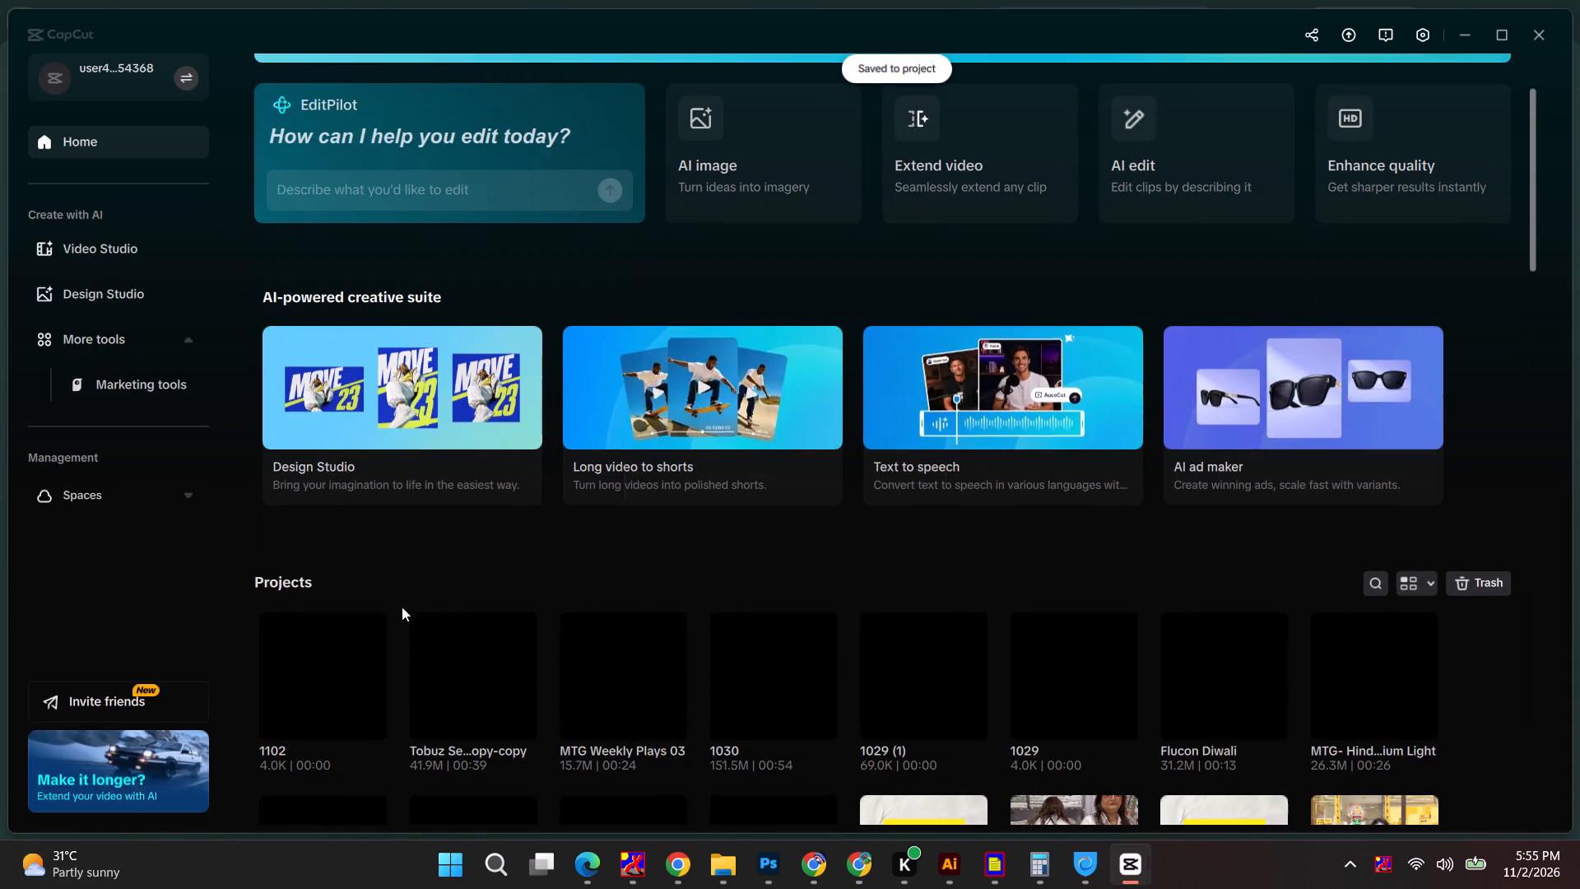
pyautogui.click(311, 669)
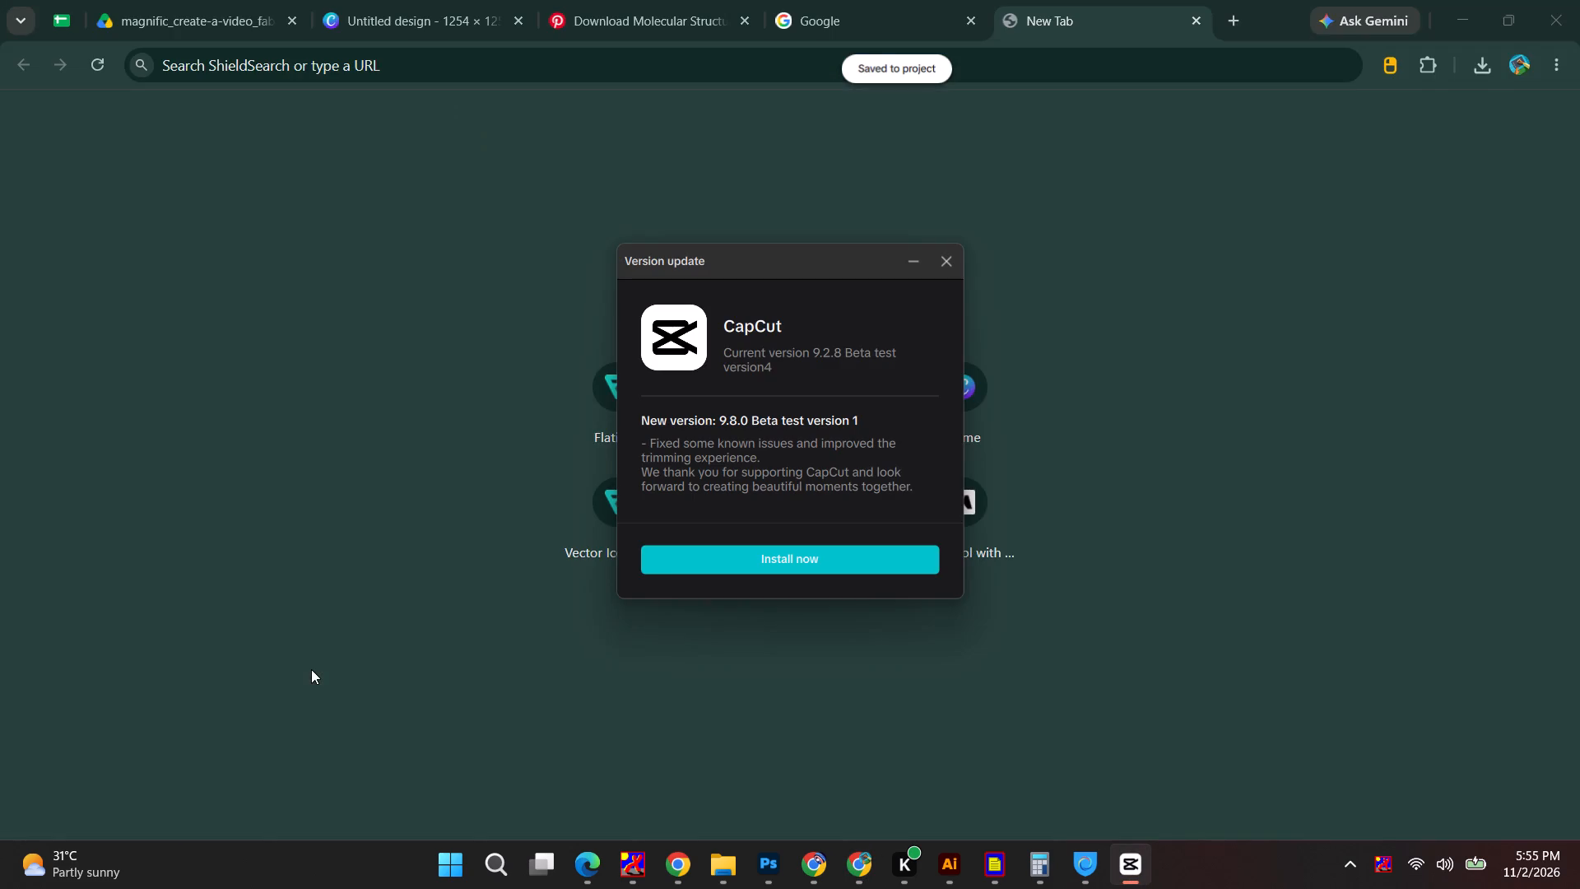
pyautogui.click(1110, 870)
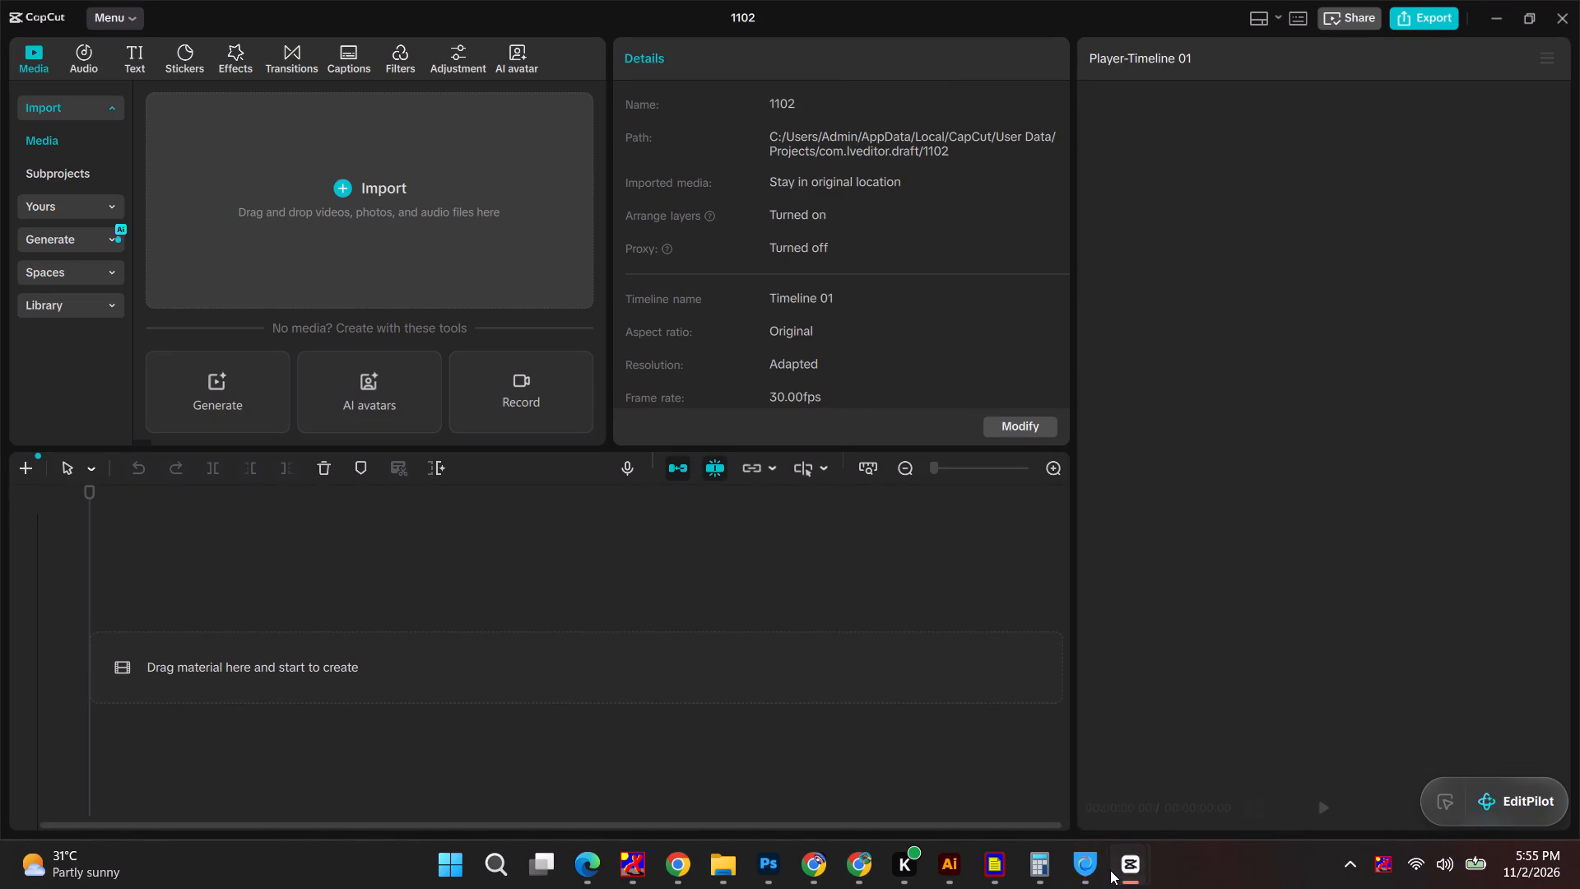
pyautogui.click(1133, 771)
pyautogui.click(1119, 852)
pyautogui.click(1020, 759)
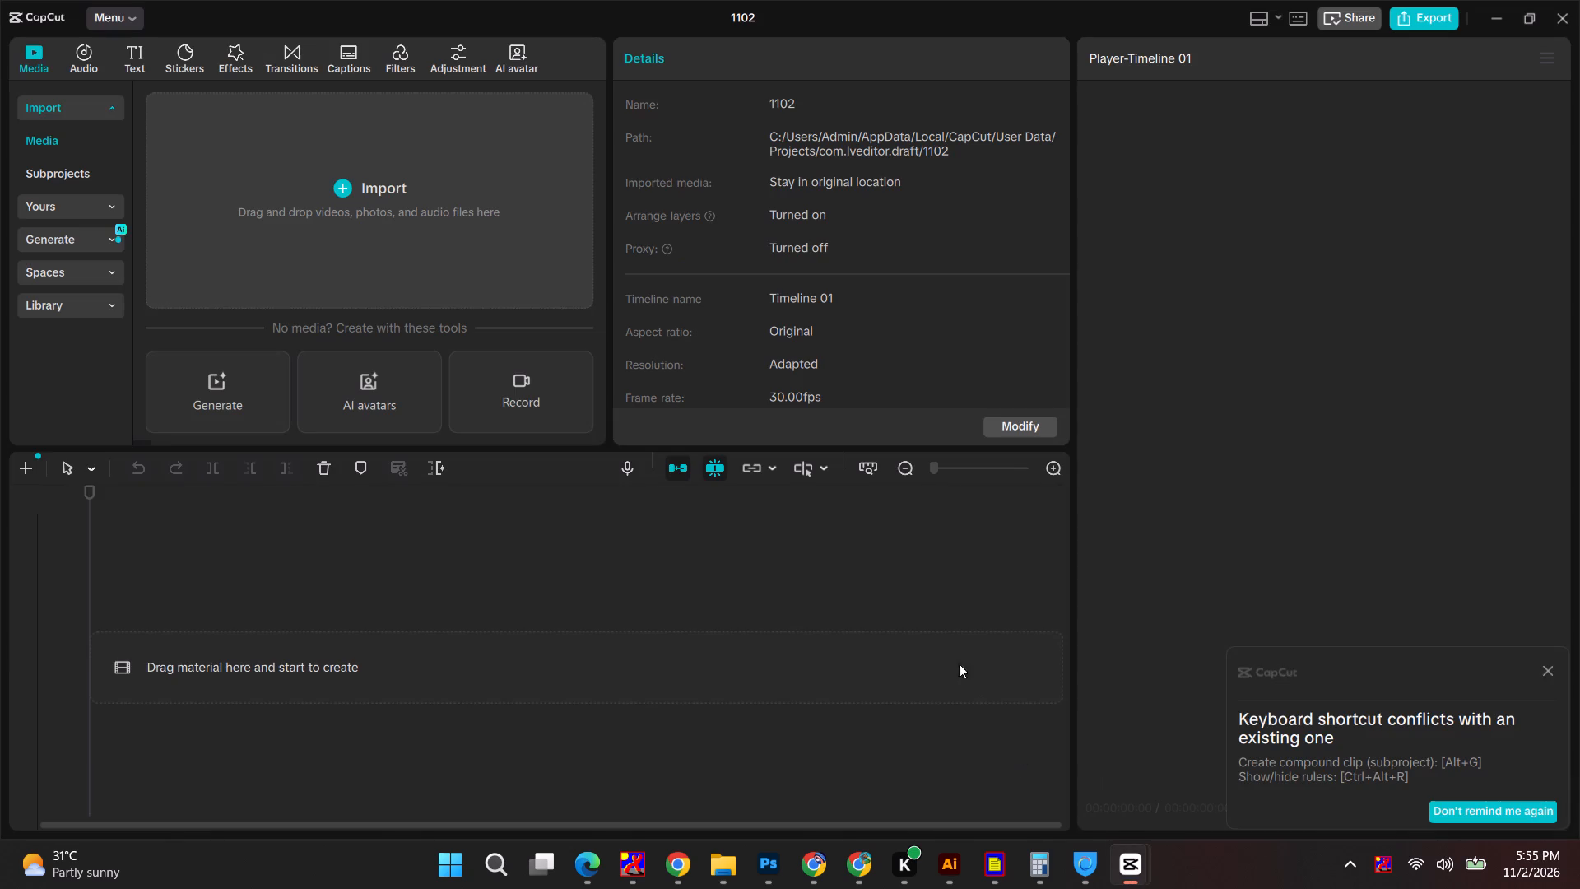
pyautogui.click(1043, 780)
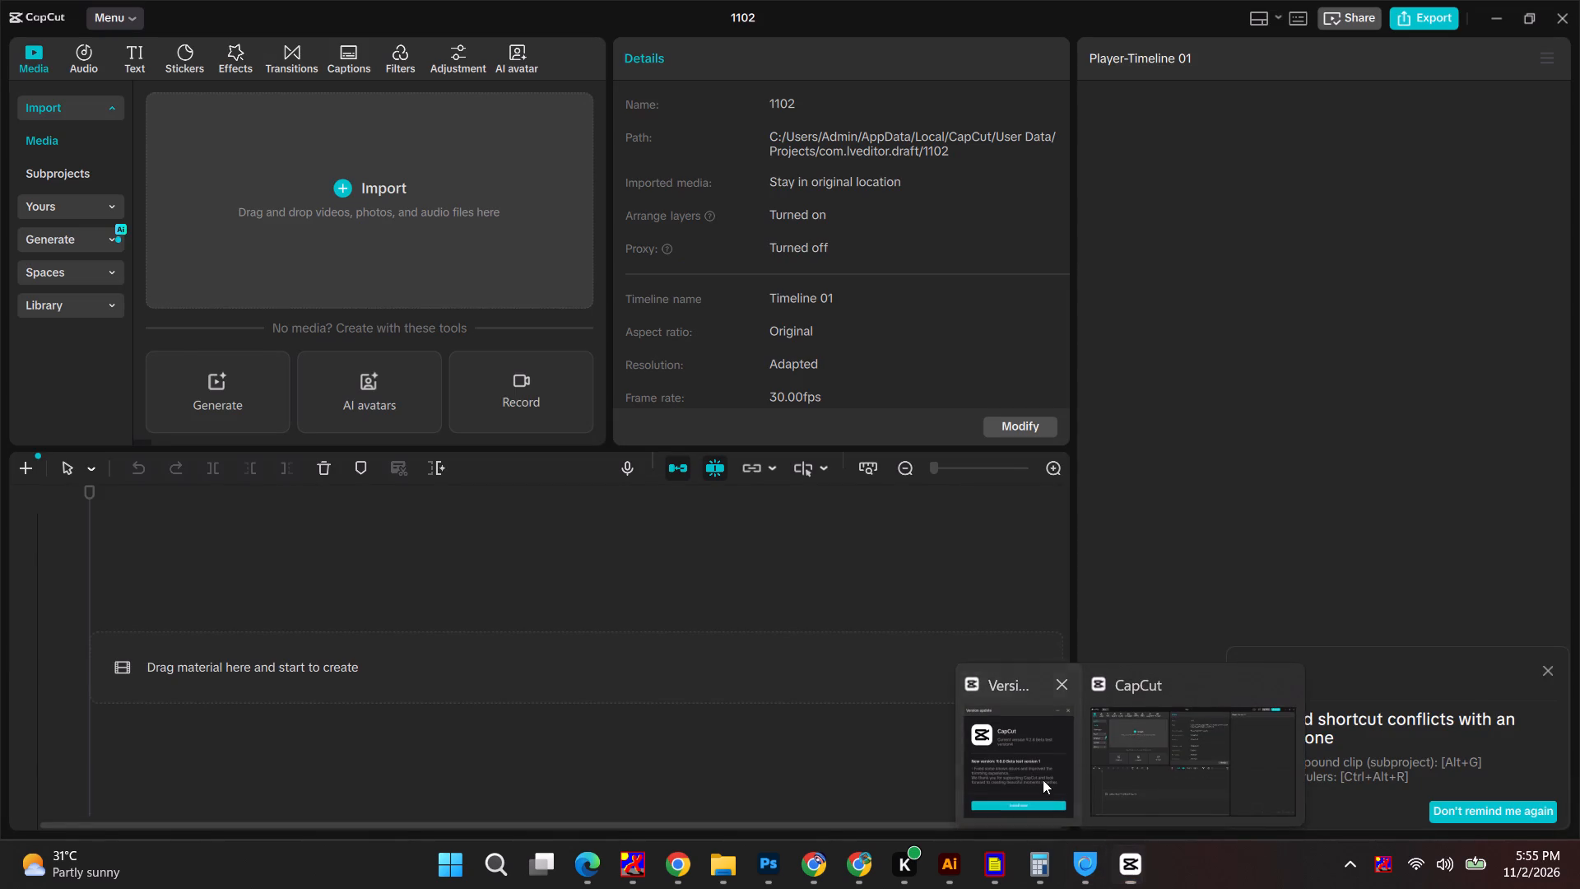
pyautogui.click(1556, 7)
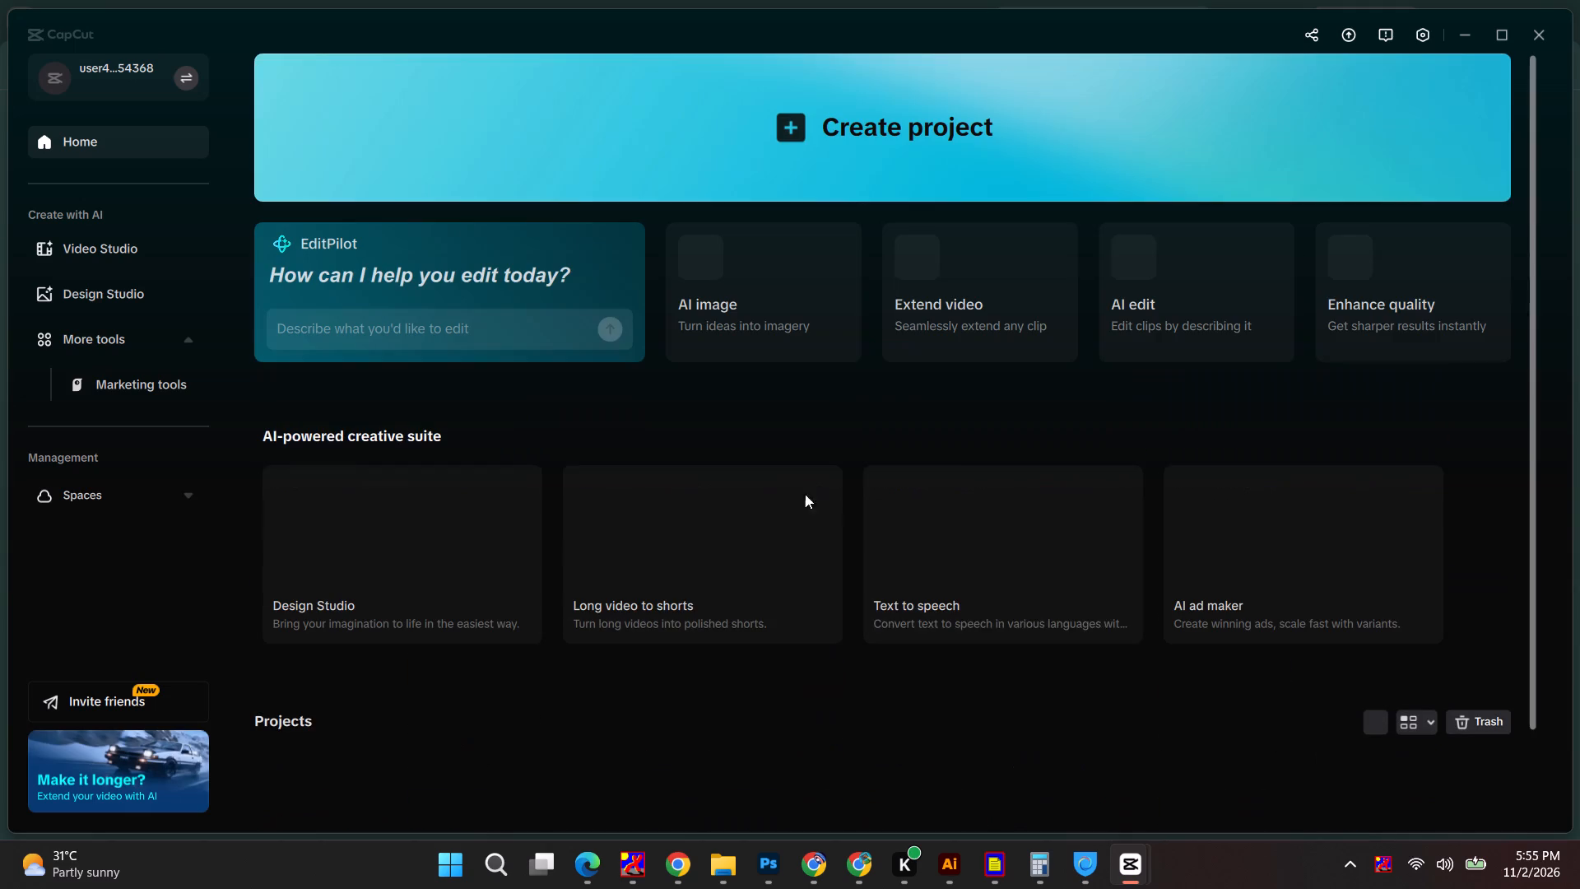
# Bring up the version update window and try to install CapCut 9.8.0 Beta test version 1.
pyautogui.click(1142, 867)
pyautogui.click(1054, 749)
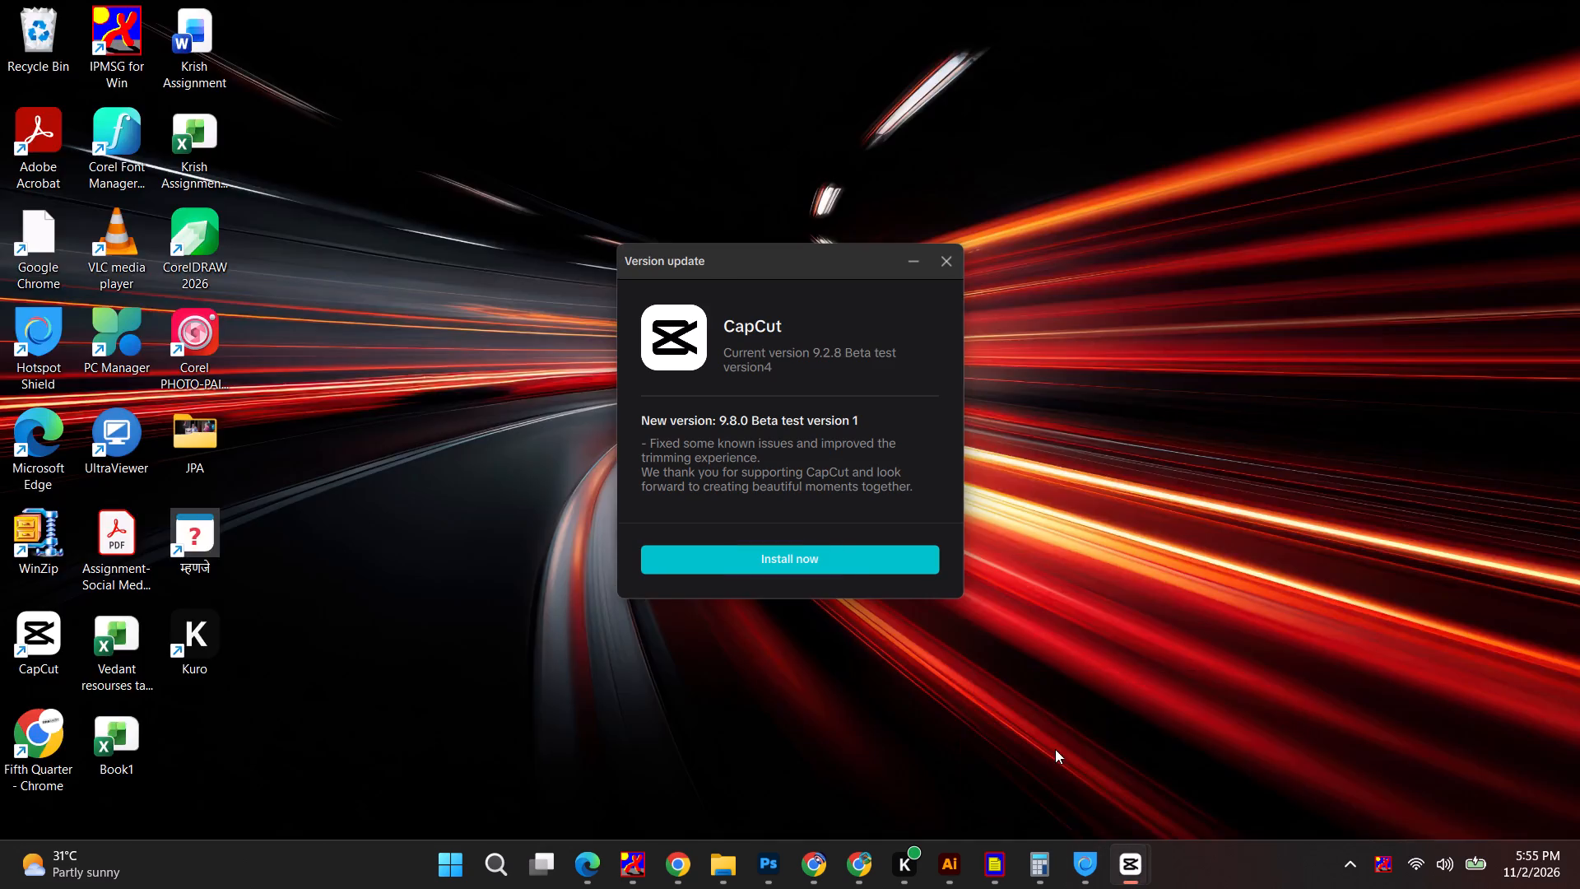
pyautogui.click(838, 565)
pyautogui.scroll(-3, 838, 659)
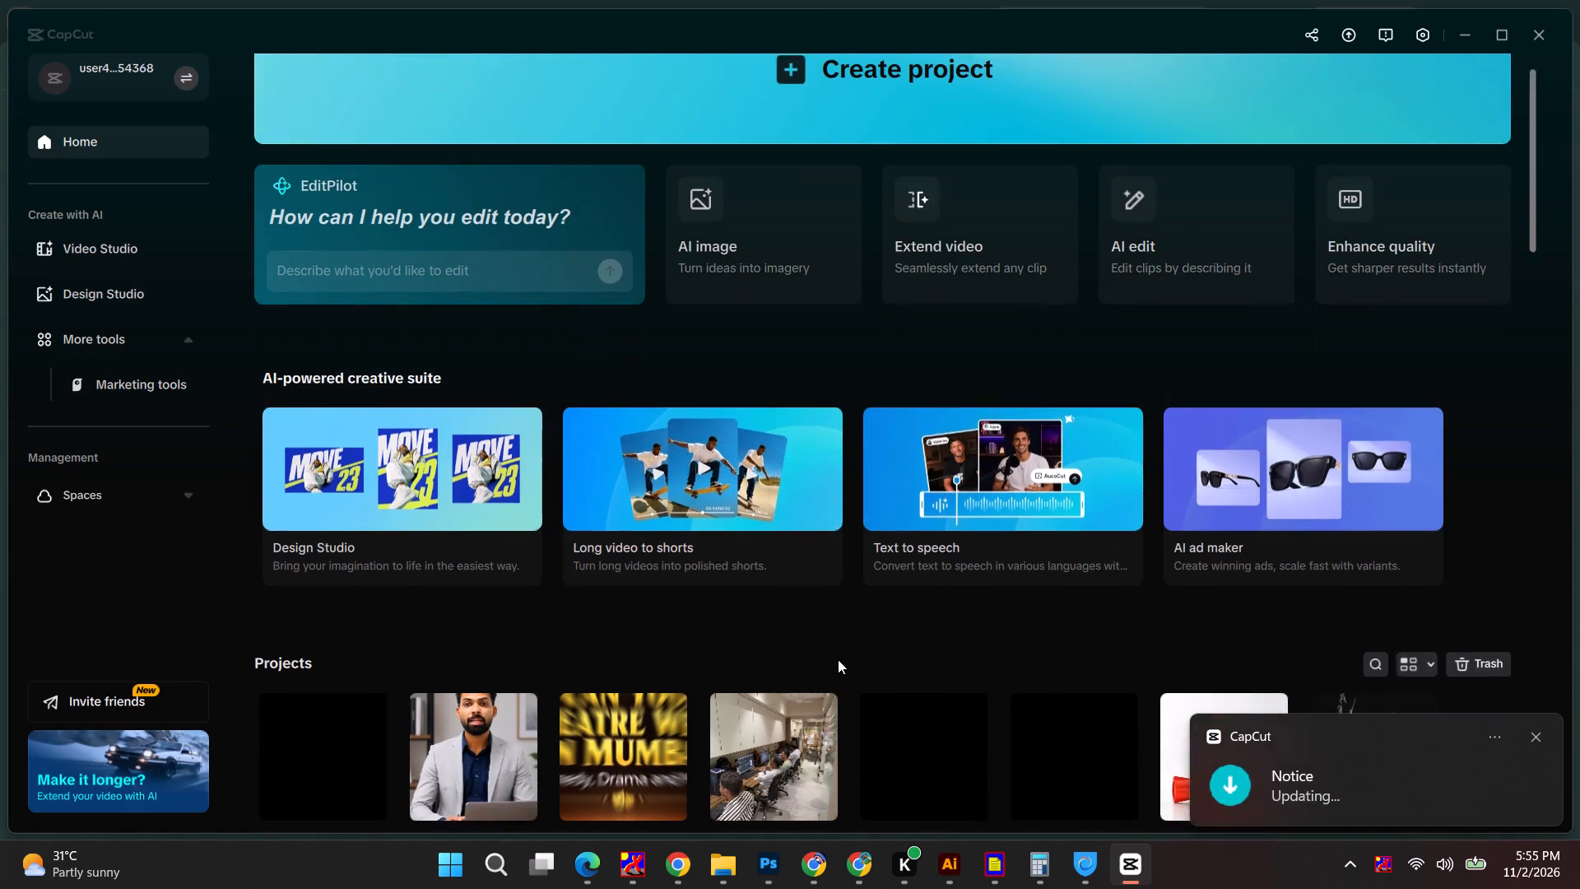
# Switch to the other Chrome window and search Google for "pixabay corporare music".
pyautogui.click(860, 879)
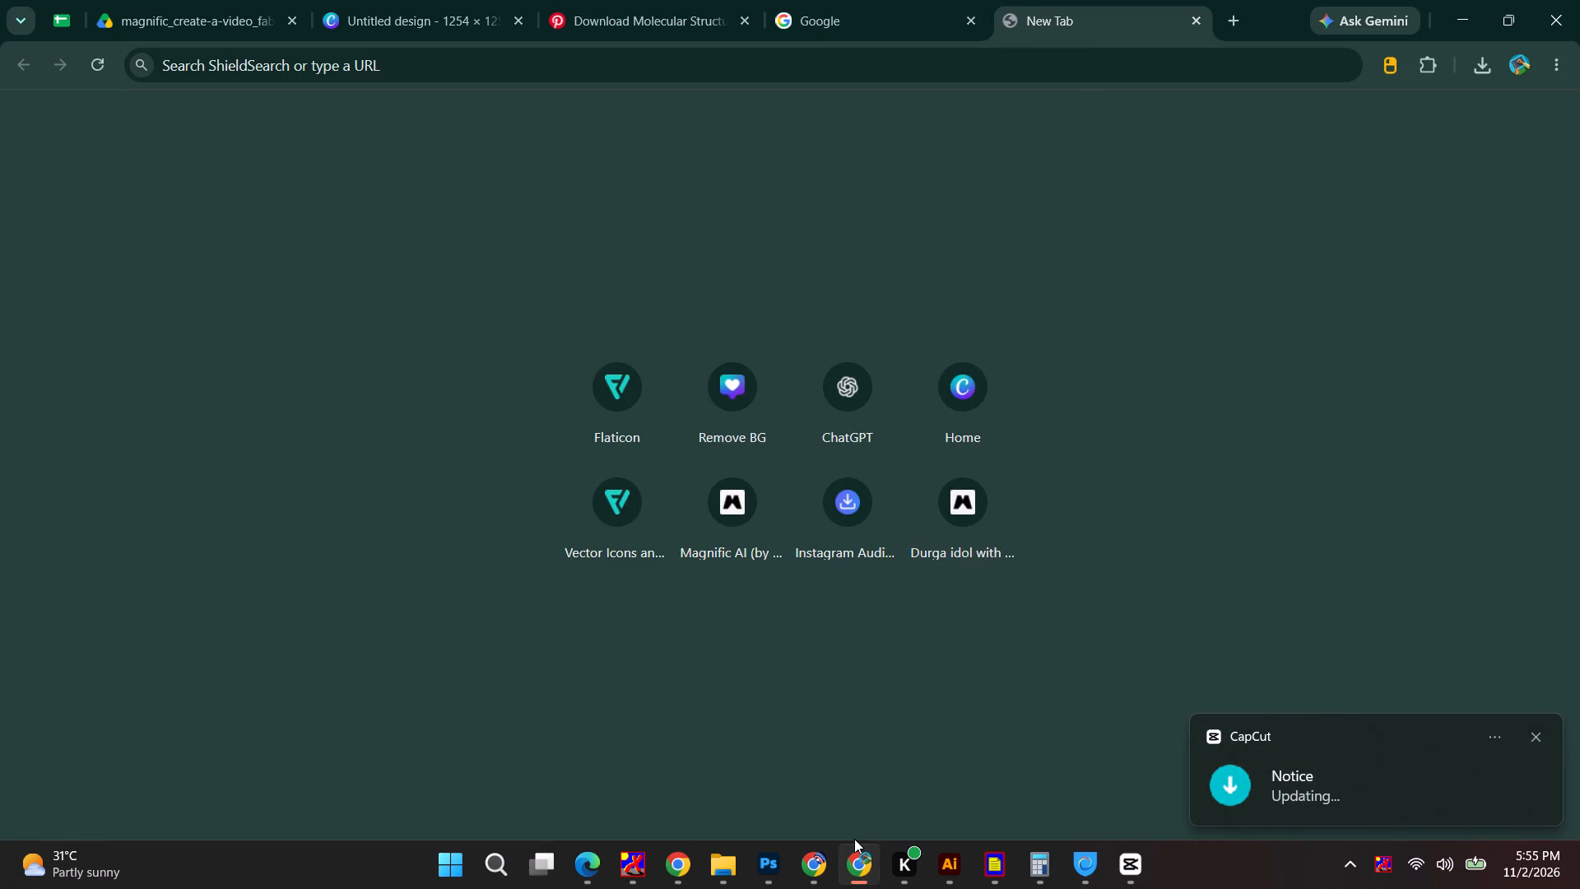
pyautogui.click(834, 870)
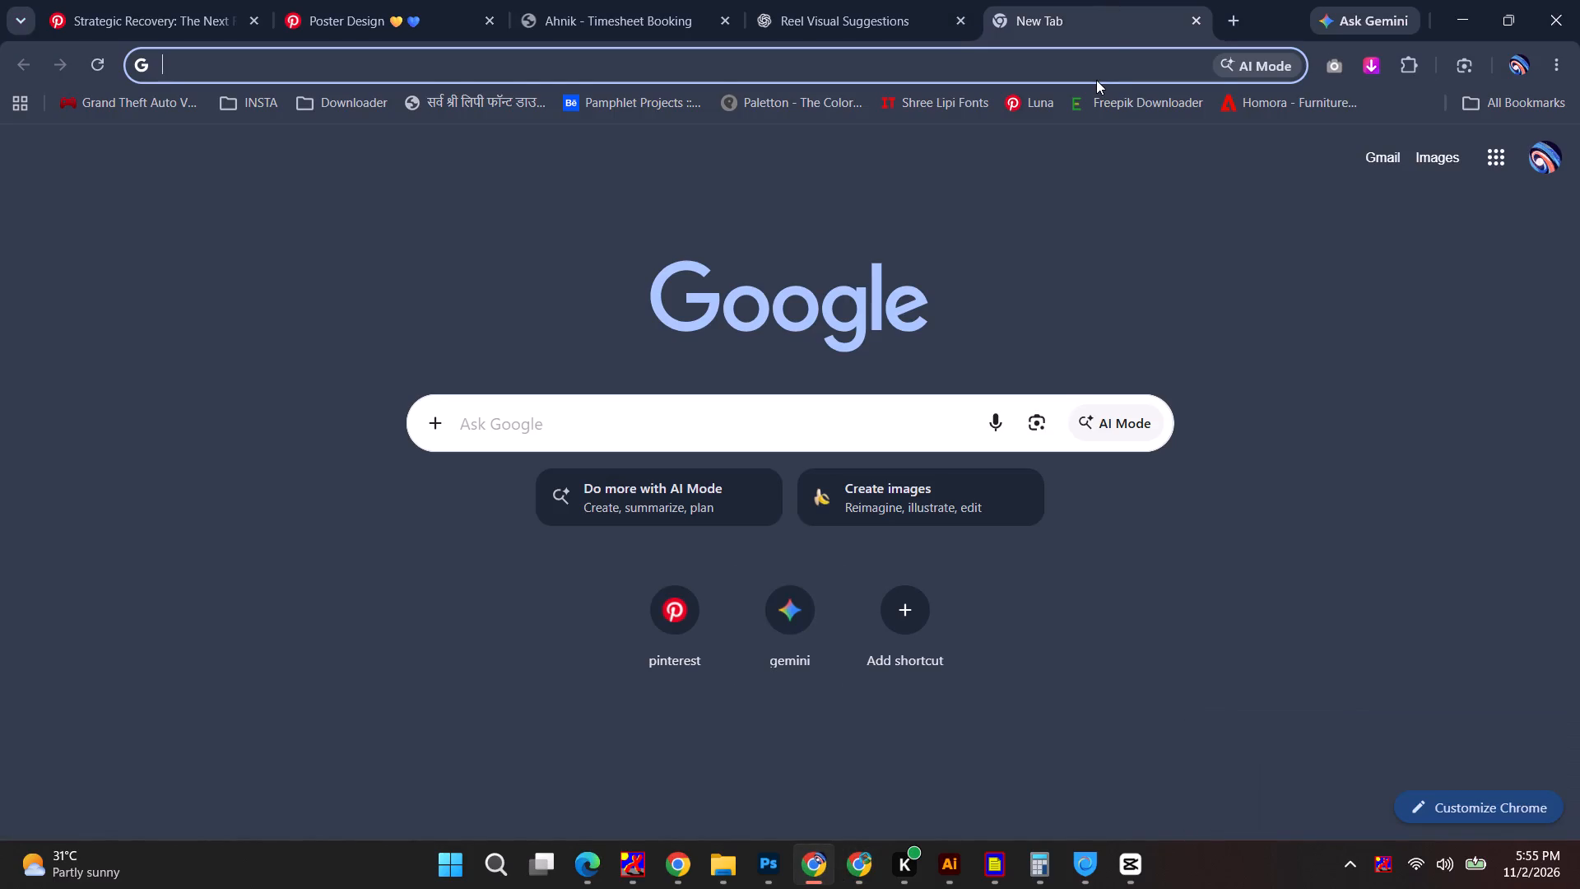
pyautogui.write('pixabay corport')
pyautogui.press('BackSpace')
pyautogui.write('are')
pyautogui.press('space')
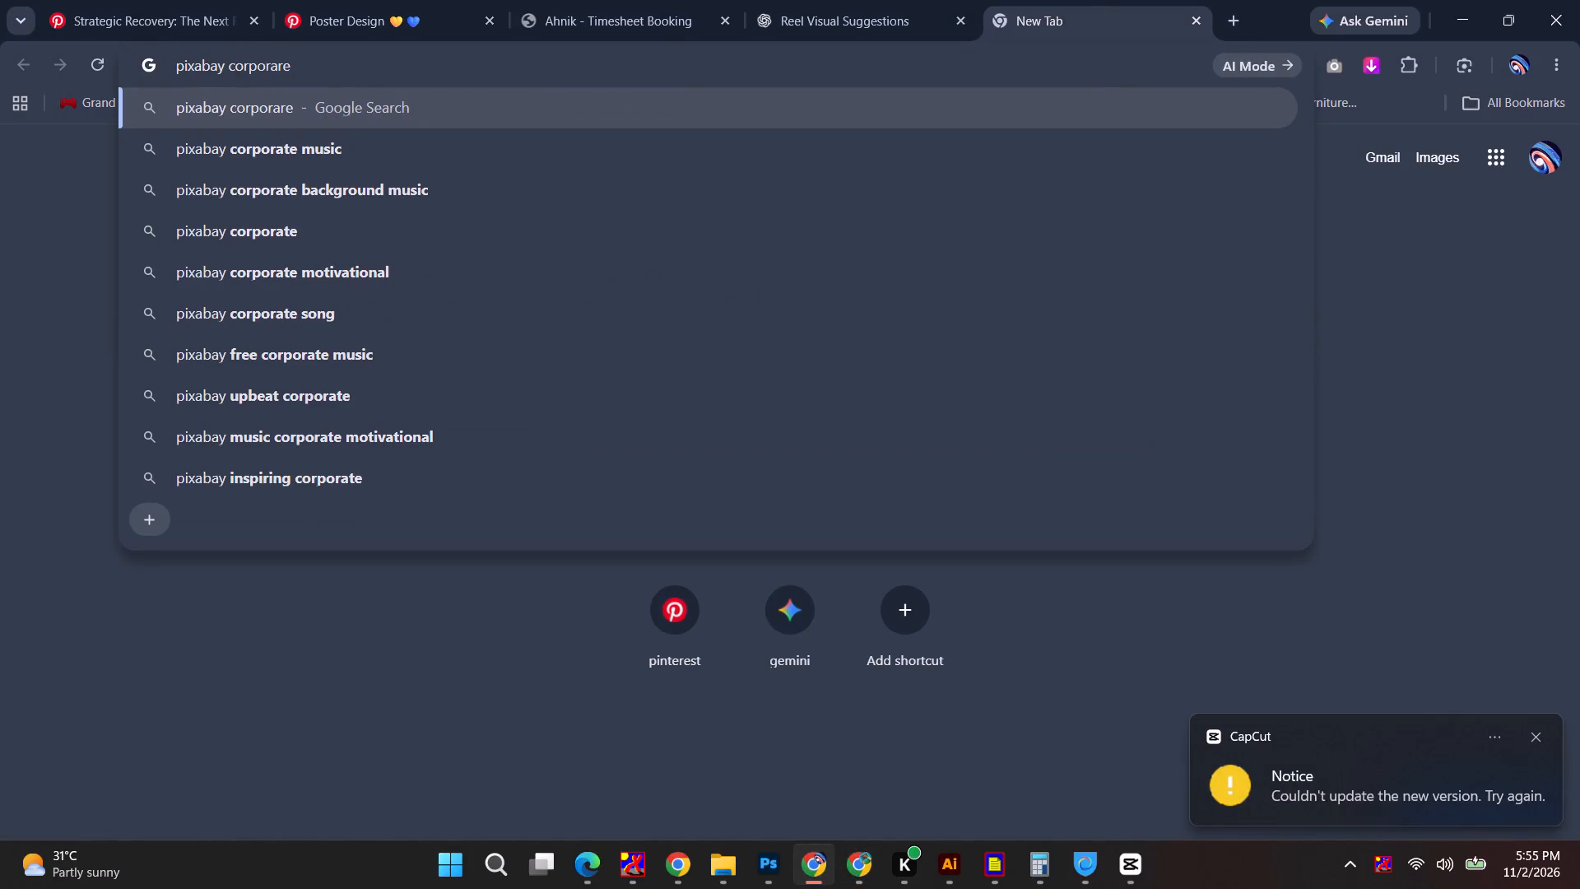
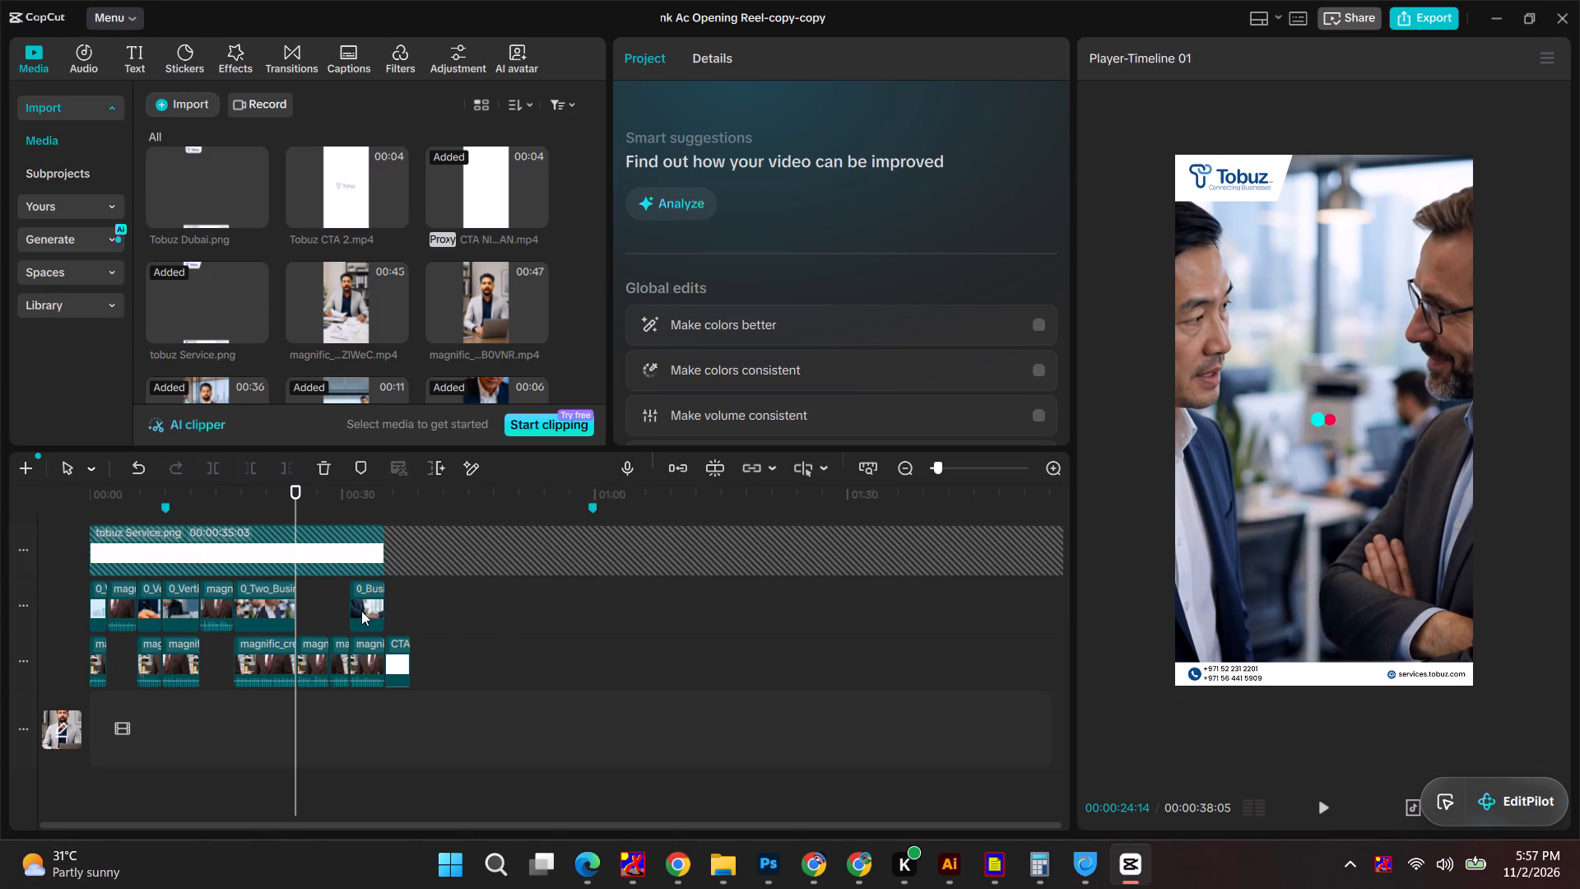
# Move the Business Handshake clip directly against the end of the Two Businessmen clip on the upper video track.
pyautogui.moveTo(365, 602); pyautogui.dragTo(311, 615)
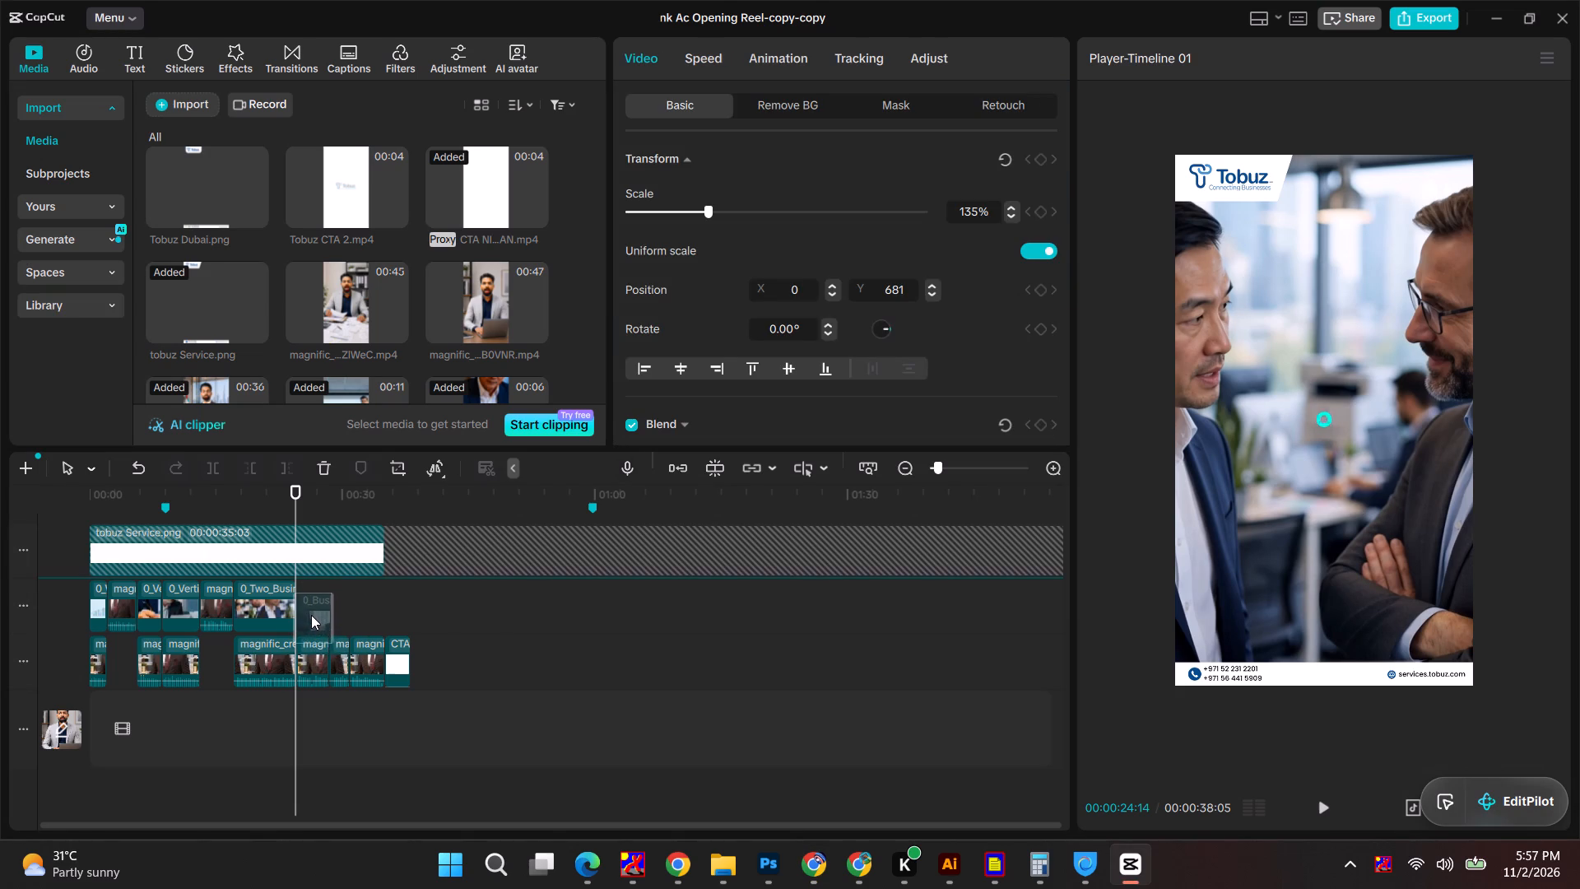
pyautogui.moveTo(311, 615); pyautogui.dragTo(313, 610)
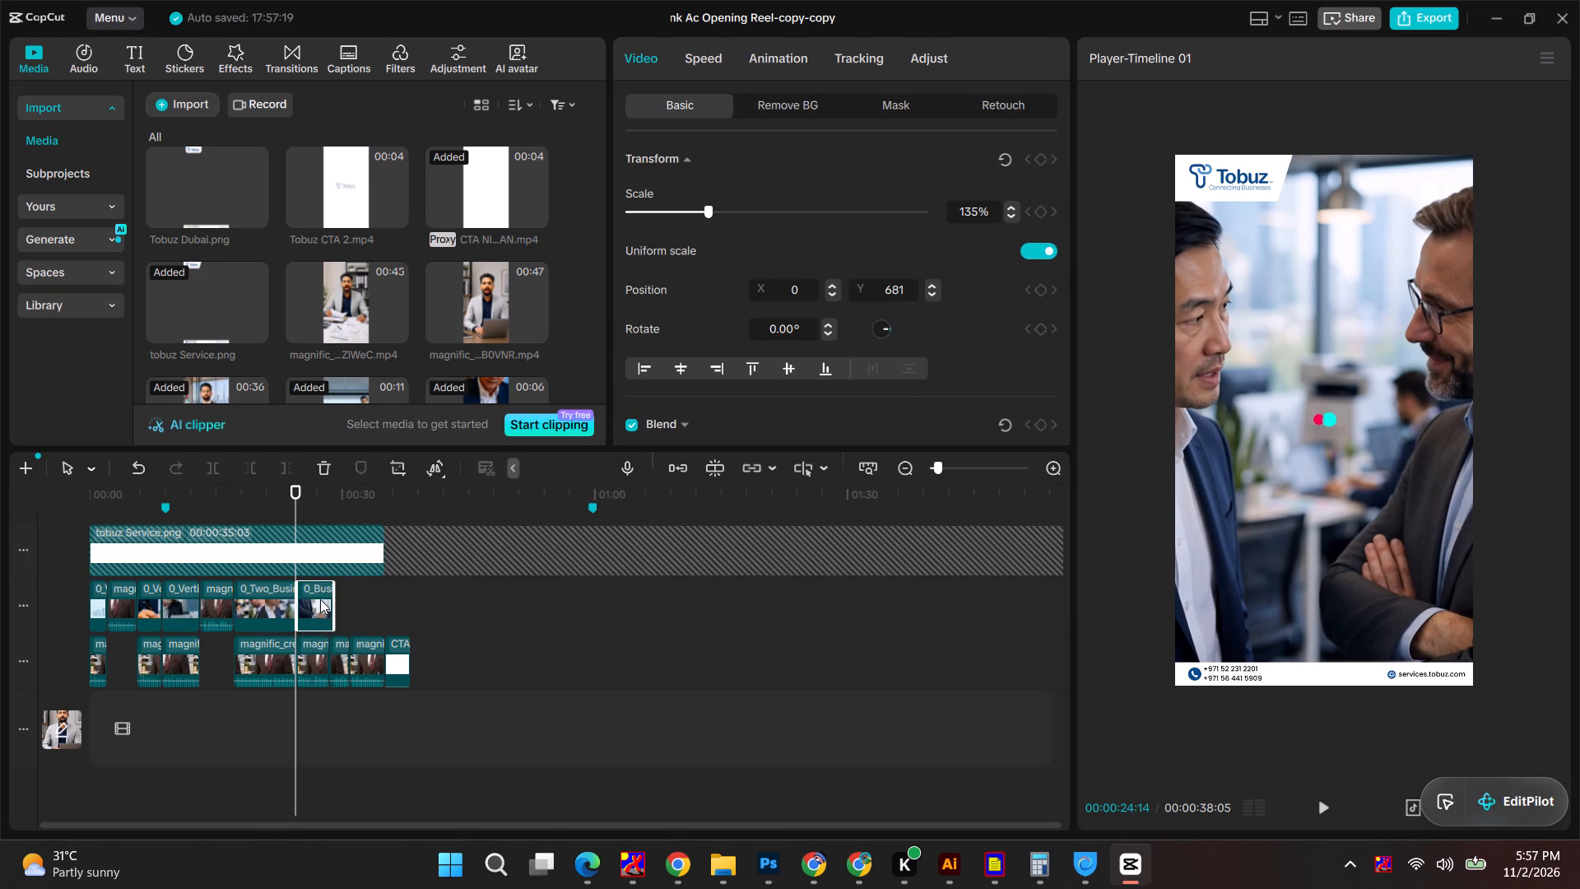
pyautogui.hotkey('alt', 'Tab')
pyautogui.hotkey('alt', 'Tab')
pyautogui.keyDown('ctrl'); pyautogui.scroll(9, 323, 627); pyautogui.keyUp('ctrl')
pyautogui.keyDown('ctrl'); pyautogui.scroll(4, 538, 631); pyautogui.keyUp('ctrl')
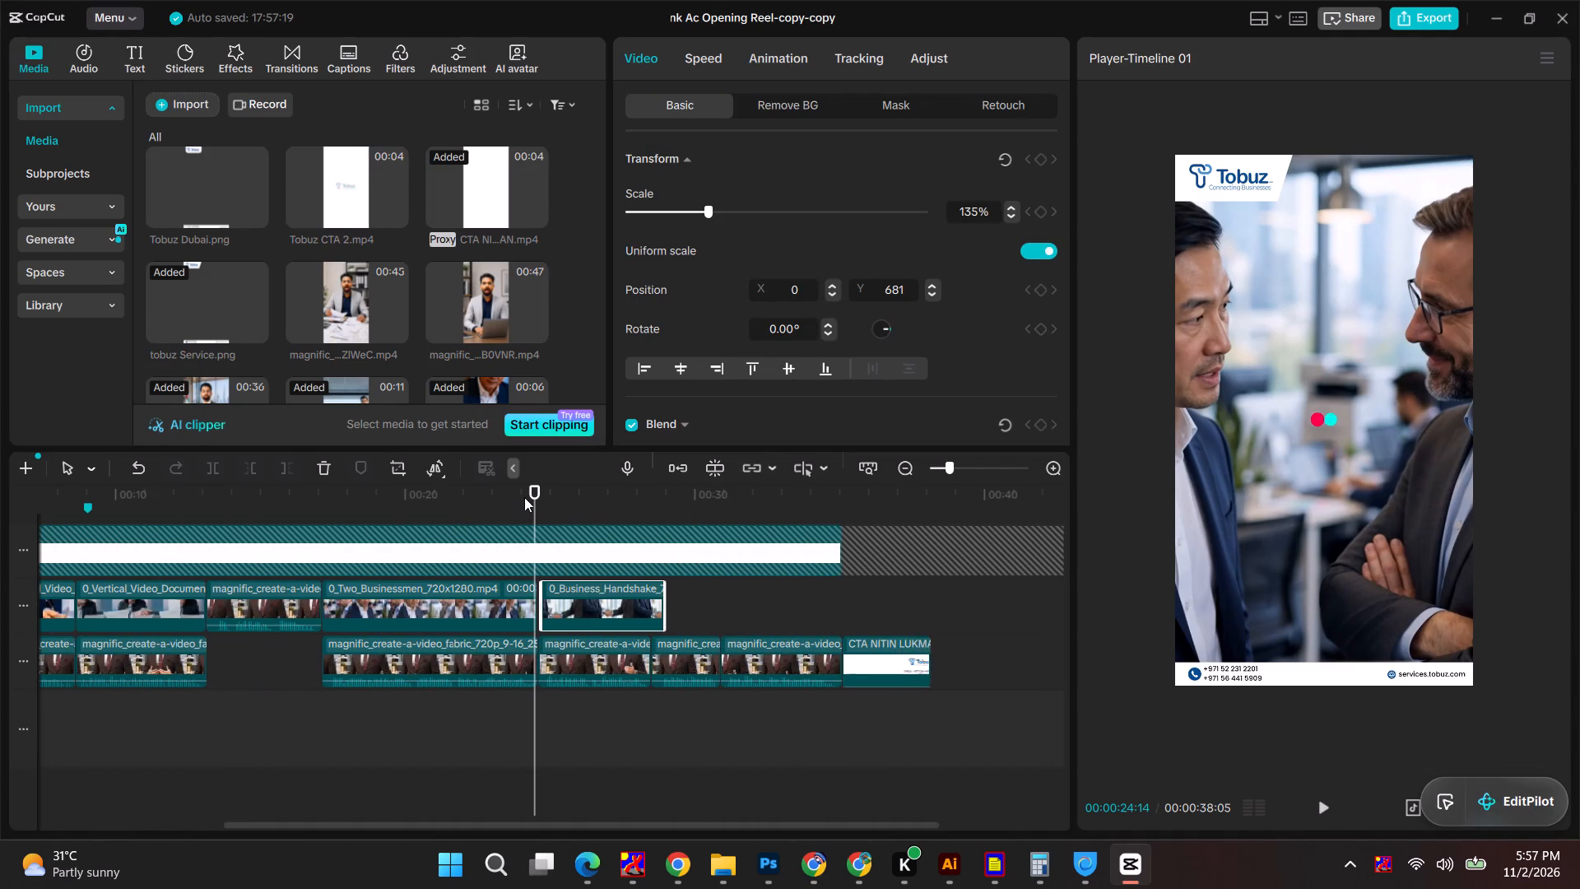
pyautogui.keyDown('ctrl'); pyautogui.scroll(8, 566, 615); pyautogui.keyUp('ctrl')
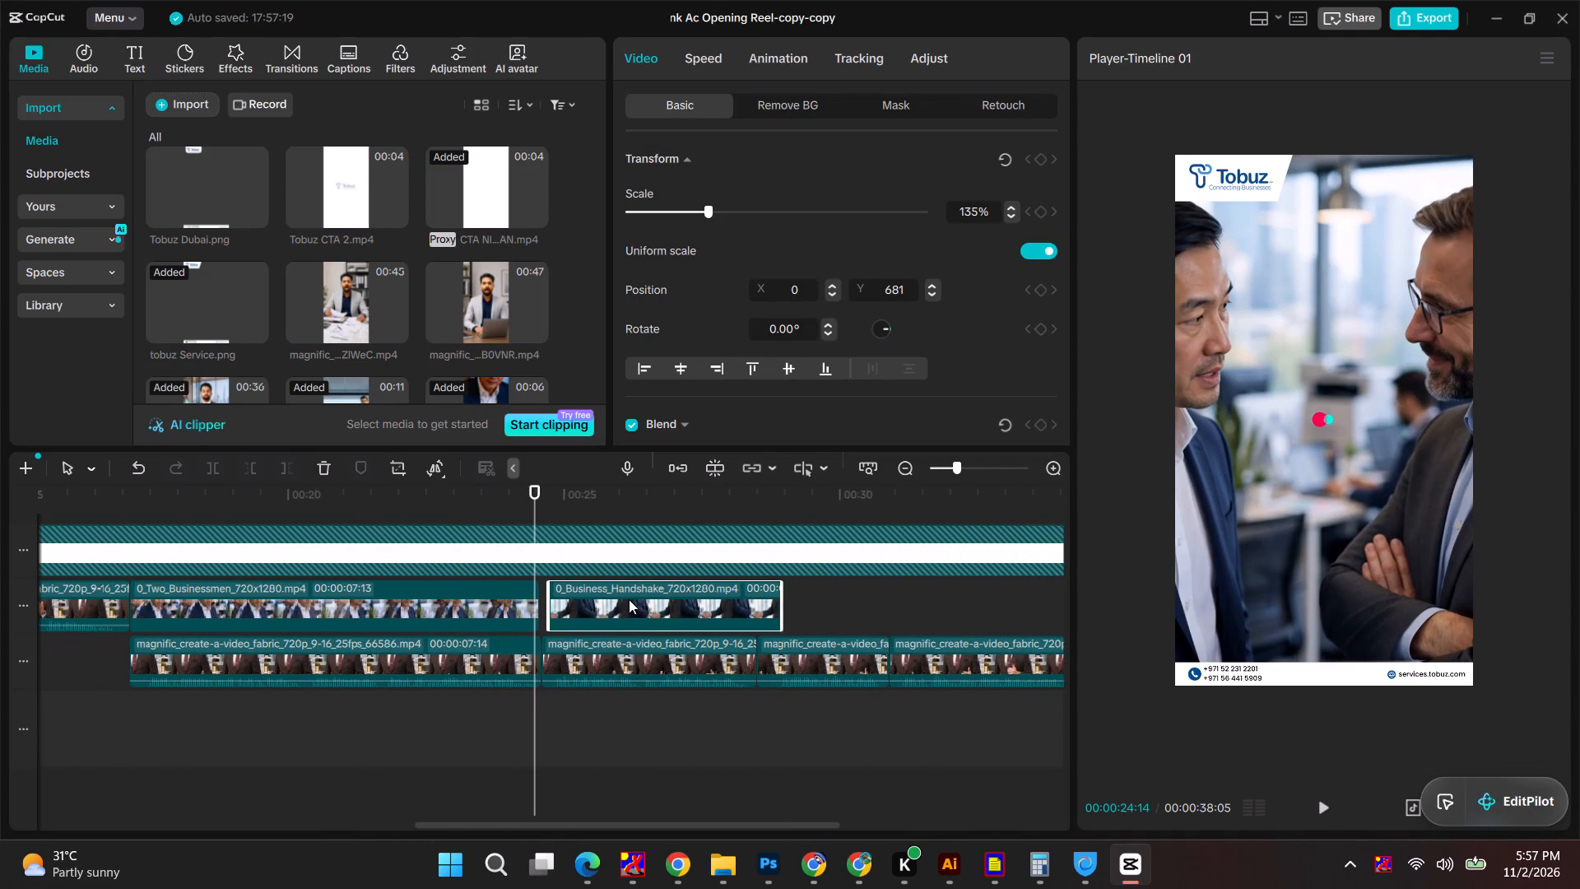
pyautogui.moveTo(629, 599); pyautogui.dragTo(619, 609)
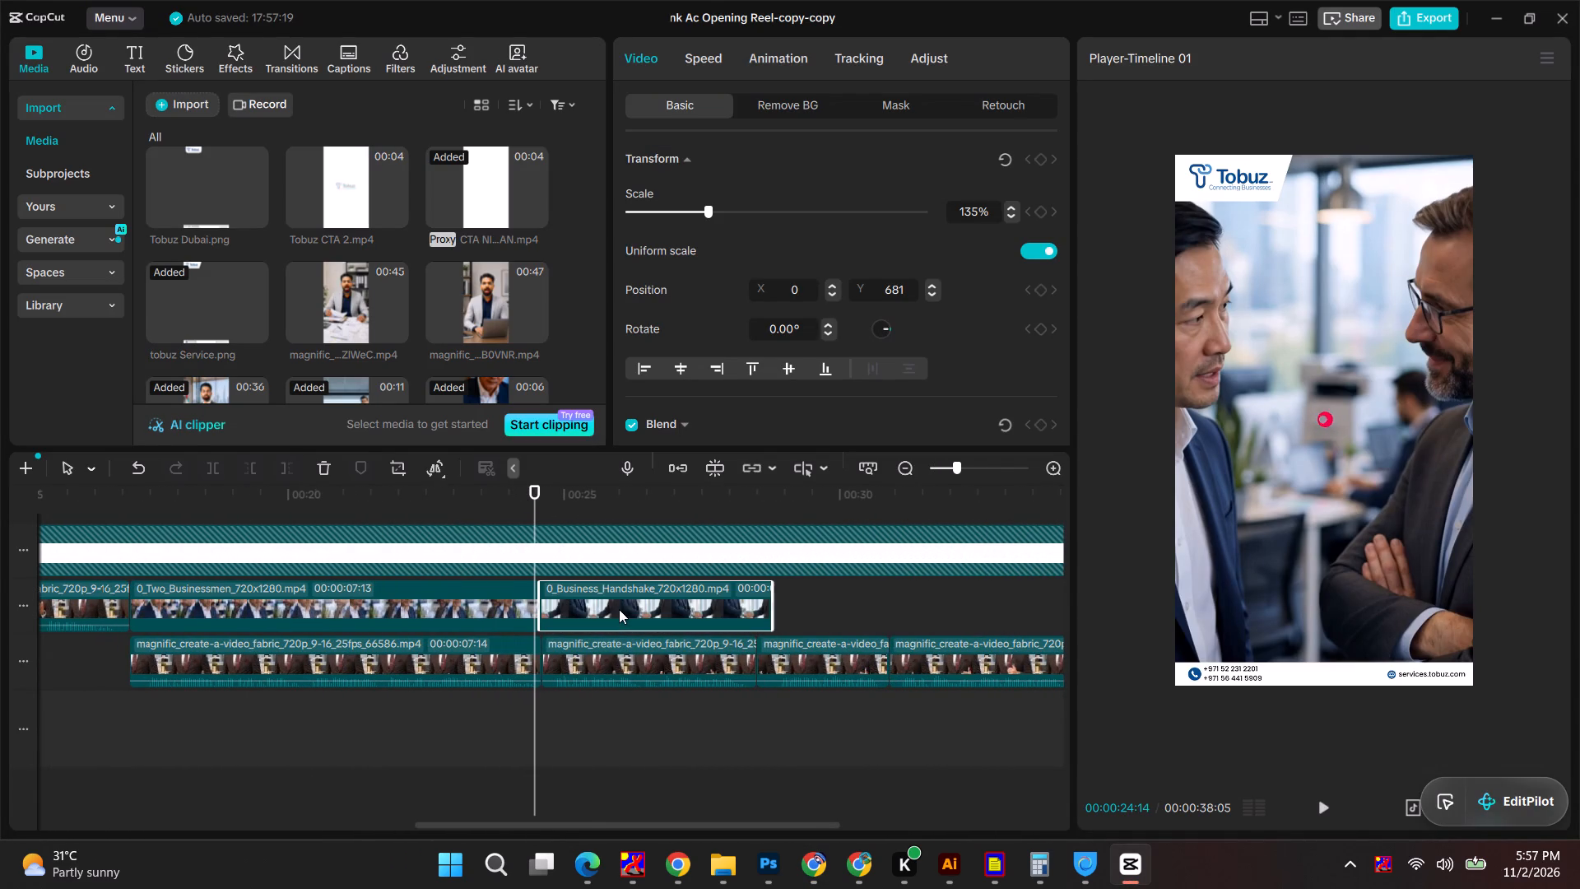
# Preview the handshake clip and trim its end to the cut between the presenter clips below, at about 00:00:28:15.
pyautogui.moveTo(534, 486); pyautogui.dragTo(488, 496)
pyautogui.press('space')
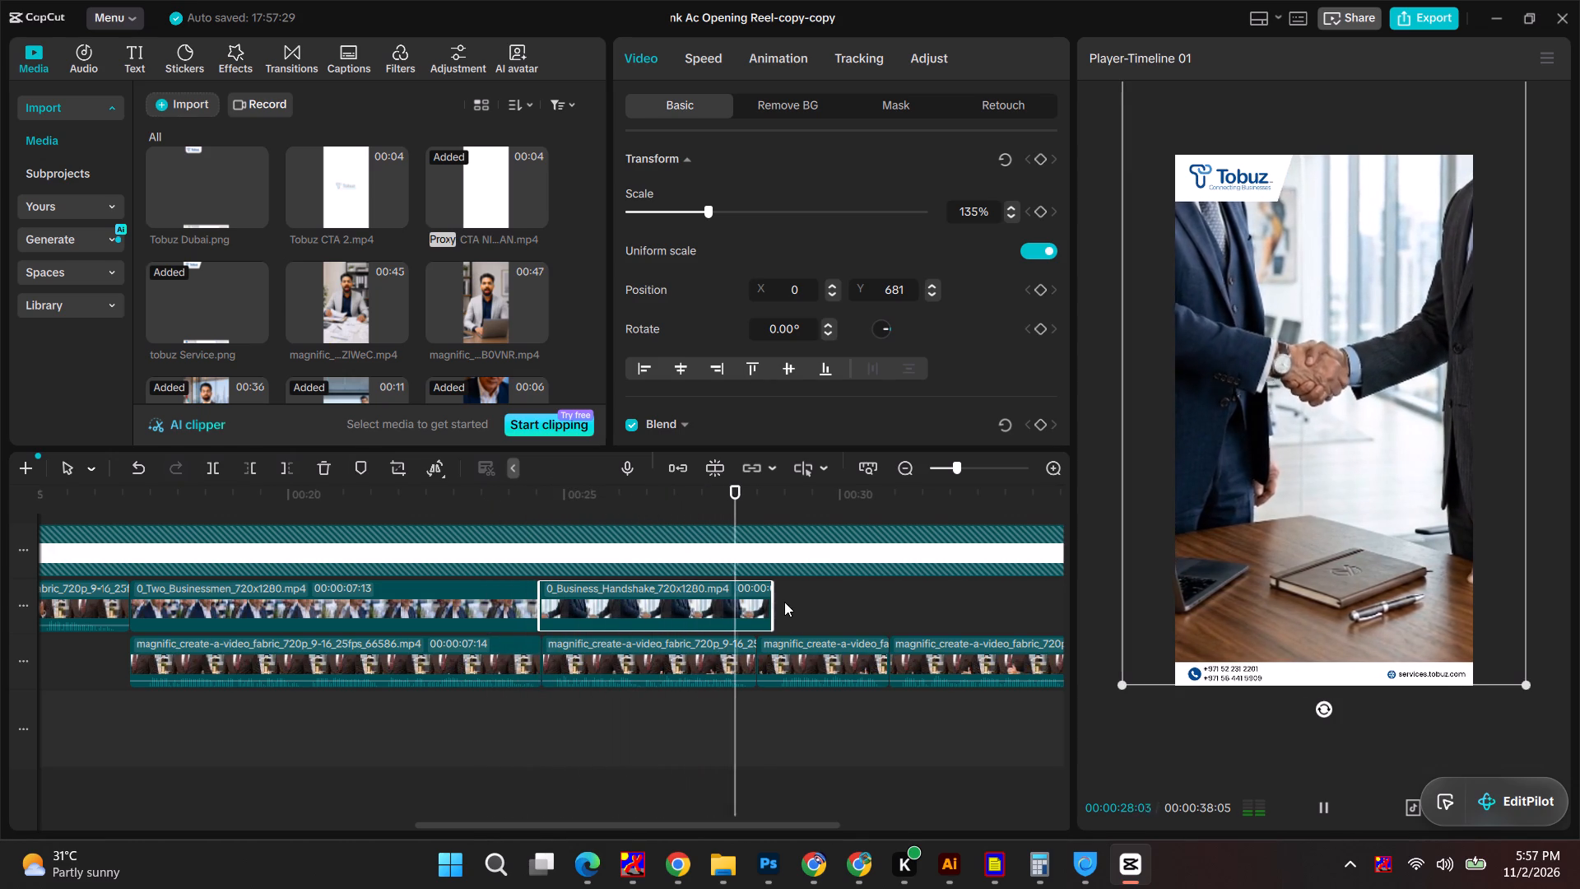
pyautogui.moveTo(770, 605); pyautogui.dragTo(752, 606)
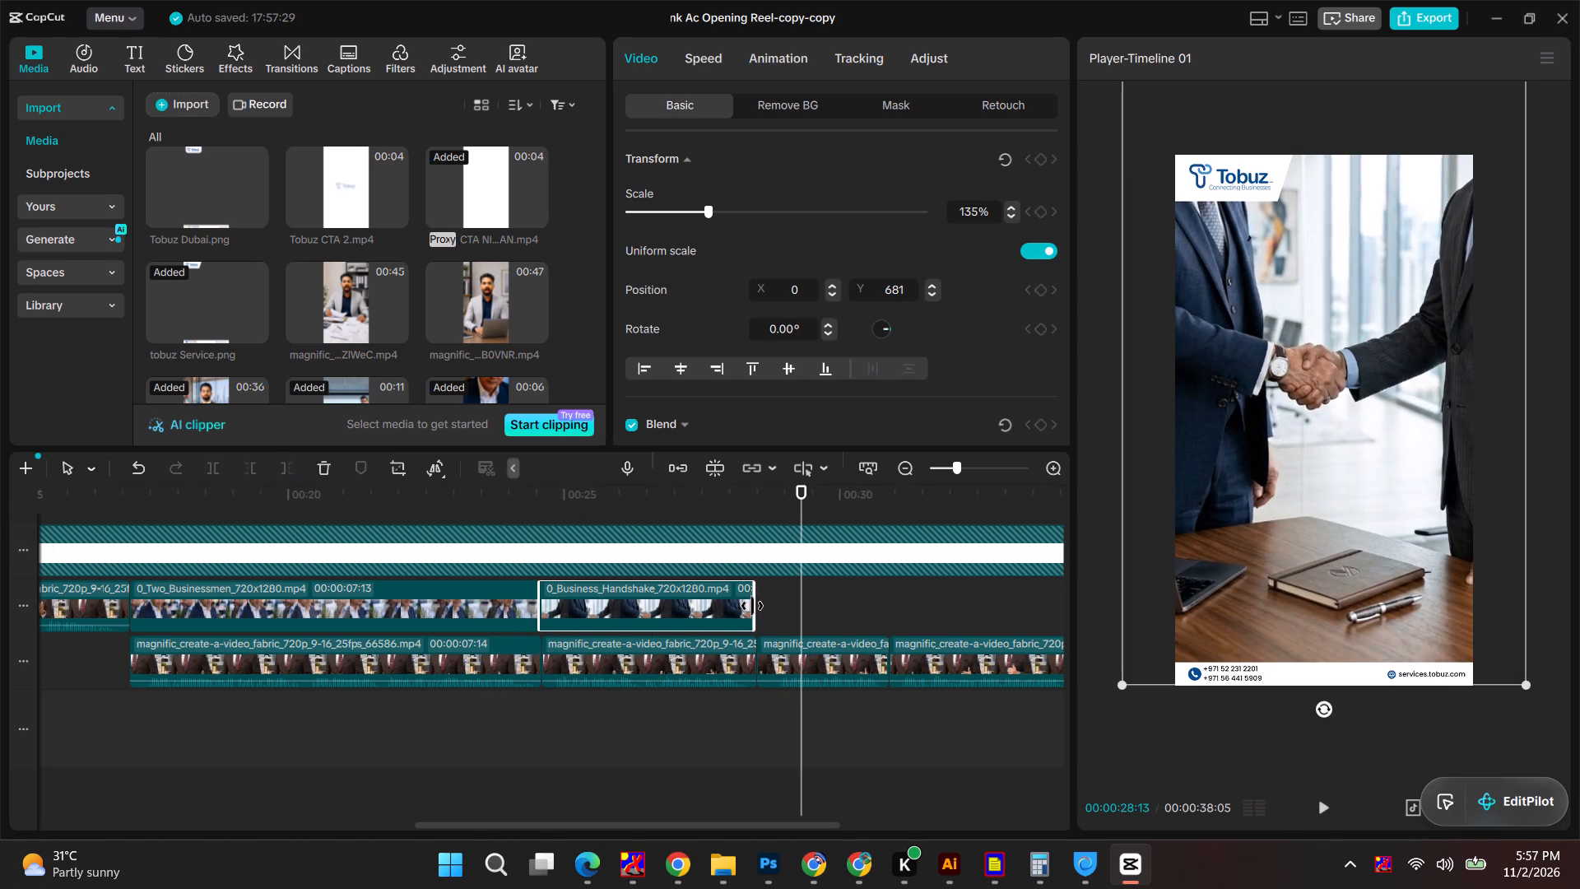
pyautogui.moveTo(752, 606); pyautogui.dragTo(754, 607)
pyautogui.keyDown('ctrl'); pyautogui.scroll(20, 757, 643); pyautogui.keyUp('ctrl')
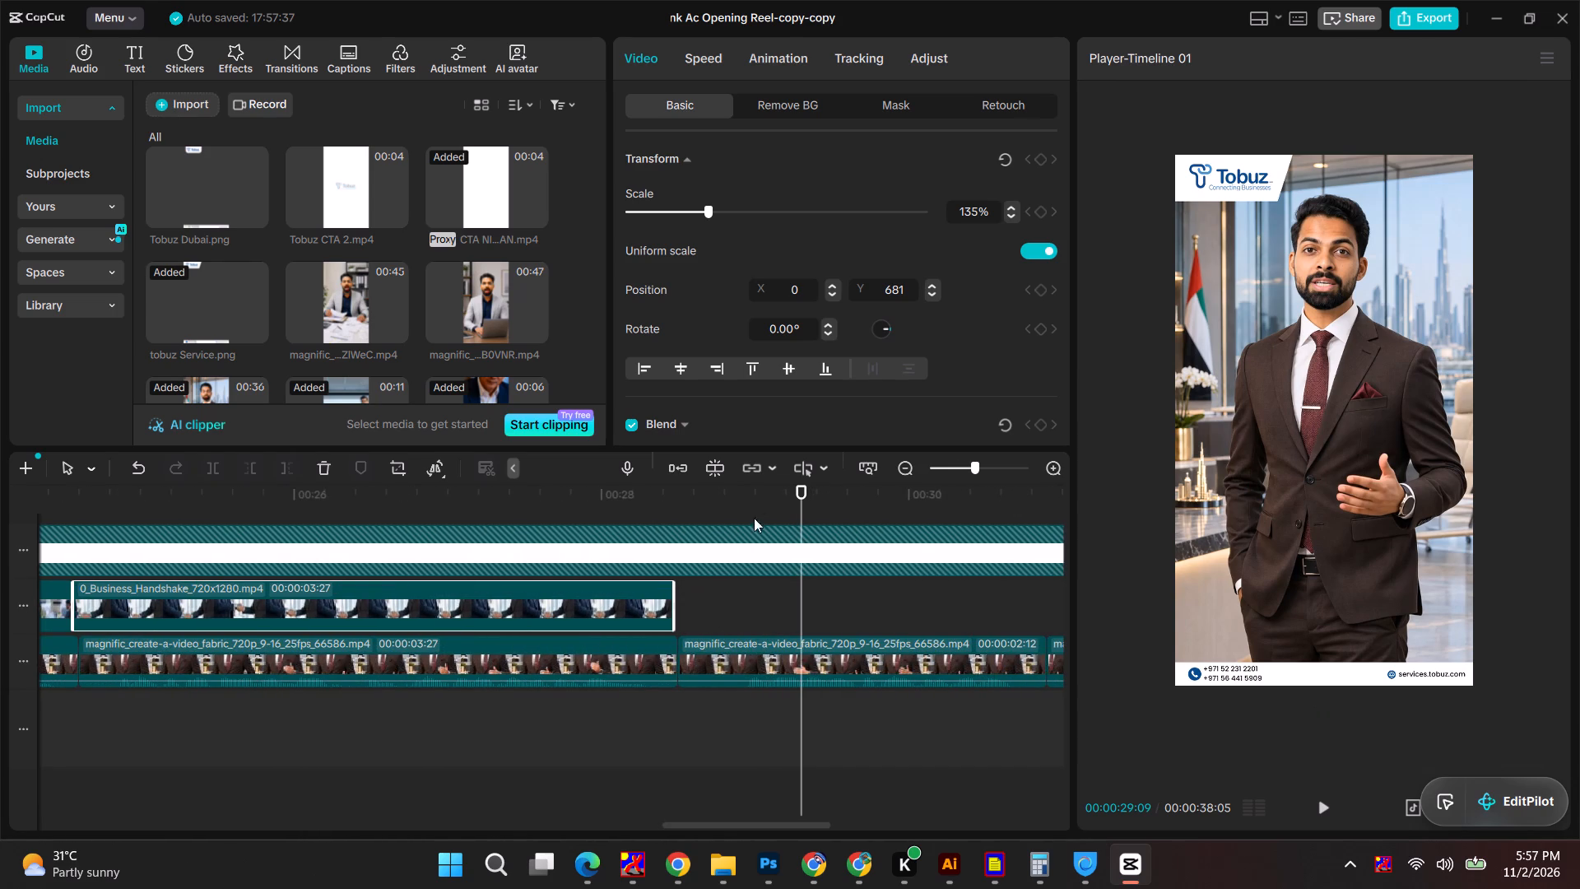
pyautogui.moveTo(802, 489); pyautogui.dragTo(679, 507)
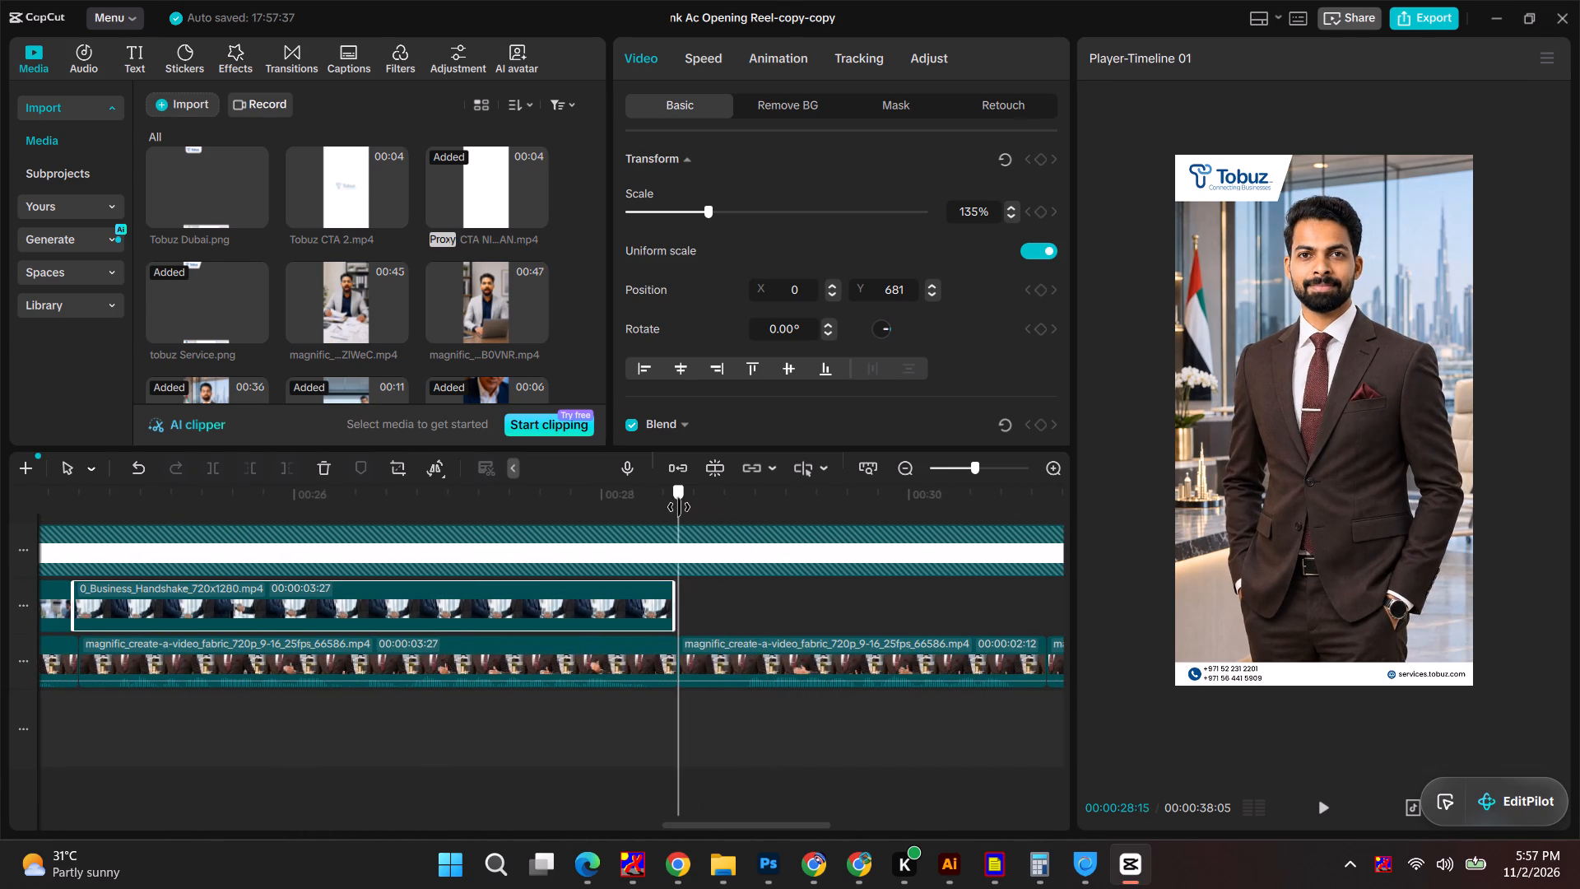
pyautogui.moveTo(679, 507); pyautogui.dragTo(679, 508)
pyautogui.click(670, 608)
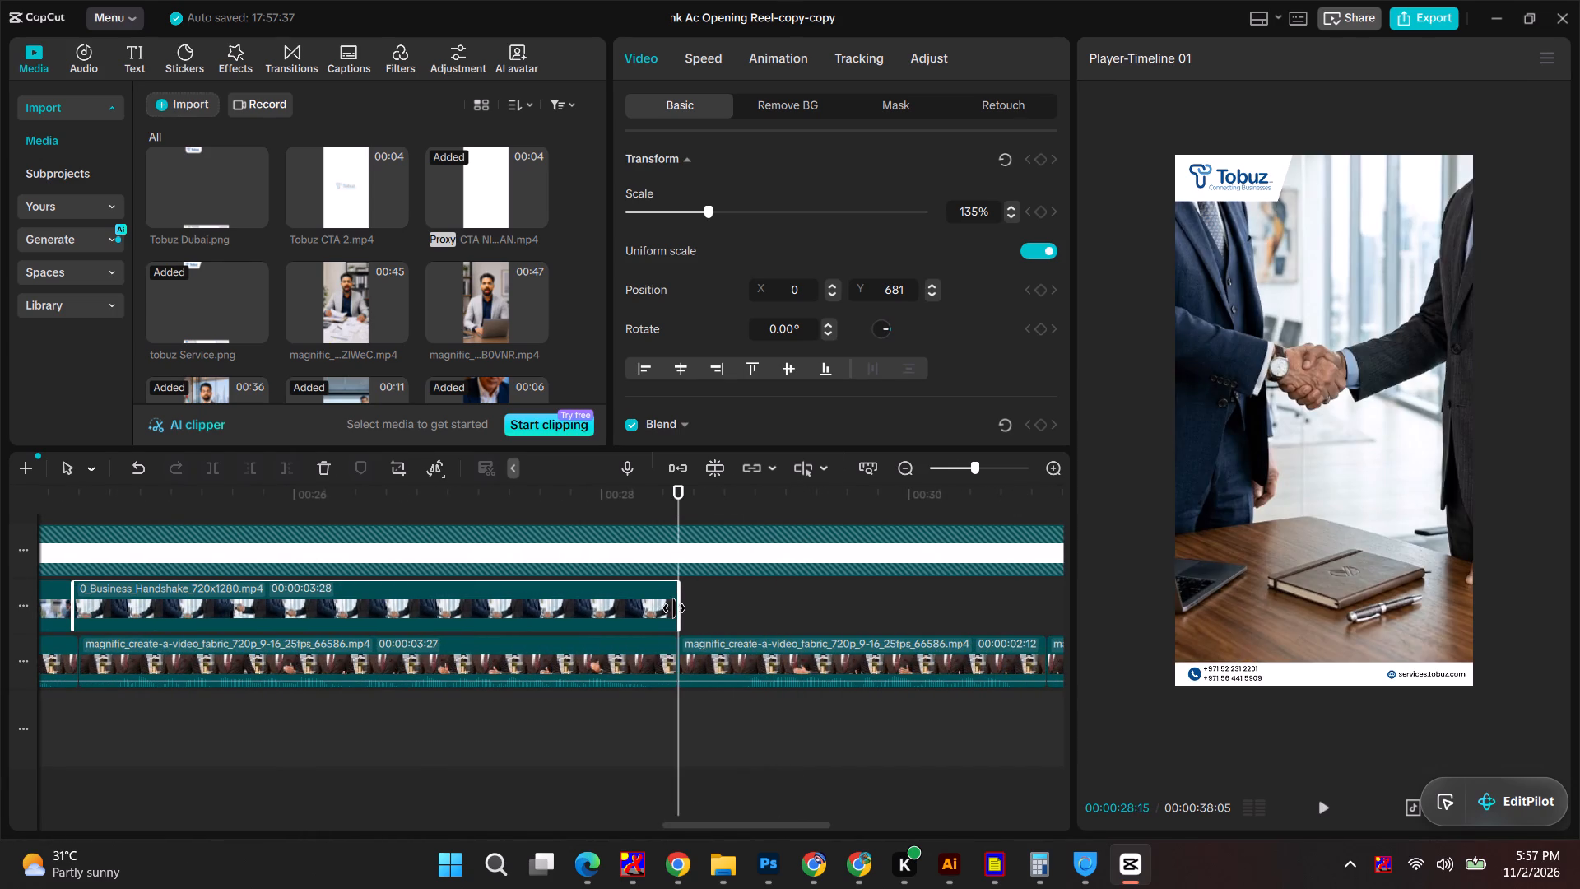
# Enlarge the presenter clip following the handshake to 130% and reposition it at about X -52, Y -578.
pyautogui.moveTo(676, 488); pyautogui.dragTo(717, 496)
pyautogui.click(743, 652)
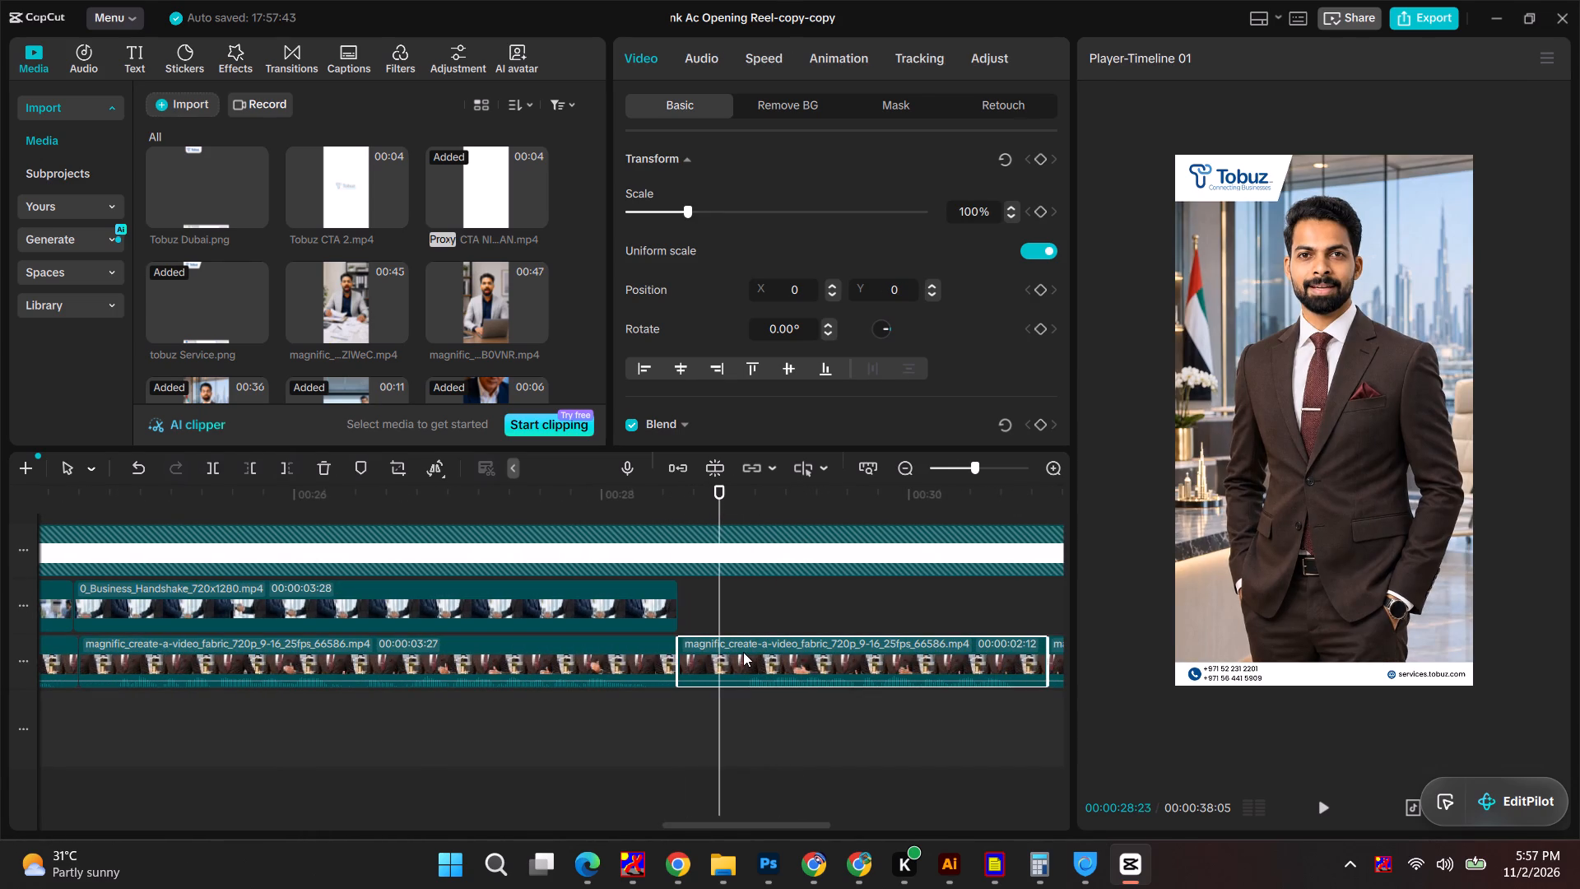
pyautogui.keyDown('alt'); pyautogui.keyDown('shift'); pyautogui.moveTo(1170, 686); pyautogui.dragTo(1167, 698); pyautogui.keyUp('shift'); pyautogui.keyUp('alt')
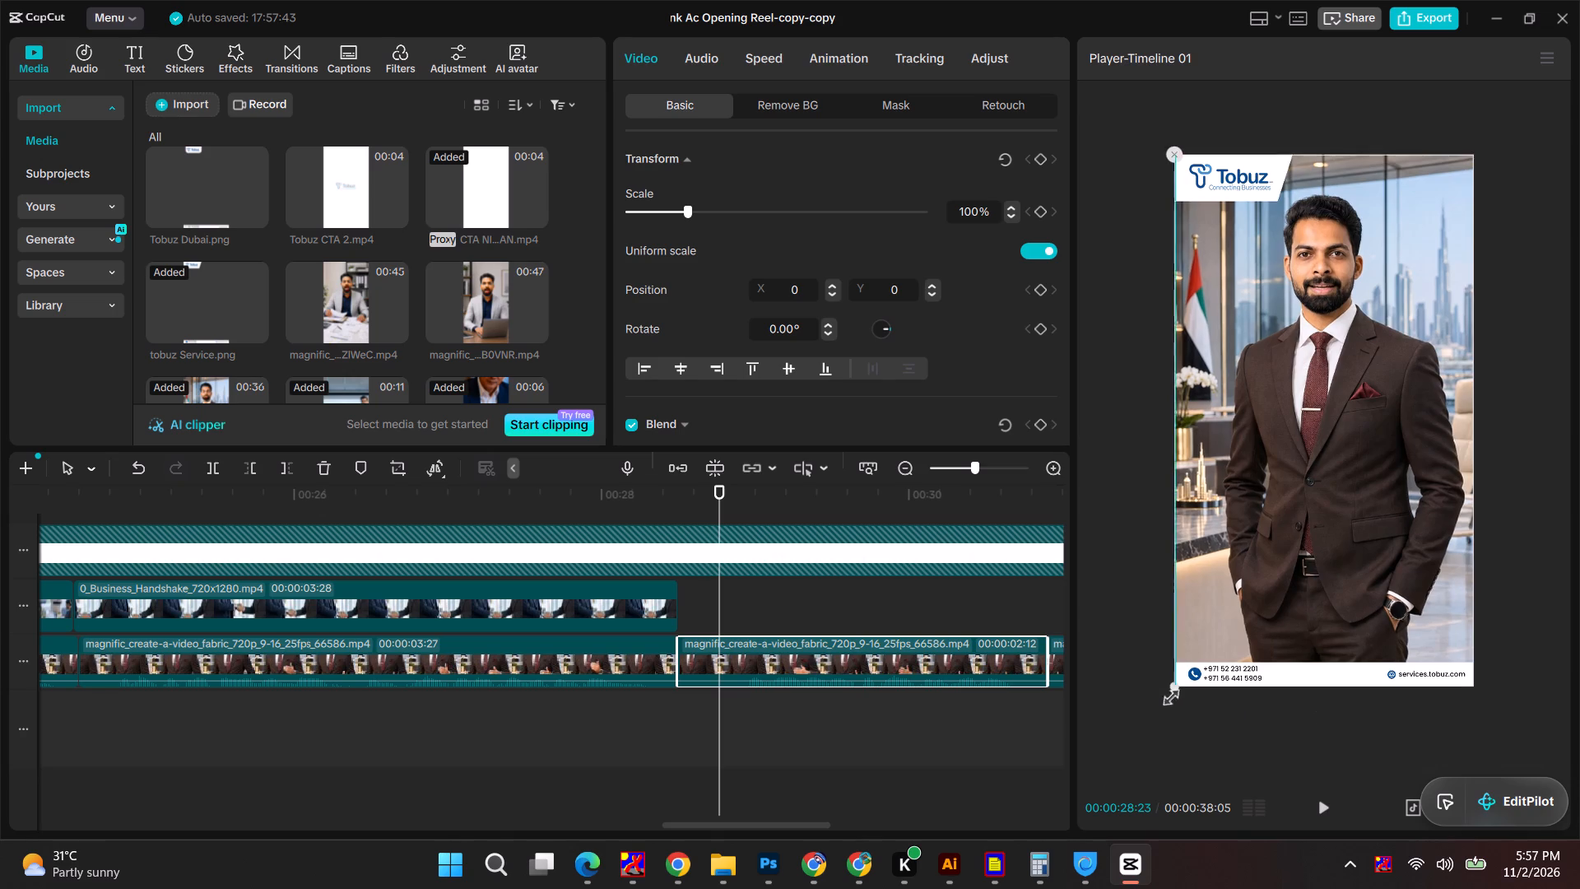
pyautogui.keyDown('alt'); pyautogui.keyDown('shift'); pyautogui.moveTo(1167, 698); pyautogui.dragTo(1115, 812); pyautogui.keyUp('shift'); pyautogui.keyUp('alt')
pyautogui.moveTo(1269, 387); pyautogui.dragTo(1262, 464)
pyautogui.press('space')
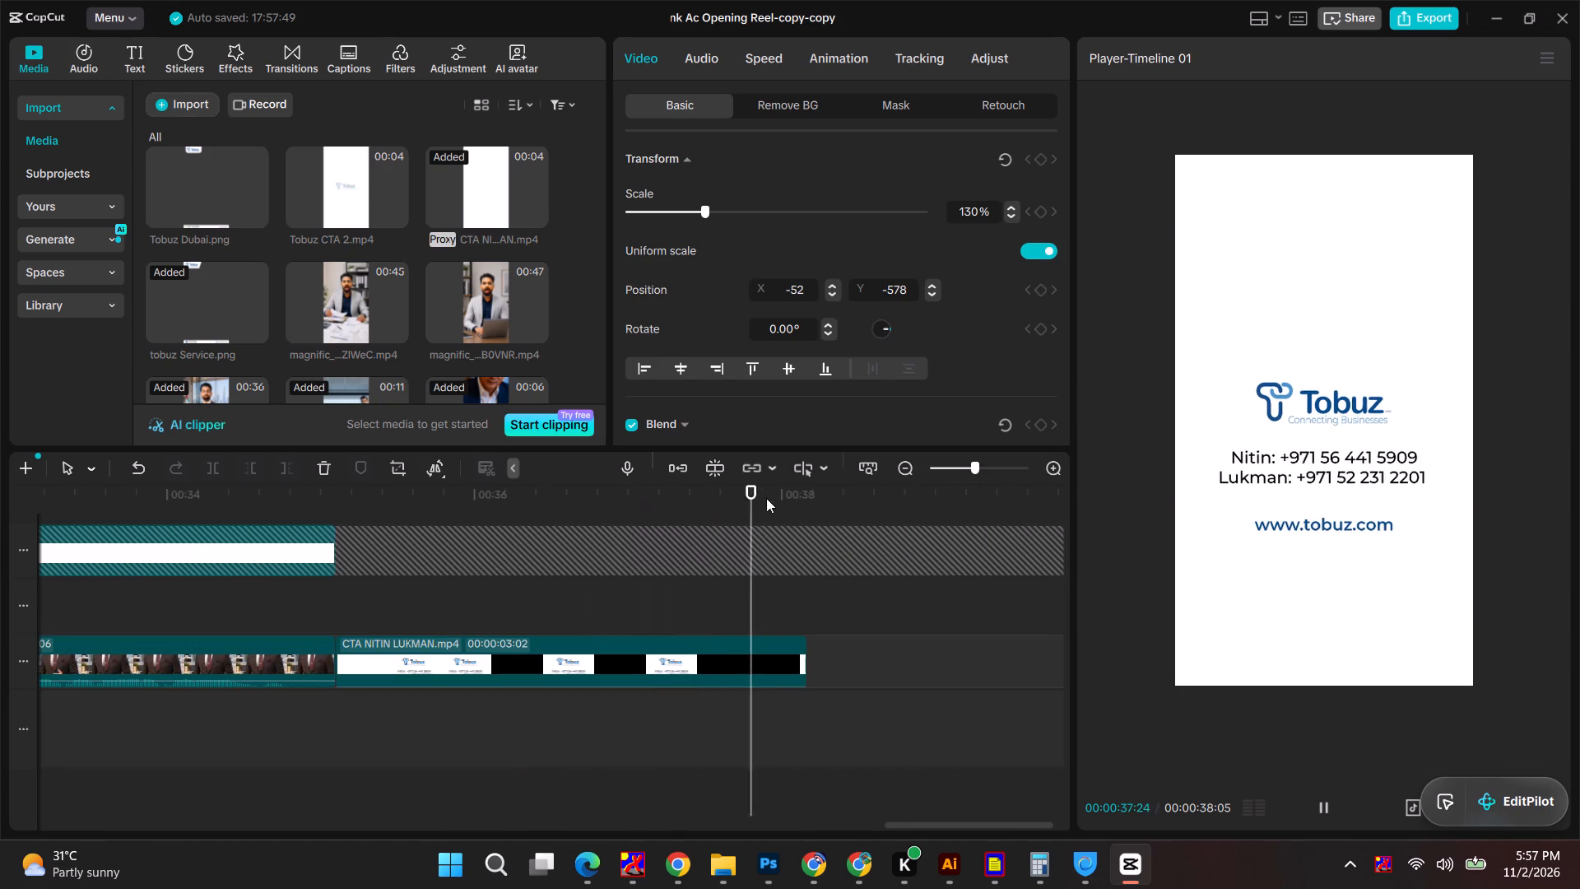
pyautogui.moveTo(808, 488); pyautogui.dragTo(0, 535)
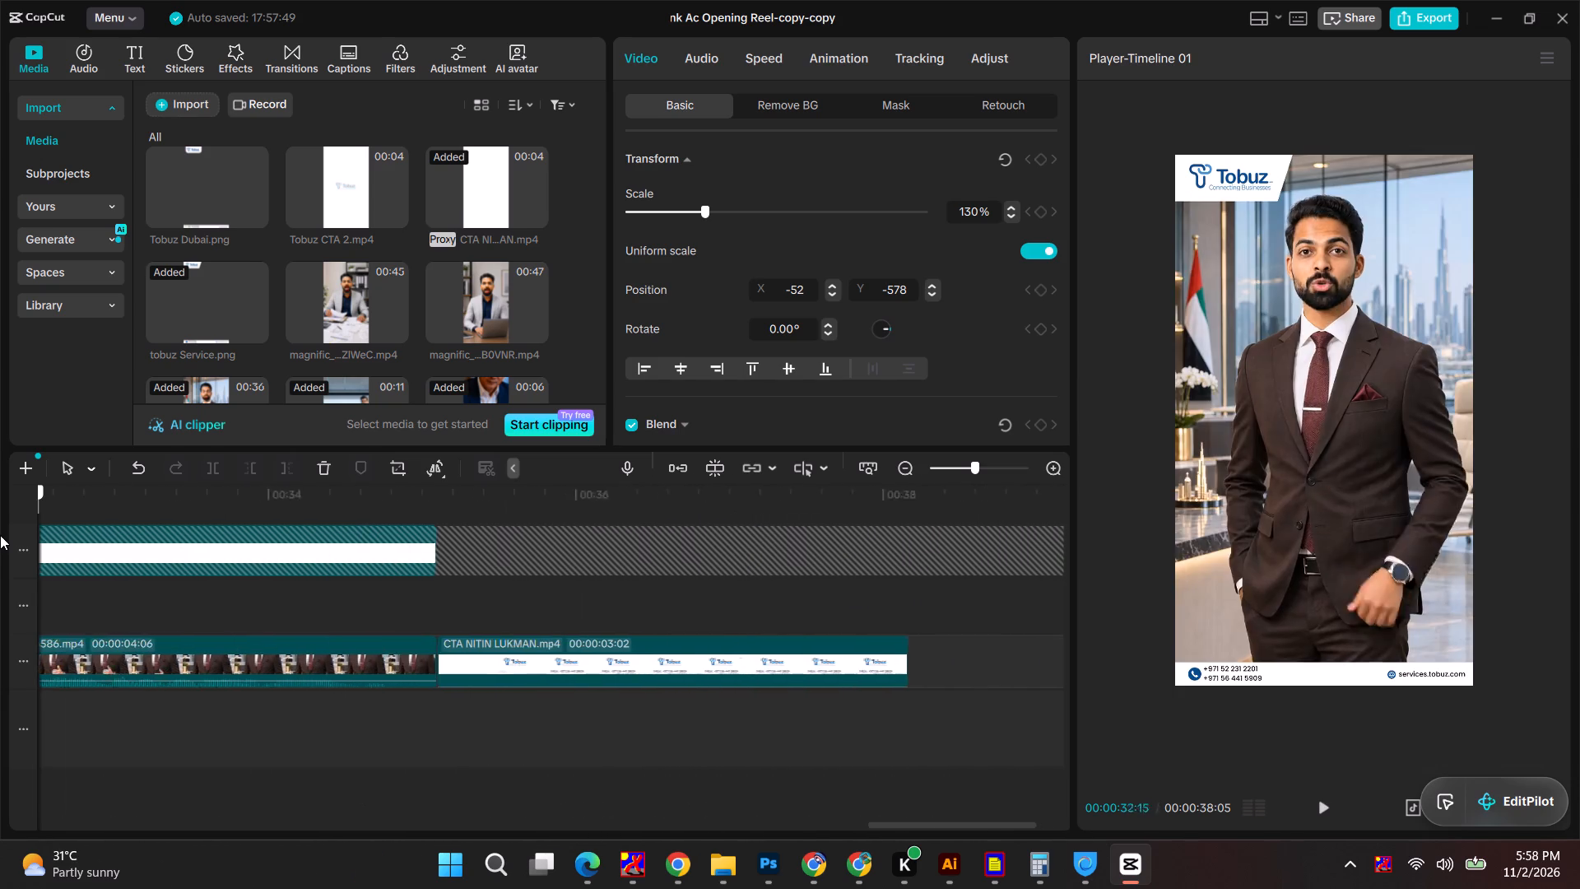
pyautogui.moveTo(0, 535); pyautogui.dragTo(0, 538)
# In Chrome, leave the oversized Pixabay page and open Pixabay's "corporate music" results instead, adjusting the page zoom to be readable.
pyautogui.hotkey('alt', 'Tab')
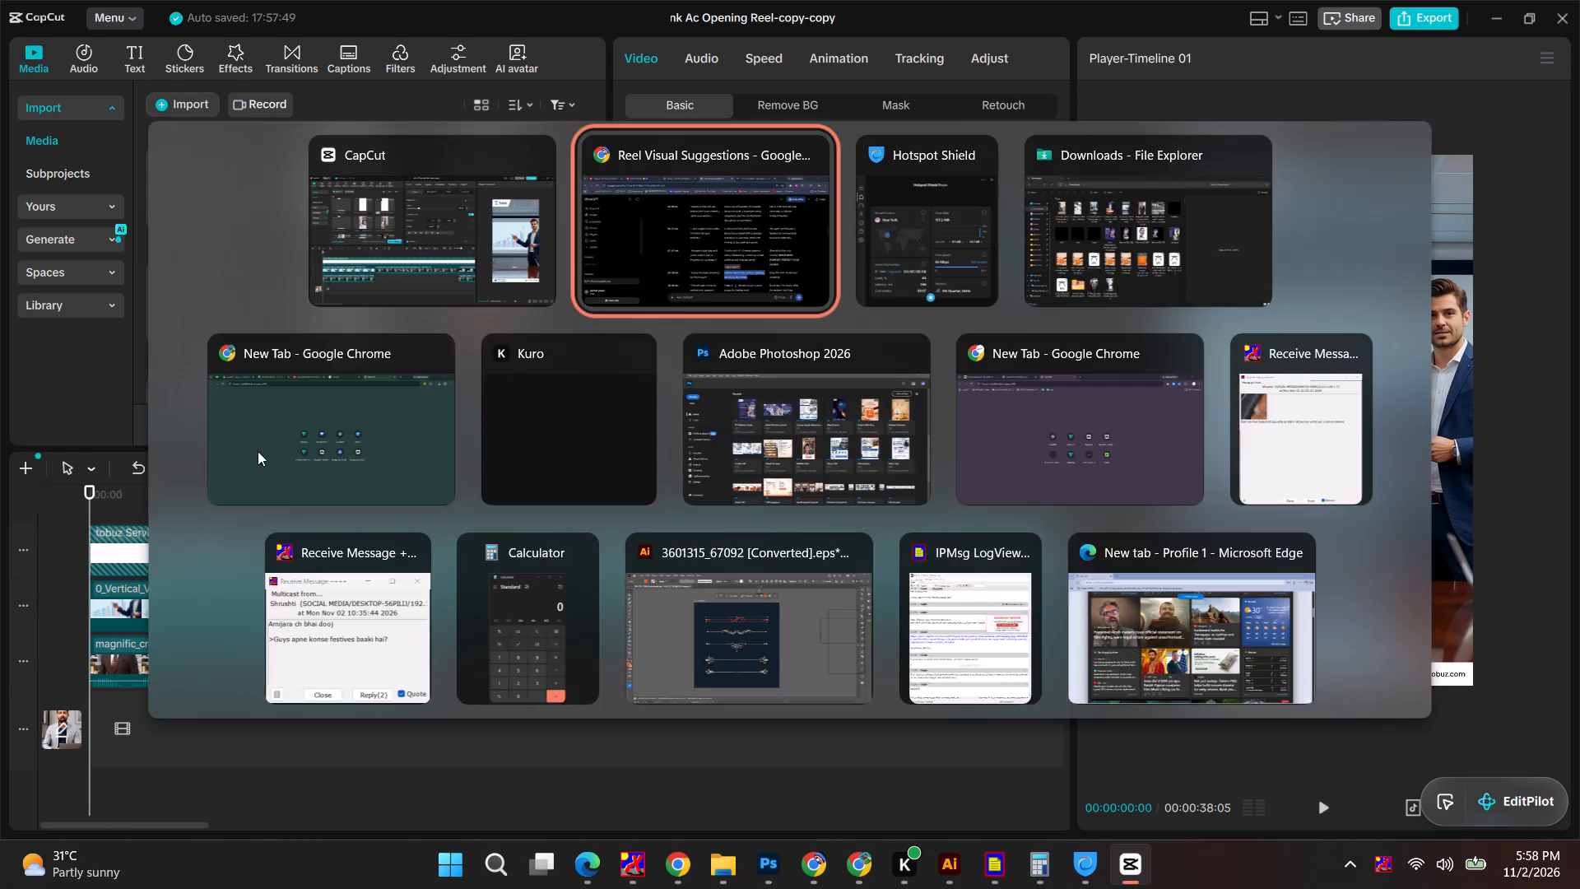
pyautogui.click(1066, 0)
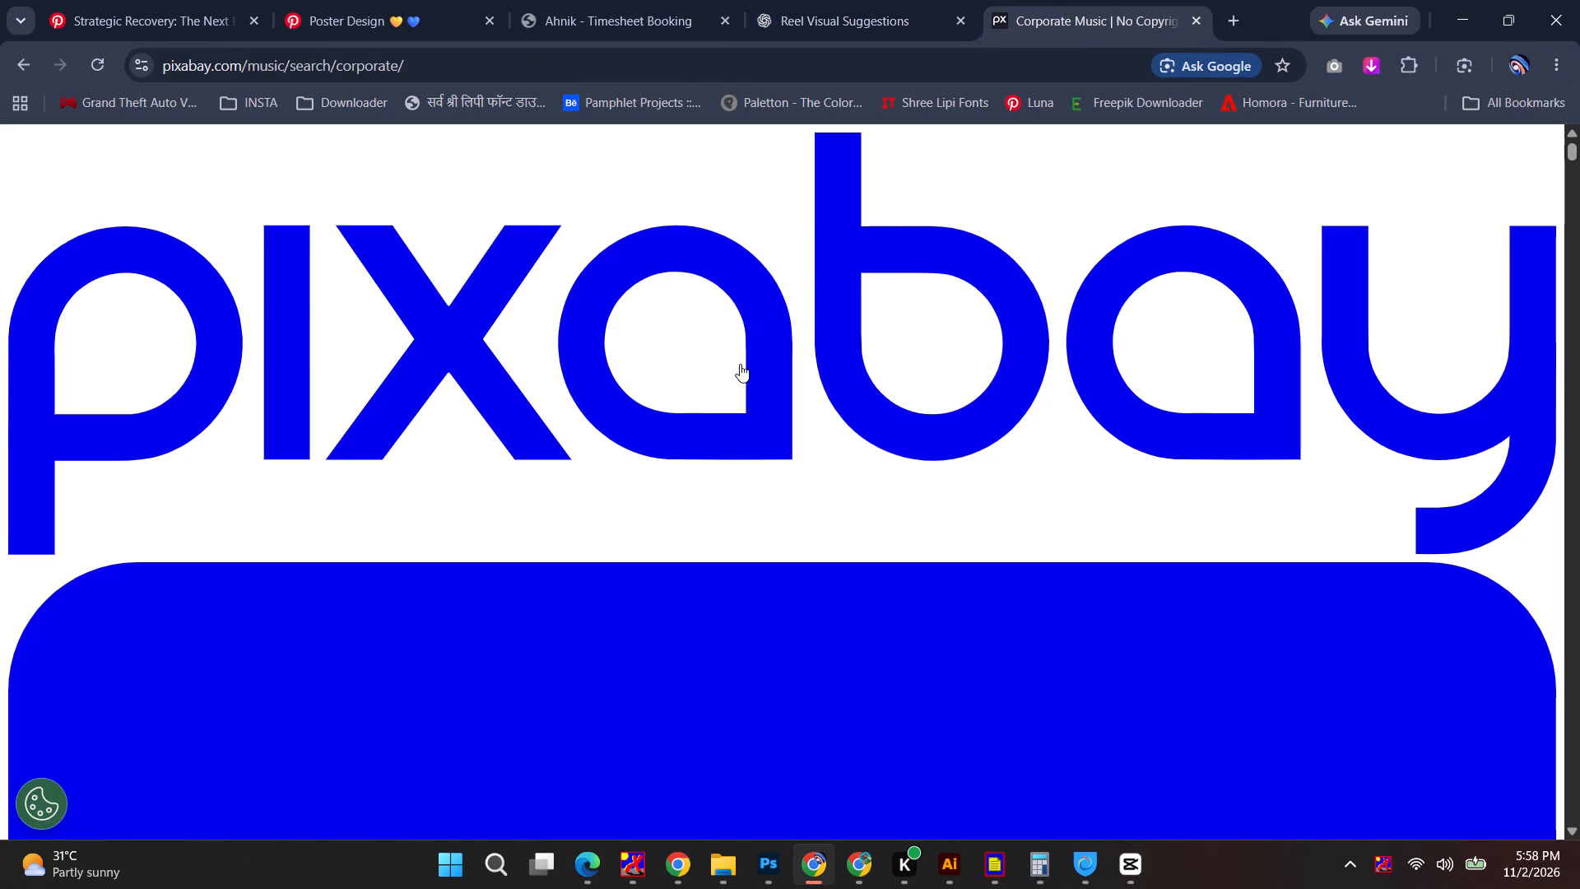
pyautogui.scroll(-15, 744, 370)
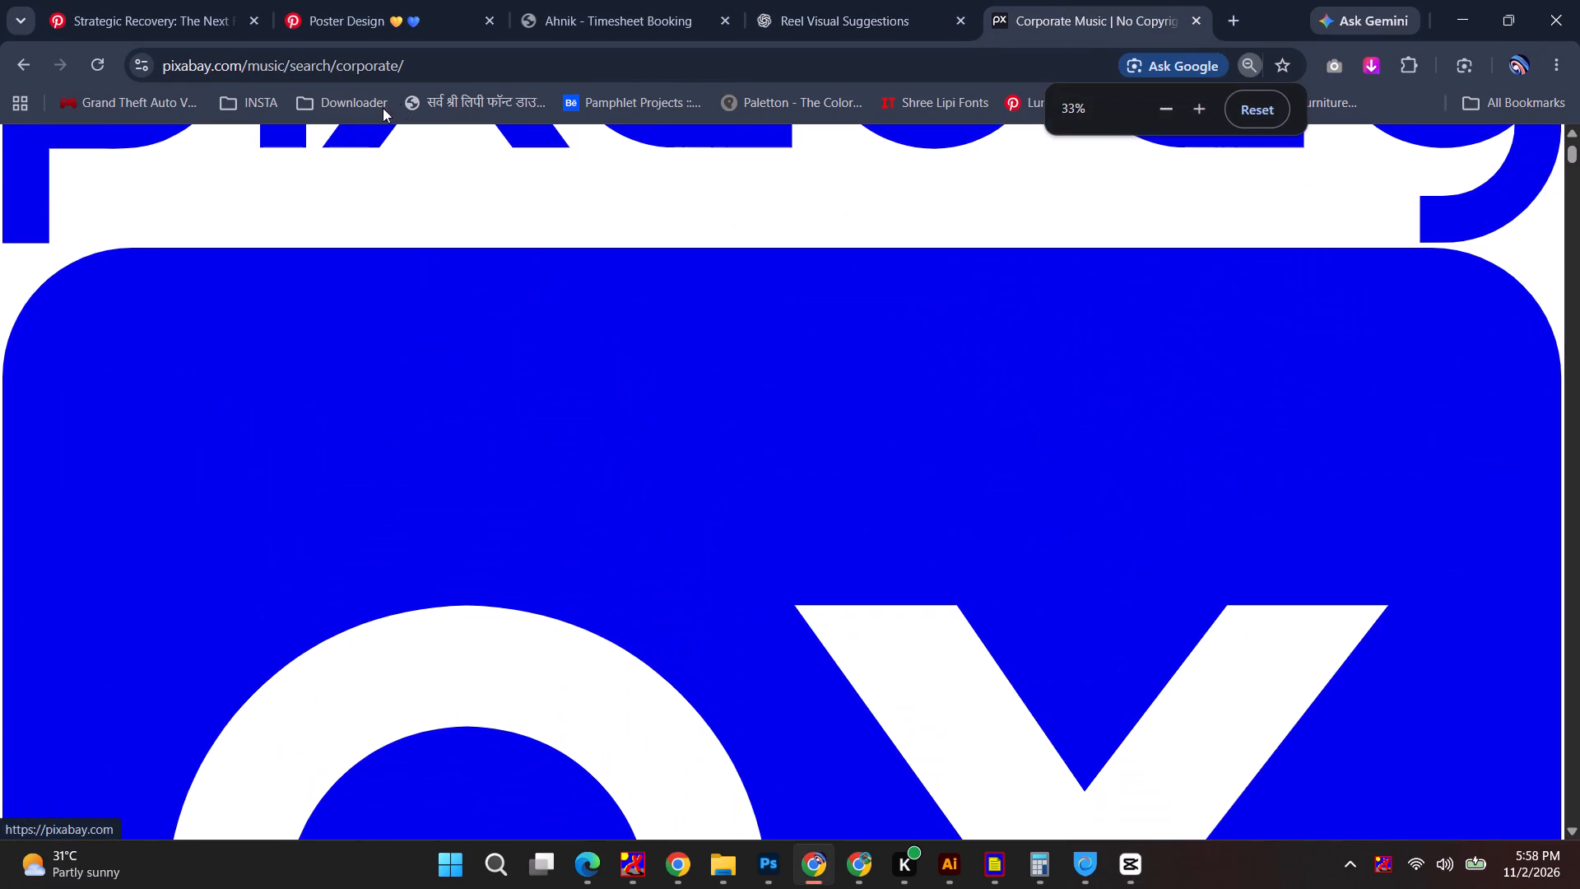
pyautogui.click(14, 70)
pyautogui.scroll(-3, 316, 454)
pyautogui.click(323, 450)
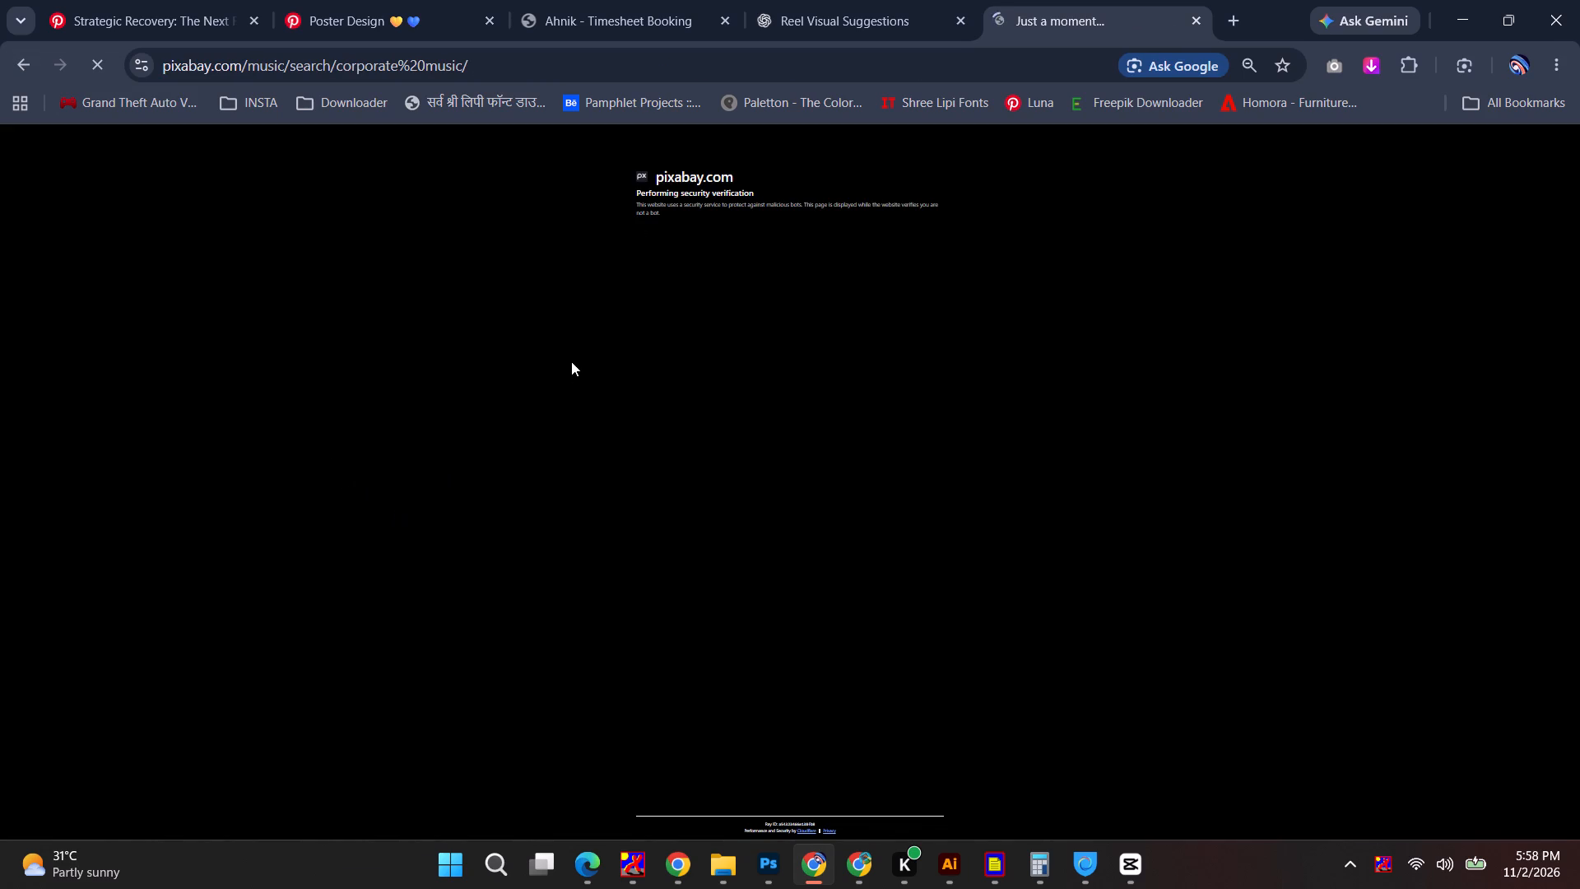
pyautogui.scroll(5, 862, 389)
pyautogui.keyDown('ctrl'); pyautogui.scroll(1, 862, 389); pyautogui.keyUp('ctrl')
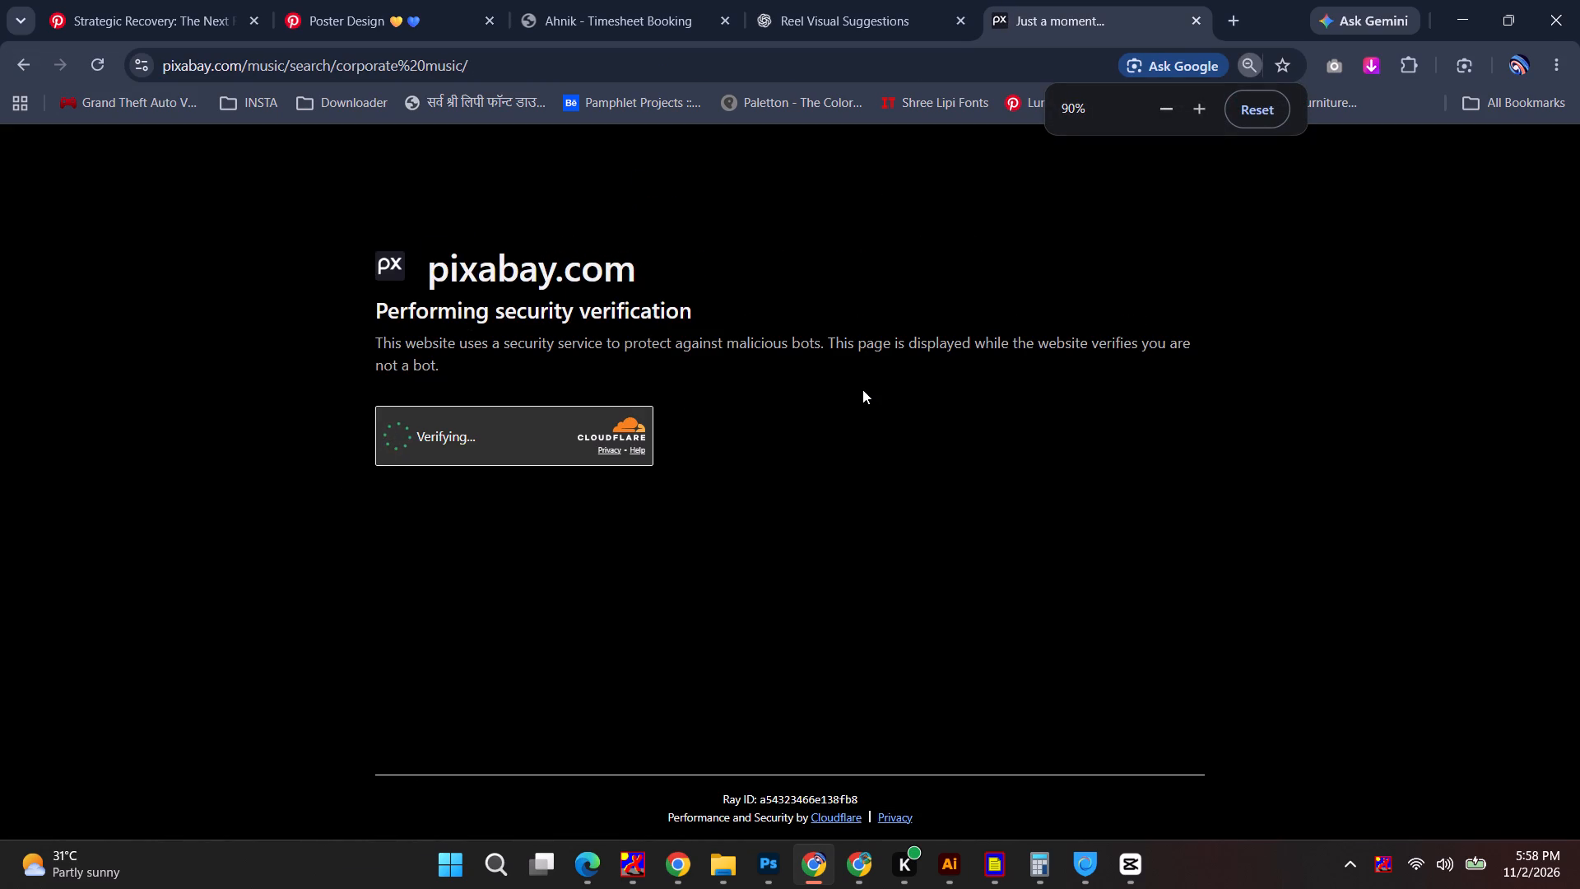
pyautogui.keyDown('ctrl'); pyautogui.scroll(3, 862, 389); pyautogui.keyUp('ctrl')
pyautogui.keyDown('ctrl'); pyautogui.scroll(-2, 862, 389); pyautogui.keyUp('ctrl')
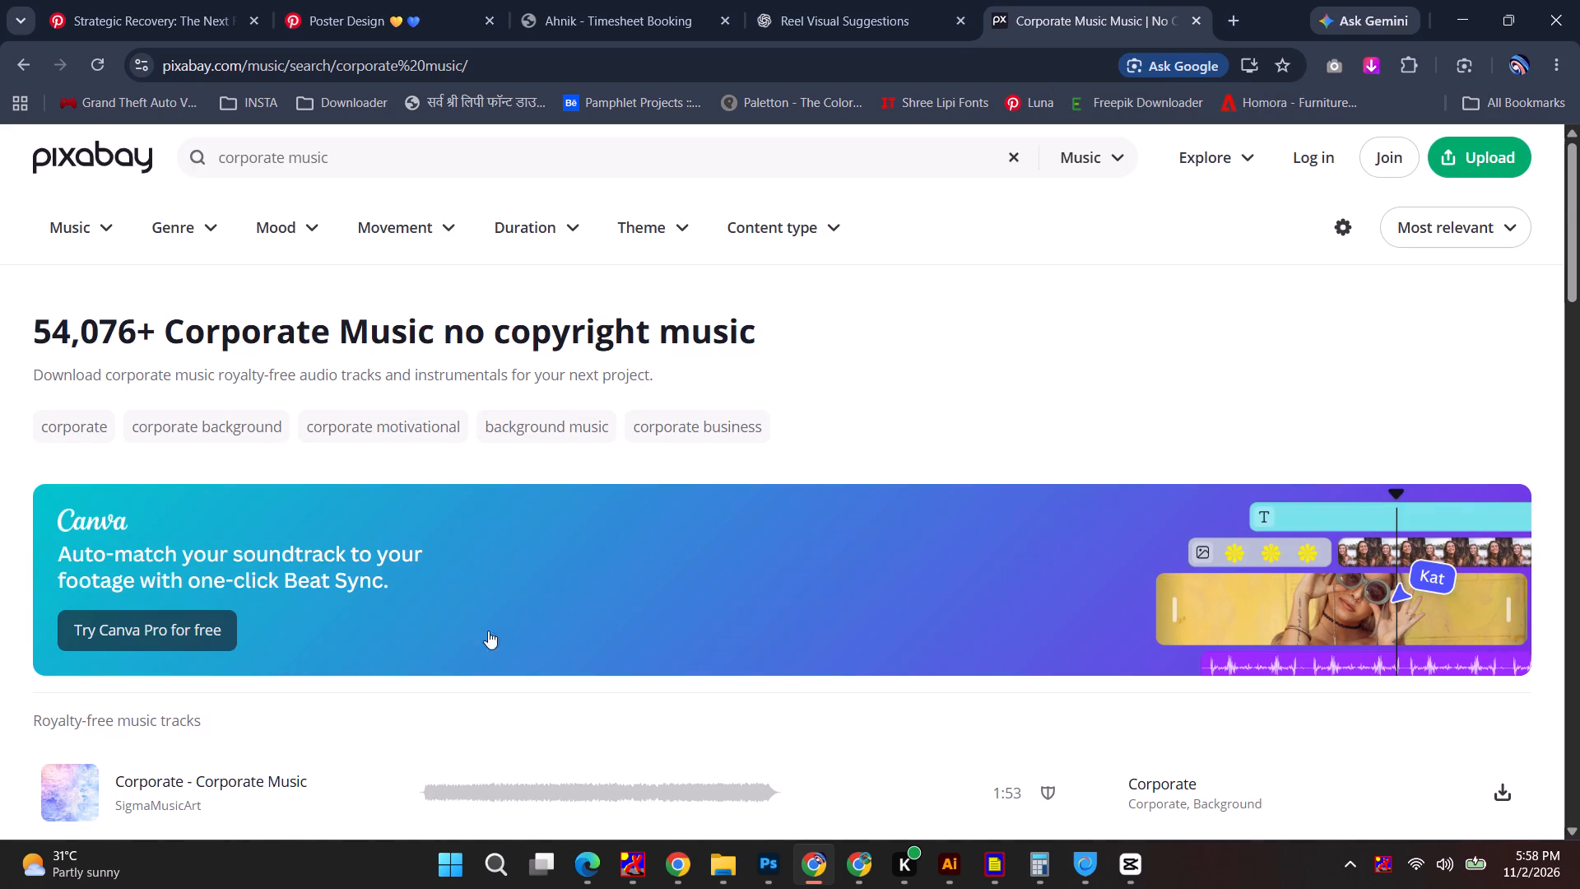
# Audition SigmaMusicArt's "Corporate - Corporate Music" track on Pixabay while playing the reel in CapCut.
pyautogui.scroll(-3, 462, 650)
pyautogui.click(57, 486)
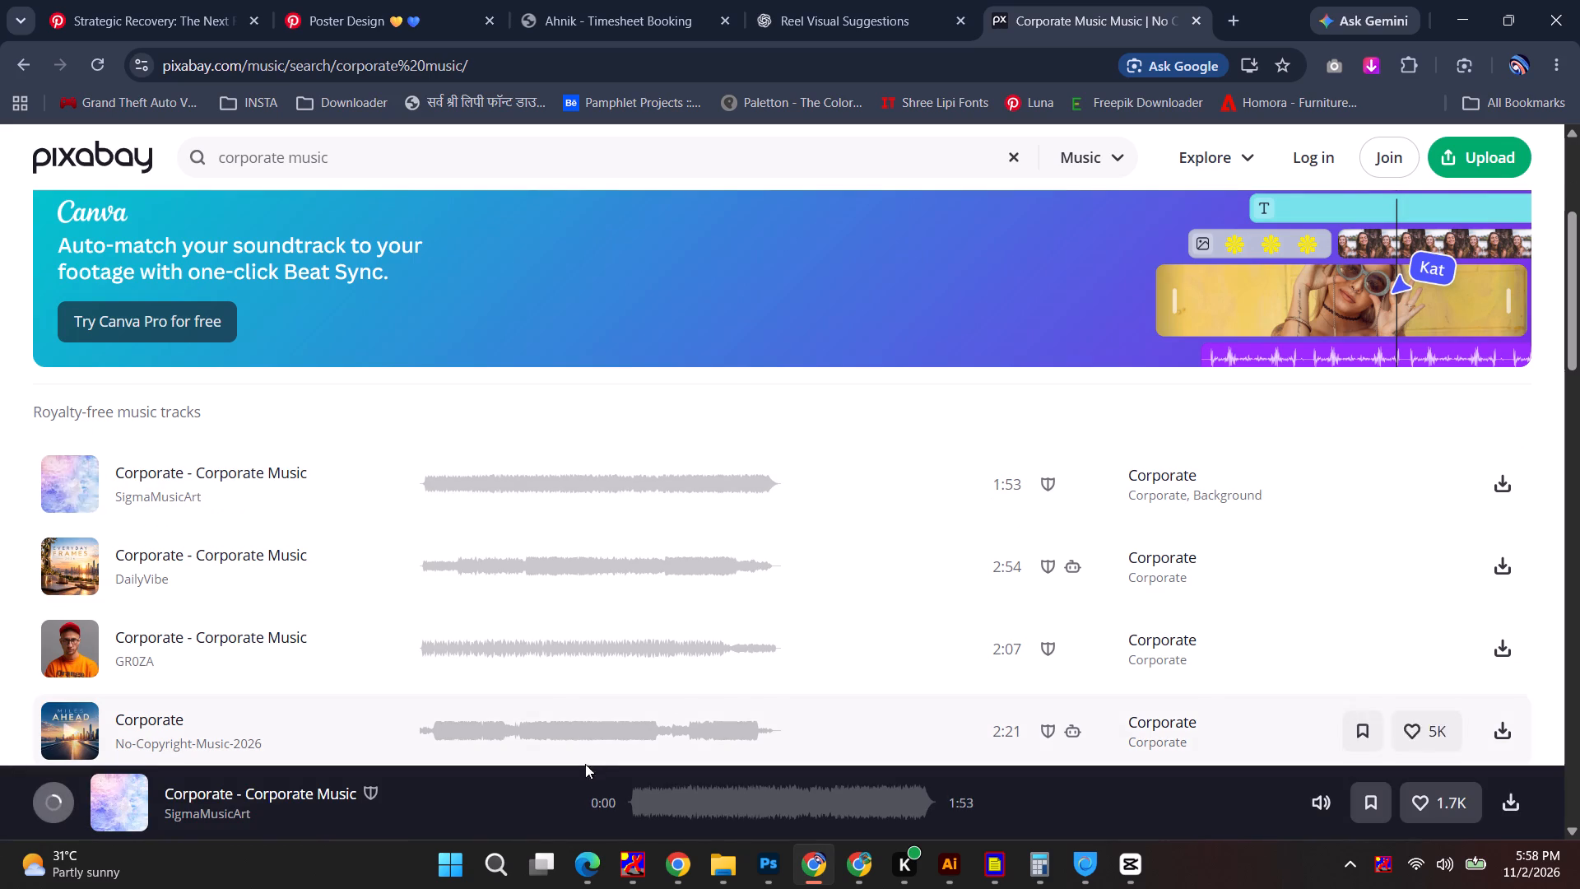
pyautogui.click(1134, 871)
pyautogui.press('space')
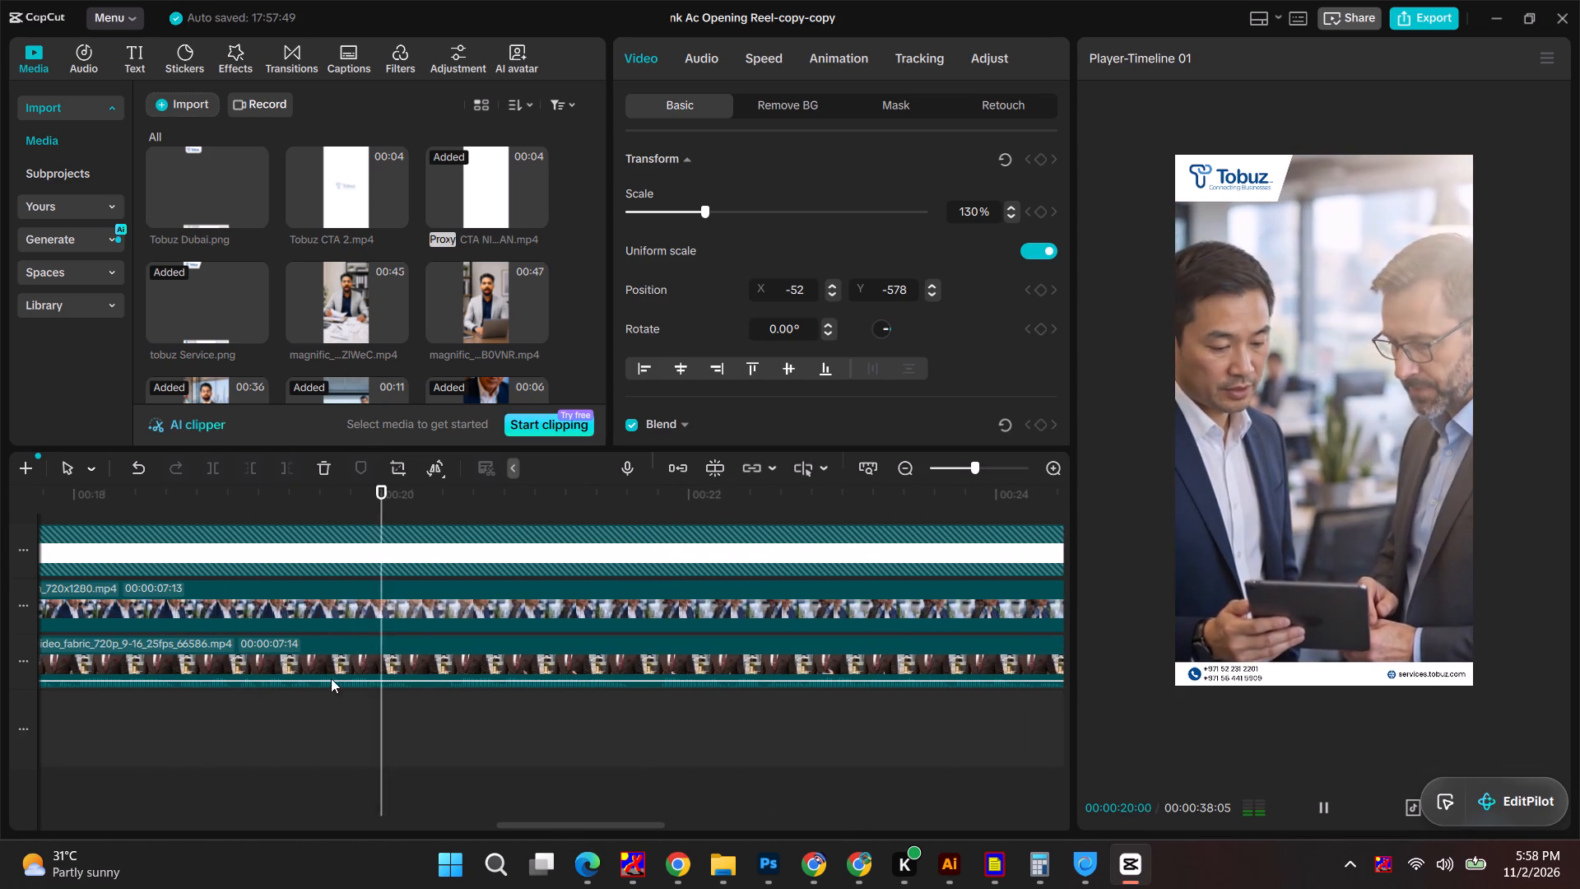
# Return the reel's playhead to the start and try auditioning DailyVibe's "Corporate - Corporate Music" track on Pixabay.
pyautogui.hotkey('alt', 'Tab')
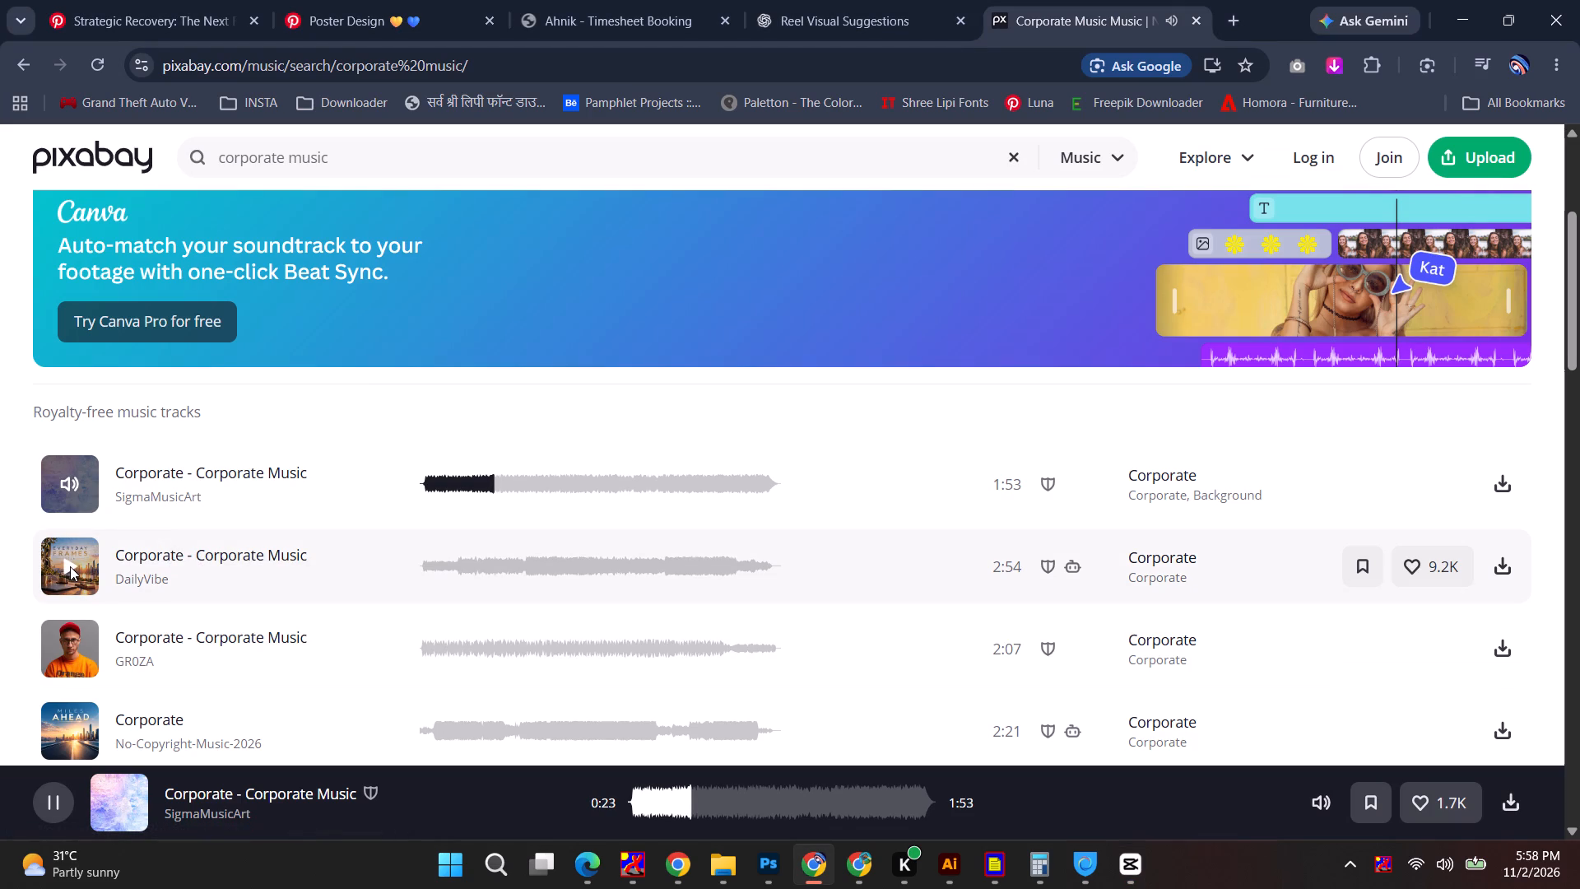
pyautogui.hotkey('alt', 'Tab')
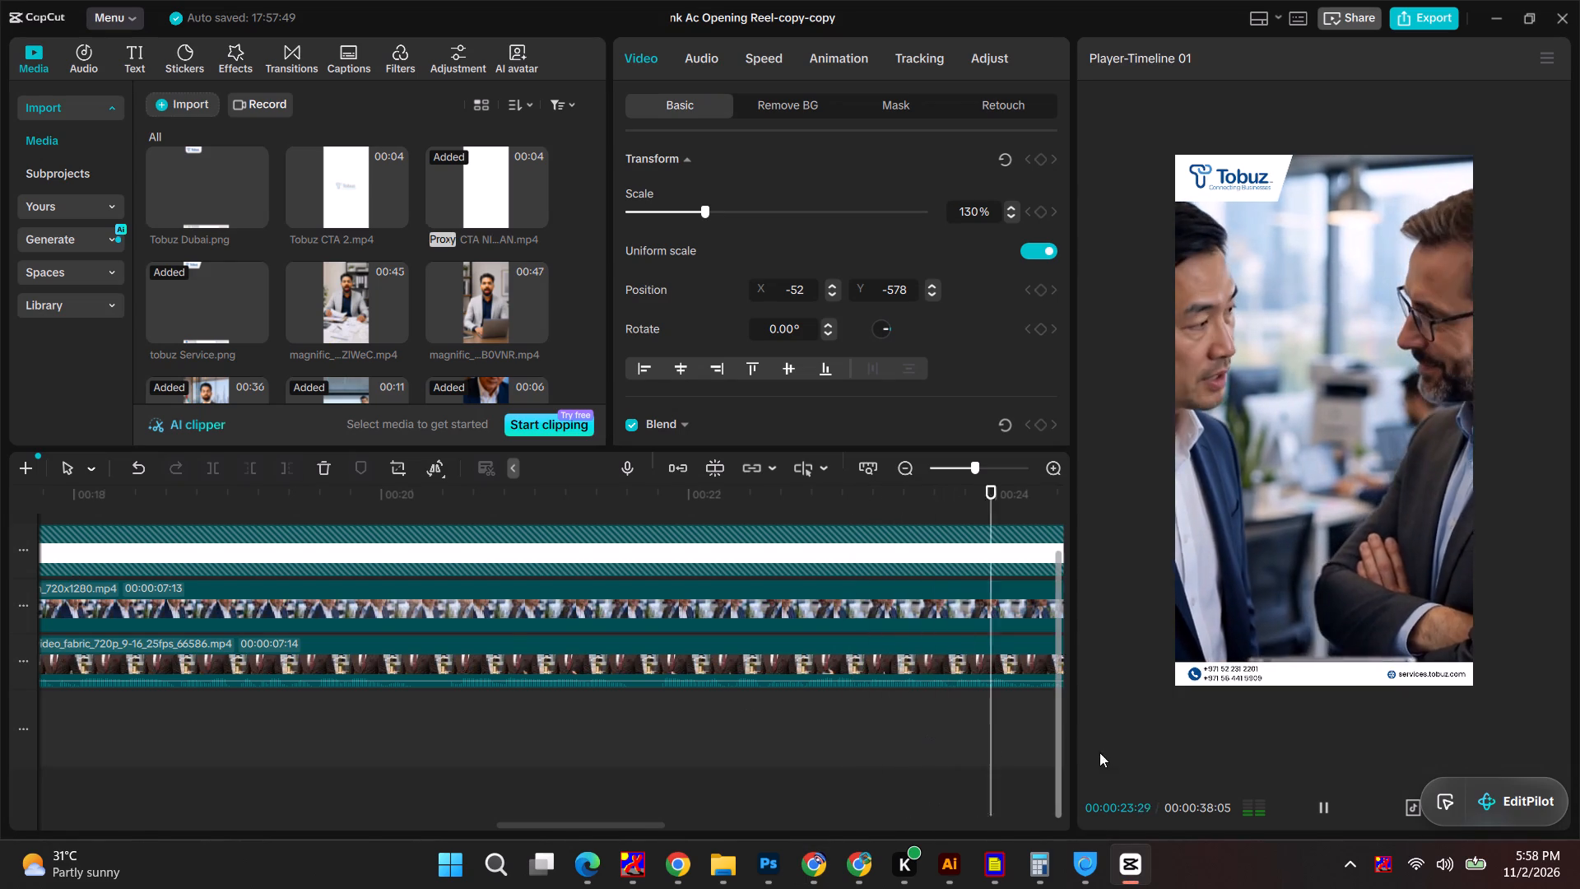
pyautogui.moveTo(700, 490); pyautogui.dragTo(0, 562)
pyautogui.hotkey('alt', 'Tab')
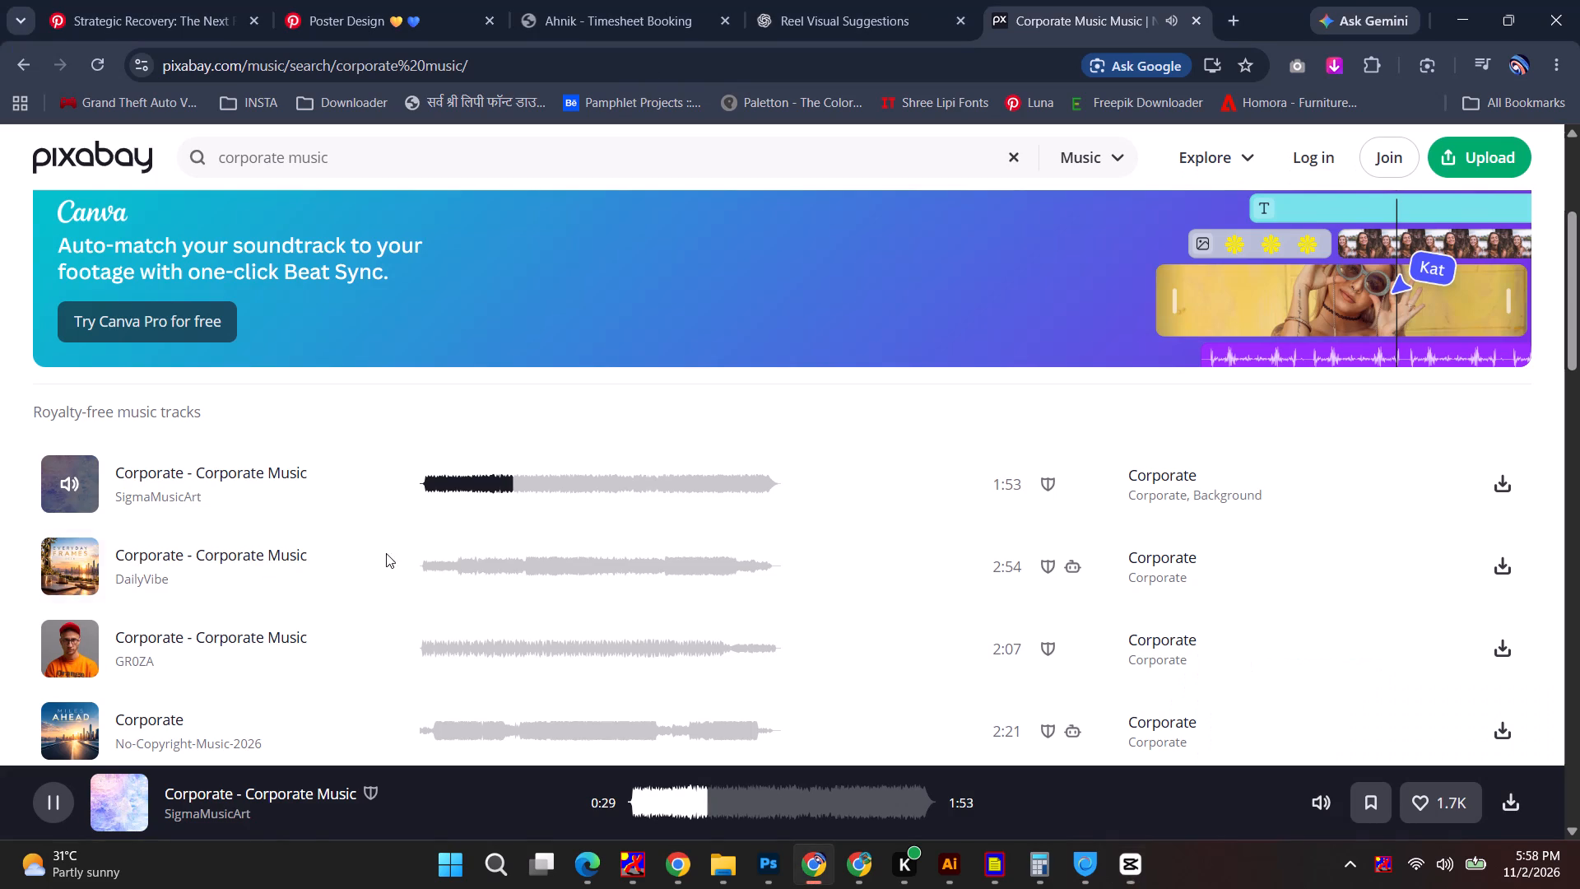
pyautogui.click(67, 576)
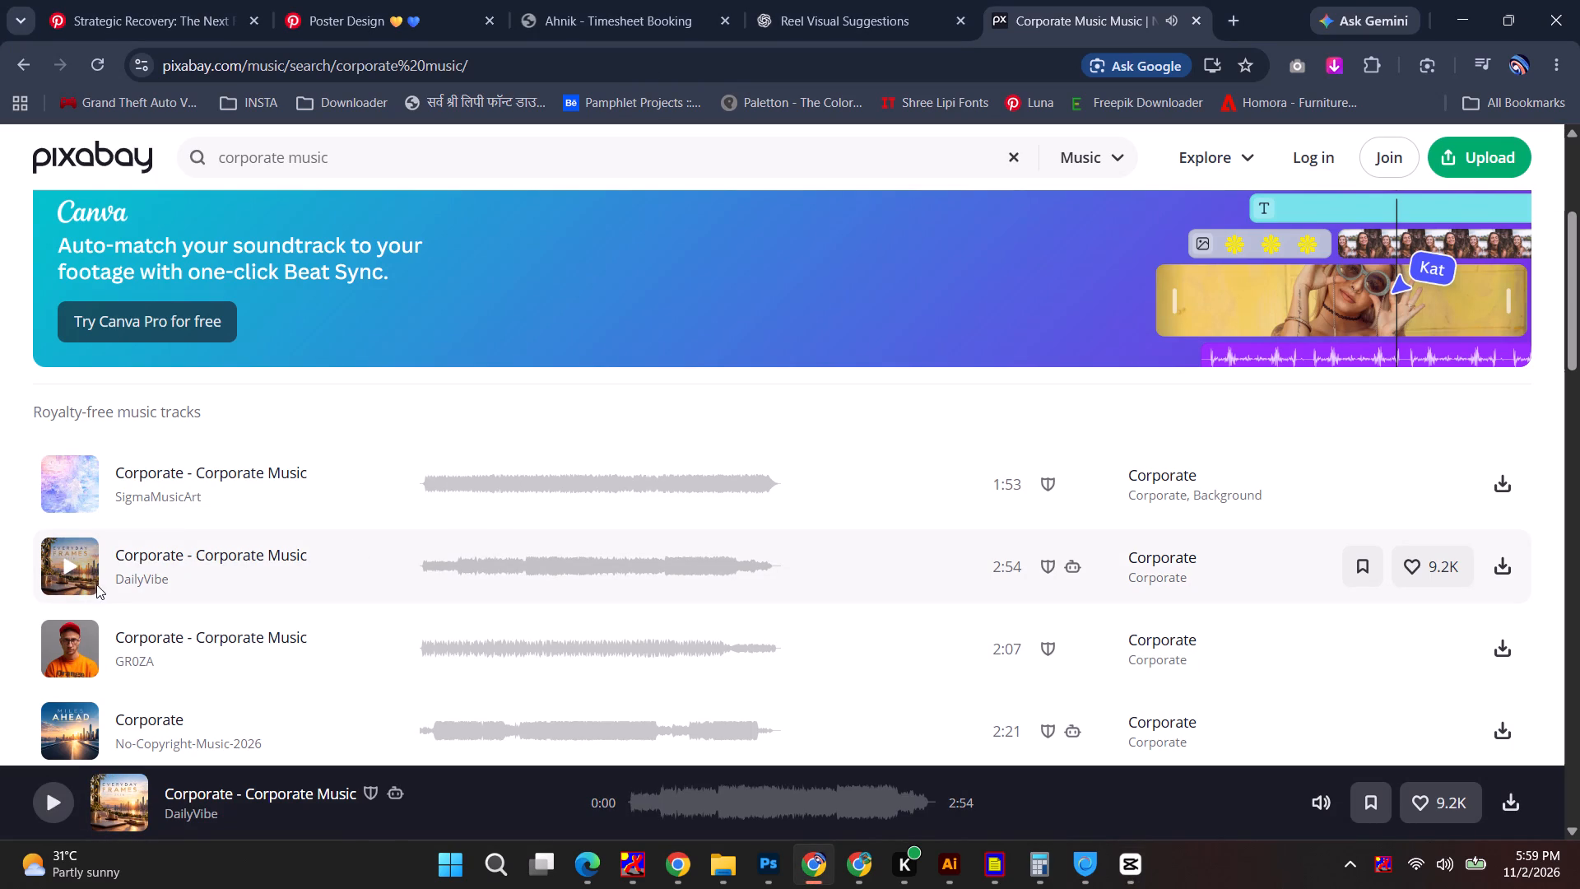
pyautogui.click(63, 567)
pyautogui.click(69, 570)
pyautogui.doubleClick(75, 570)
pyautogui.scroll(-2, 79, 574)
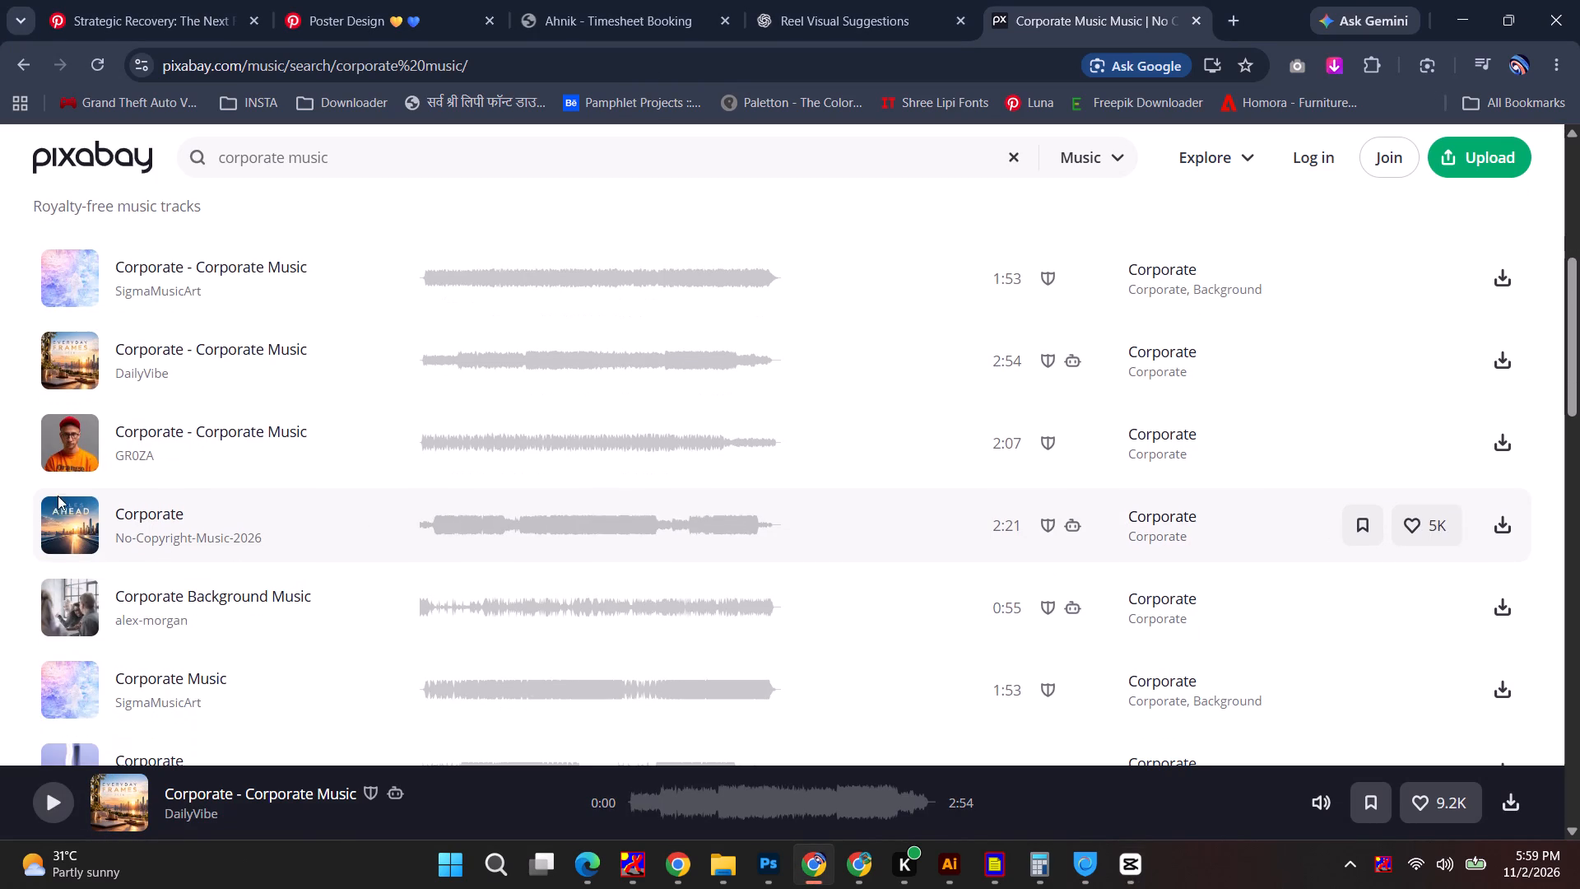
# Try previewing the "Corporate - Corporate Music" tracks by GR0ZA and DailyVibe, playing the reel in CapCut and rewinding it for comparison.
pyautogui.doubleClick(70, 442)
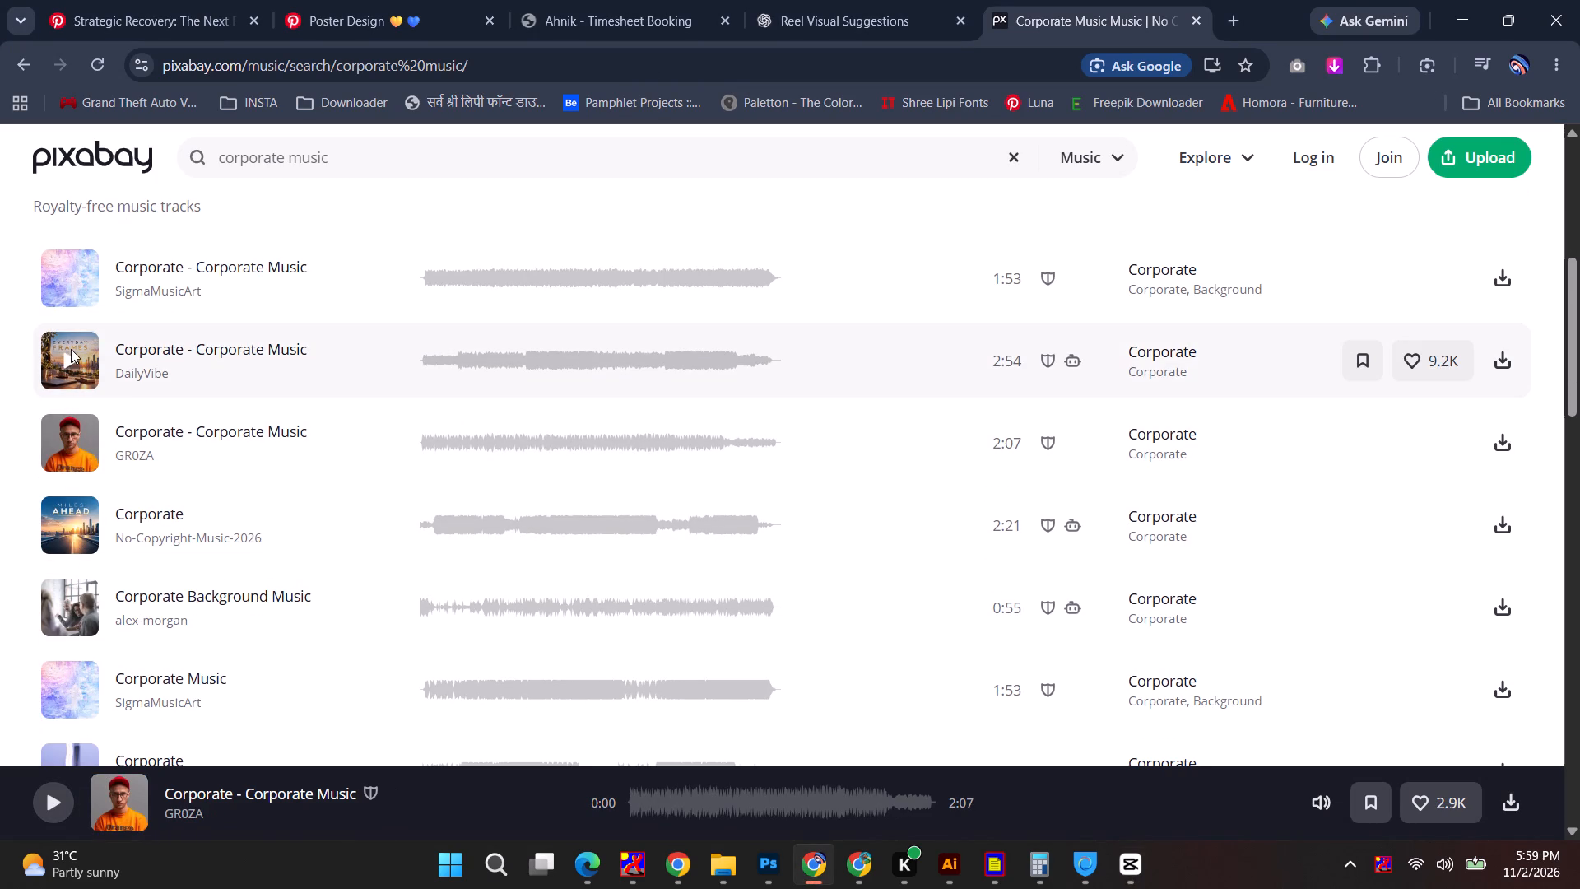
pyautogui.click(71, 349)
pyautogui.click(50, 806)
pyautogui.click(51, 806)
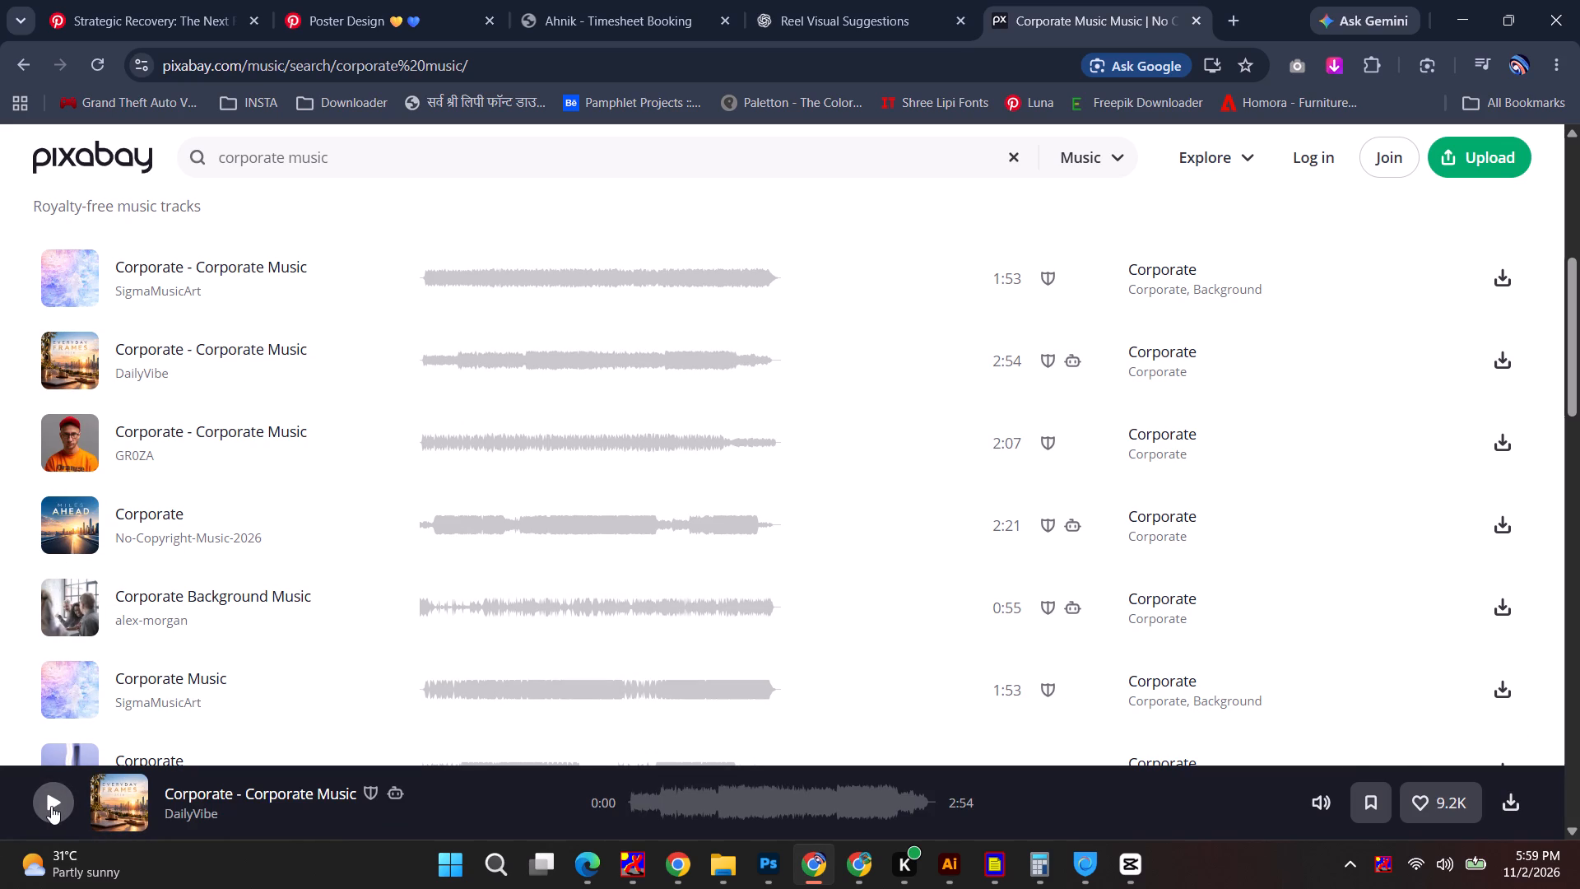
pyautogui.click(51, 806)
pyautogui.moveTo(51, 806); pyautogui.dragTo(66, 803)
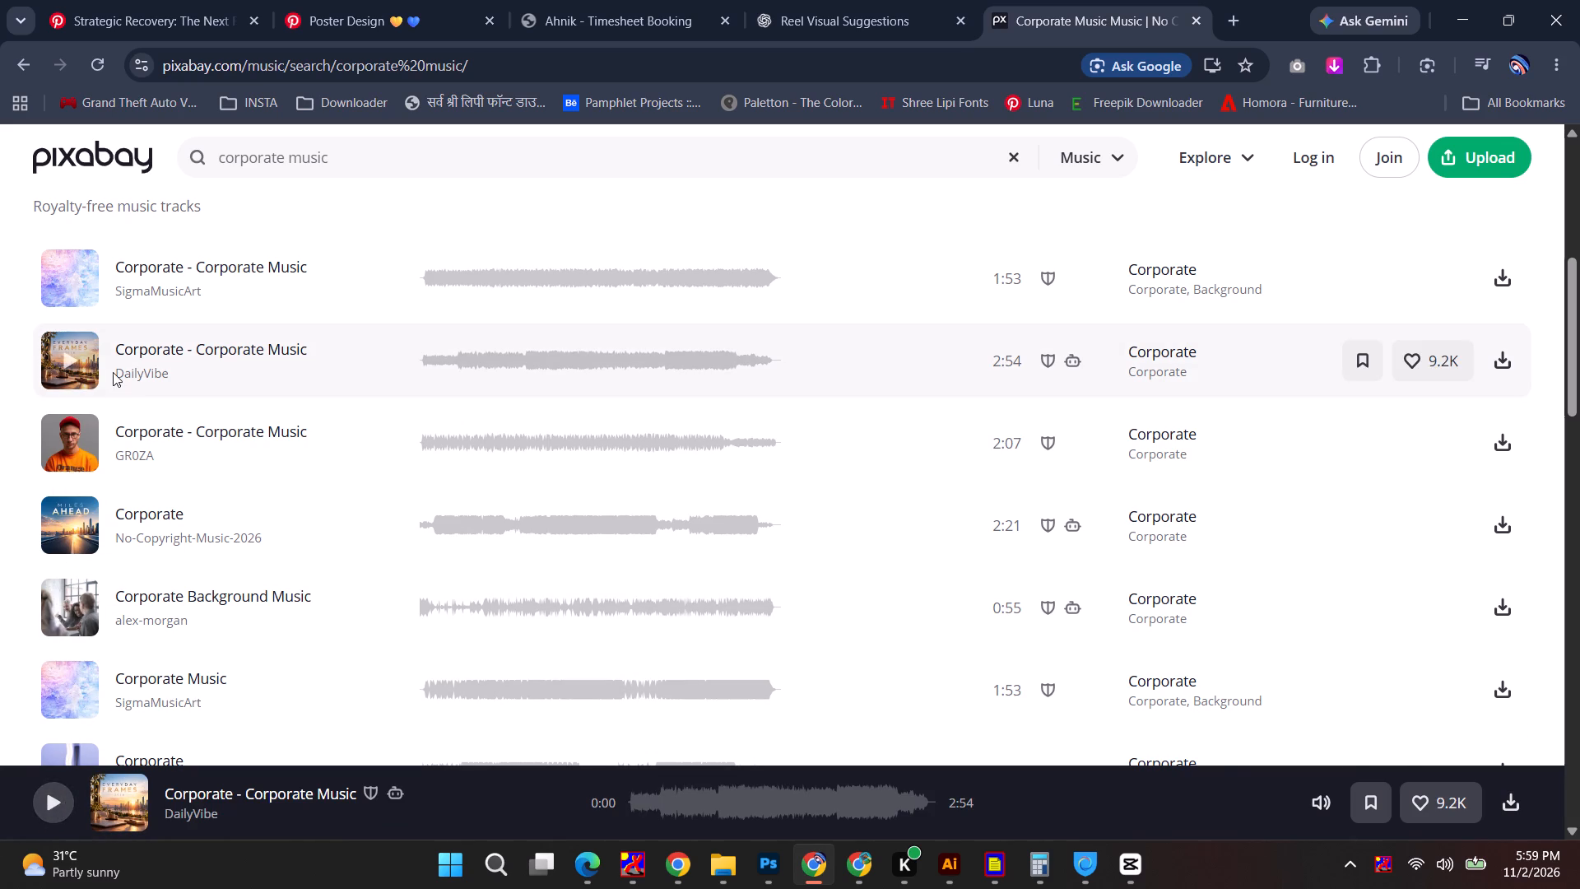
pyautogui.hotkey('alt', 'Tab')
pyautogui.press('space')
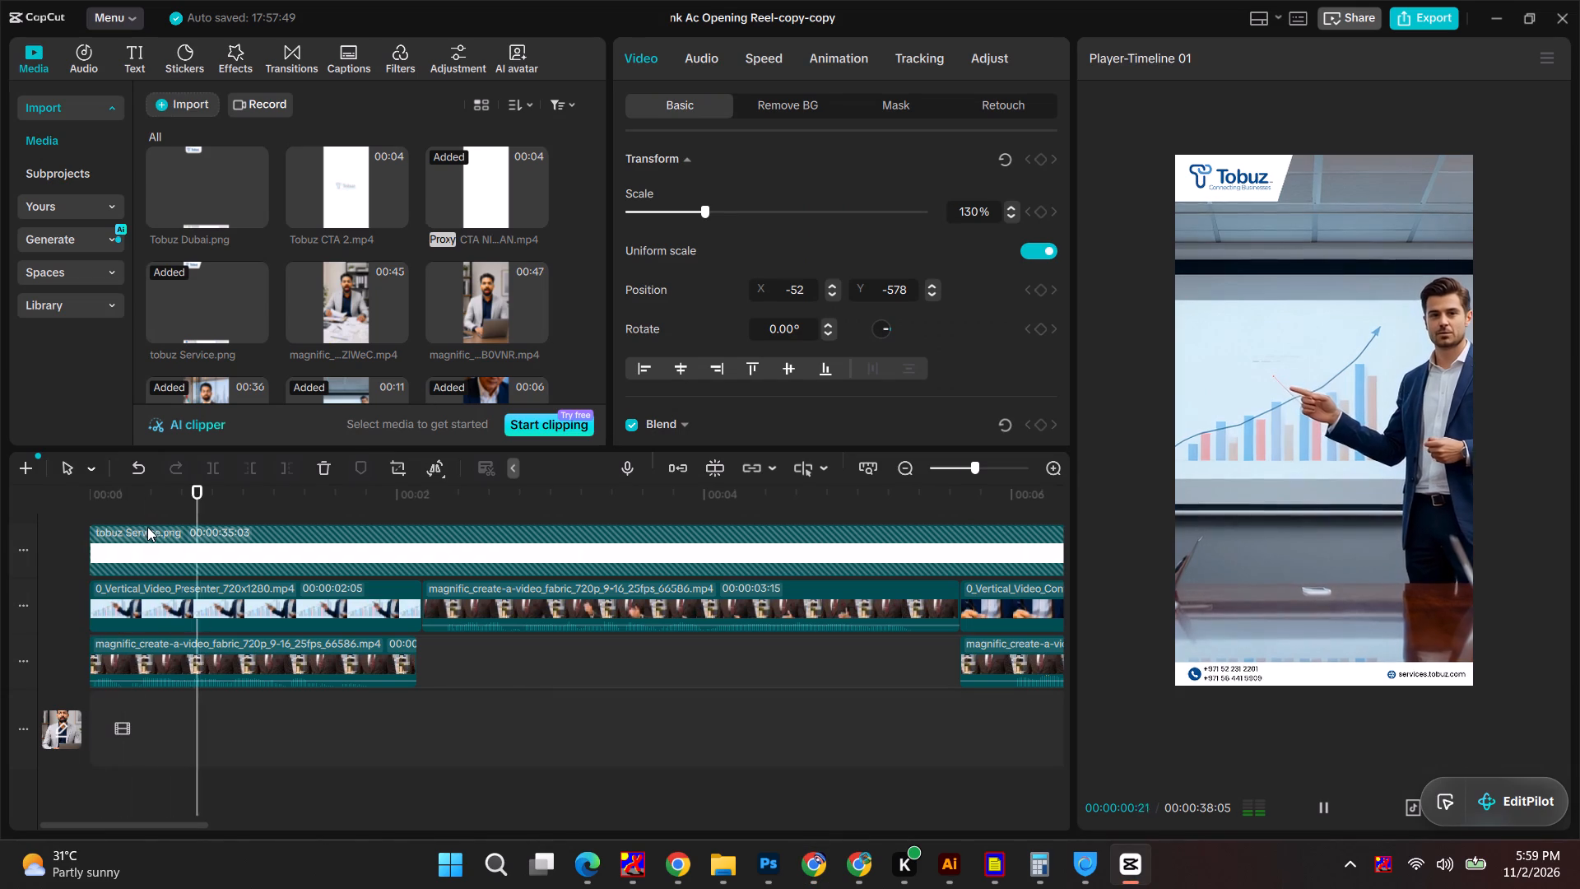
pyautogui.moveTo(209, 501); pyautogui.dragTo(4, 500)
pyautogui.hotkey('alt', 'Tab')
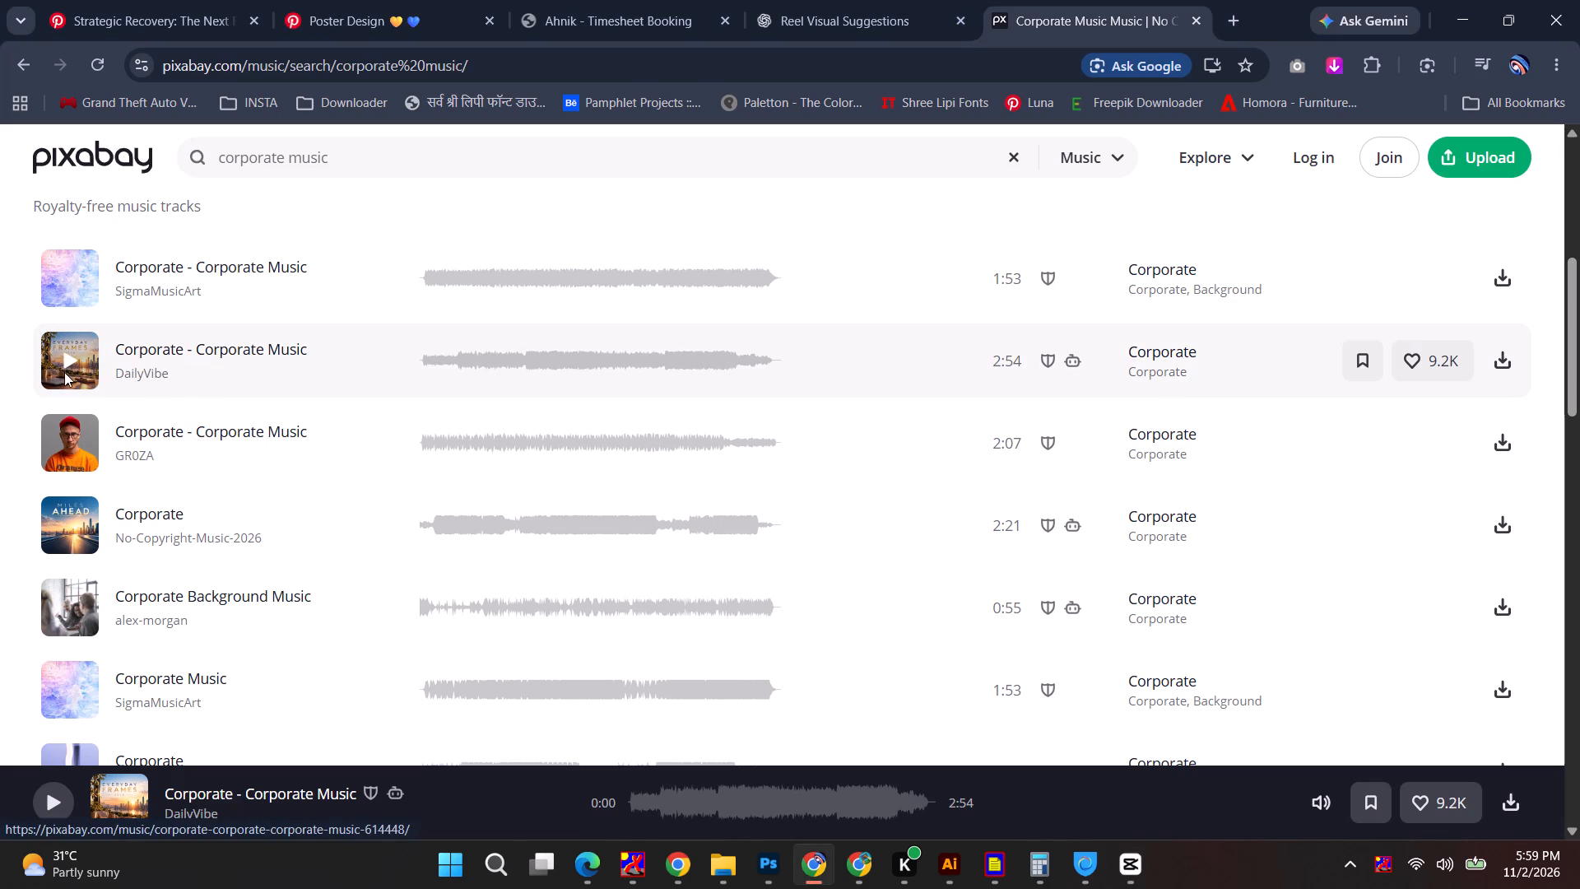
pyautogui.click(63, 371)
# Try auditioning SigmaMusicArt's "Corporate Music" track on Pixabay while playing the reel in CapCut from the start.
pyautogui.scroll(-1, 83, 521)
pyautogui.click(61, 593)
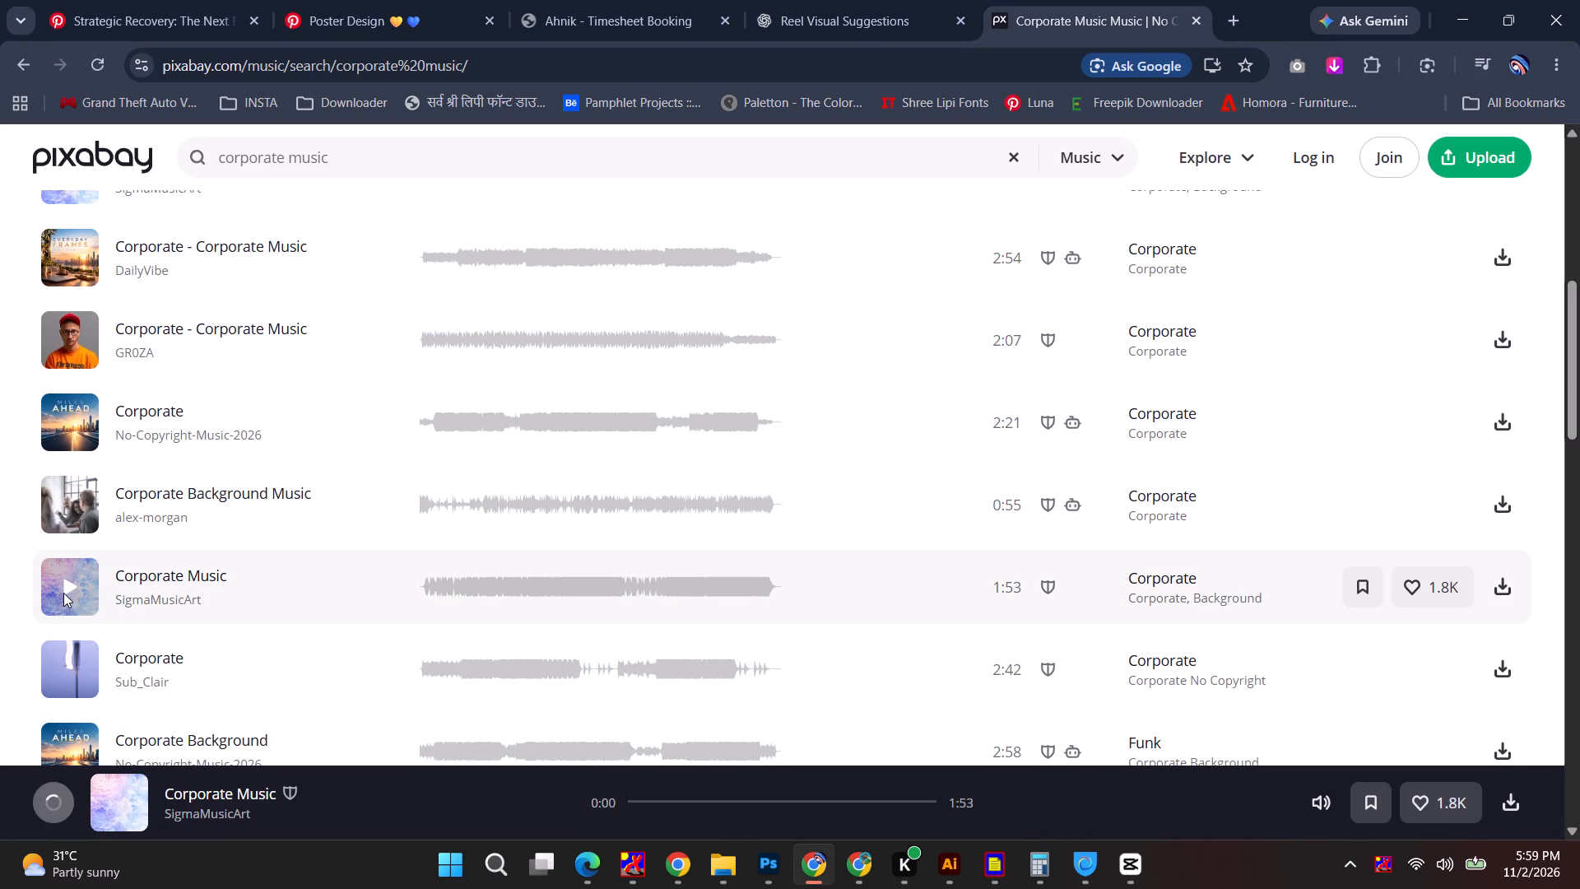
pyautogui.click(66, 589)
pyautogui.click(59, 587)
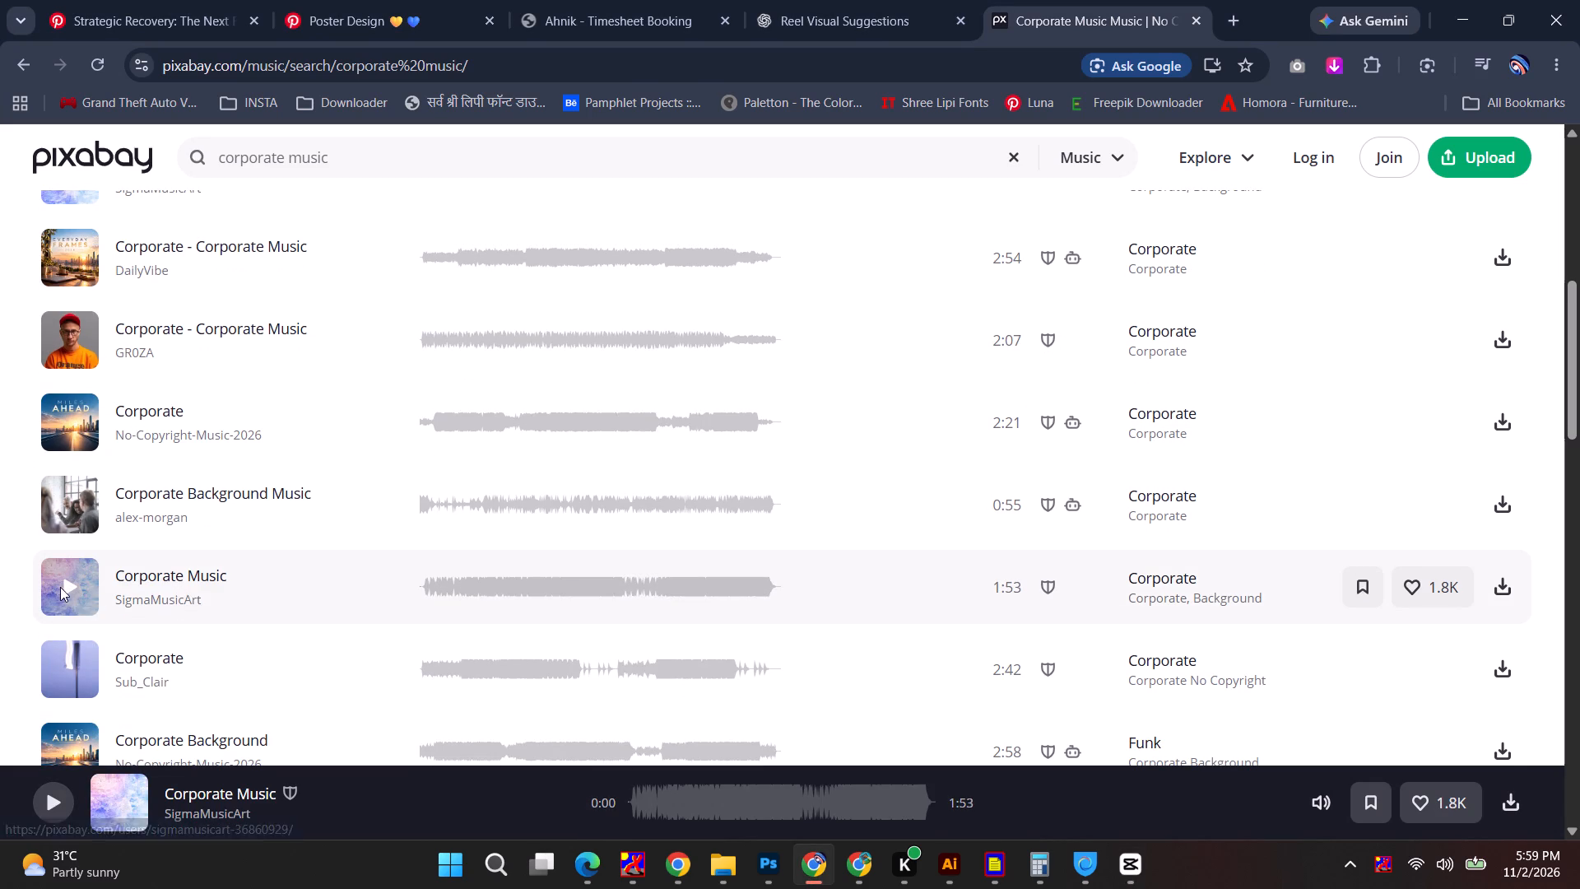
pyautogui.hotkey('alt', 'Tab')
pyautogui.press('space')
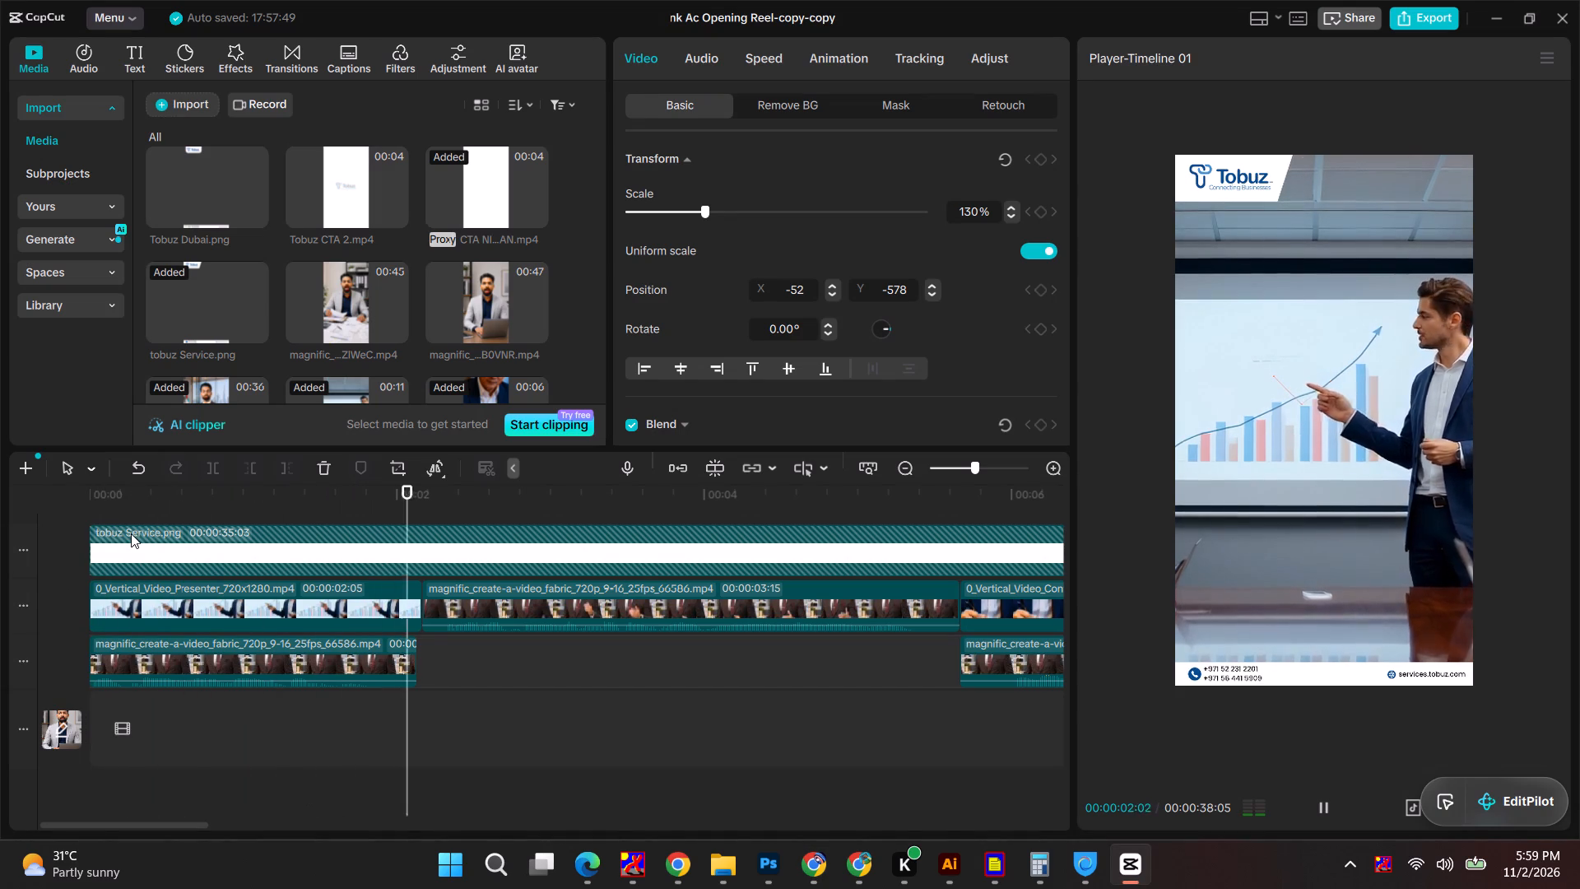
# Retry DailyVibe's "Corporate - Corporate Music" track on Pixabay, checking it against the reel, and return CapCut's playhead to the start.
pyautogui.hotkey('alt', 'Tab')
pyautogui.scroll(1, 86, 416)
pyautogui.click(62, 362)
pyautogui.hotkey('alt', 'Tab')
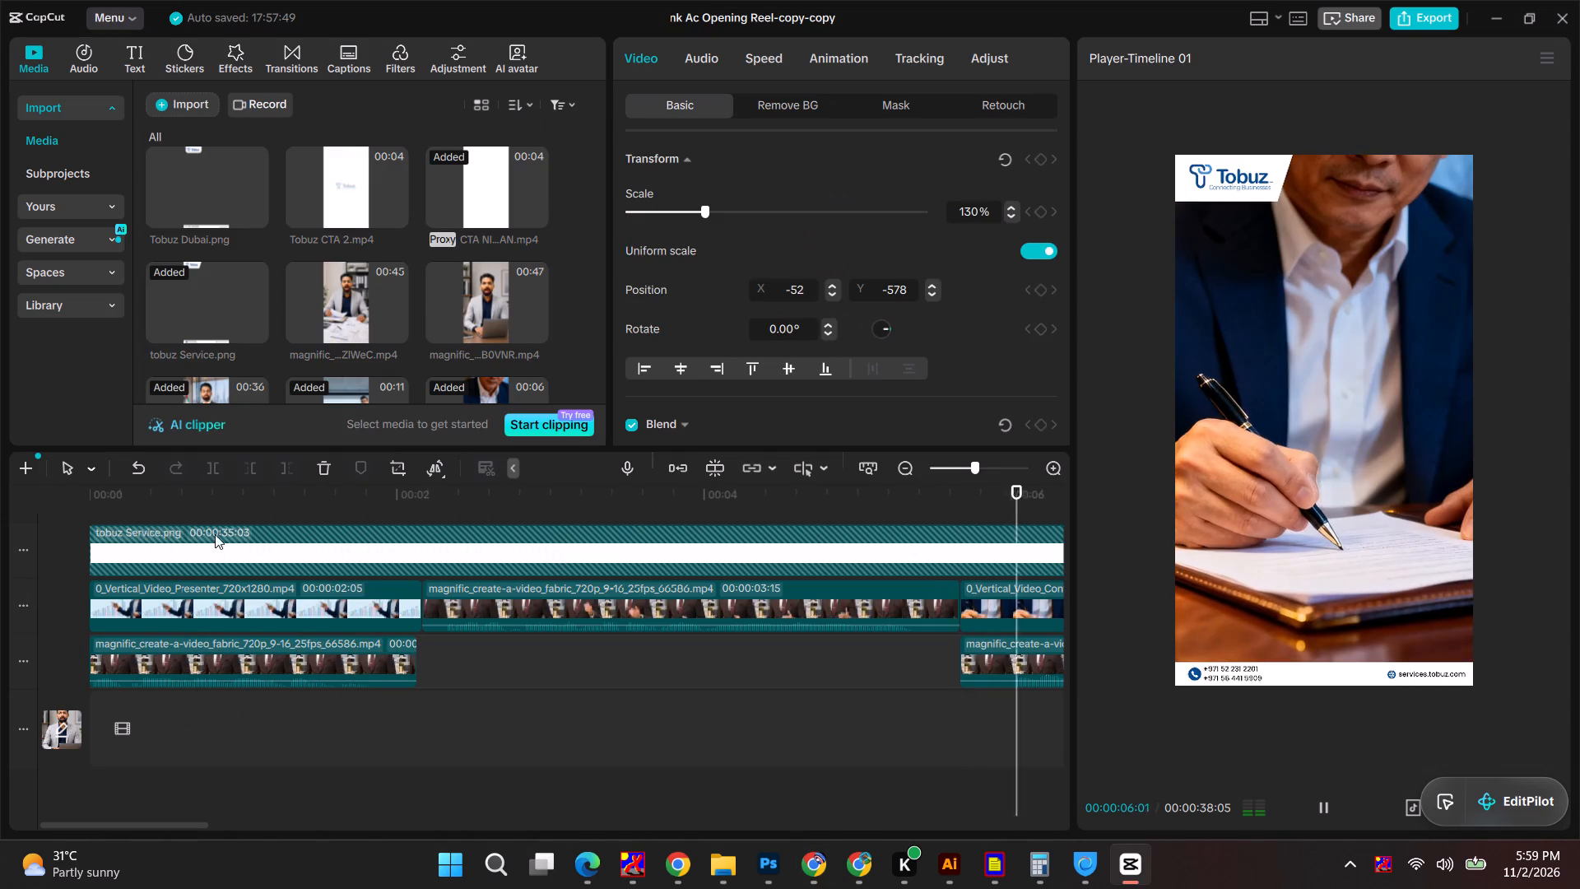
pyautogui.moveTo(185, 500); pyautogui.dragTo(0, 511)
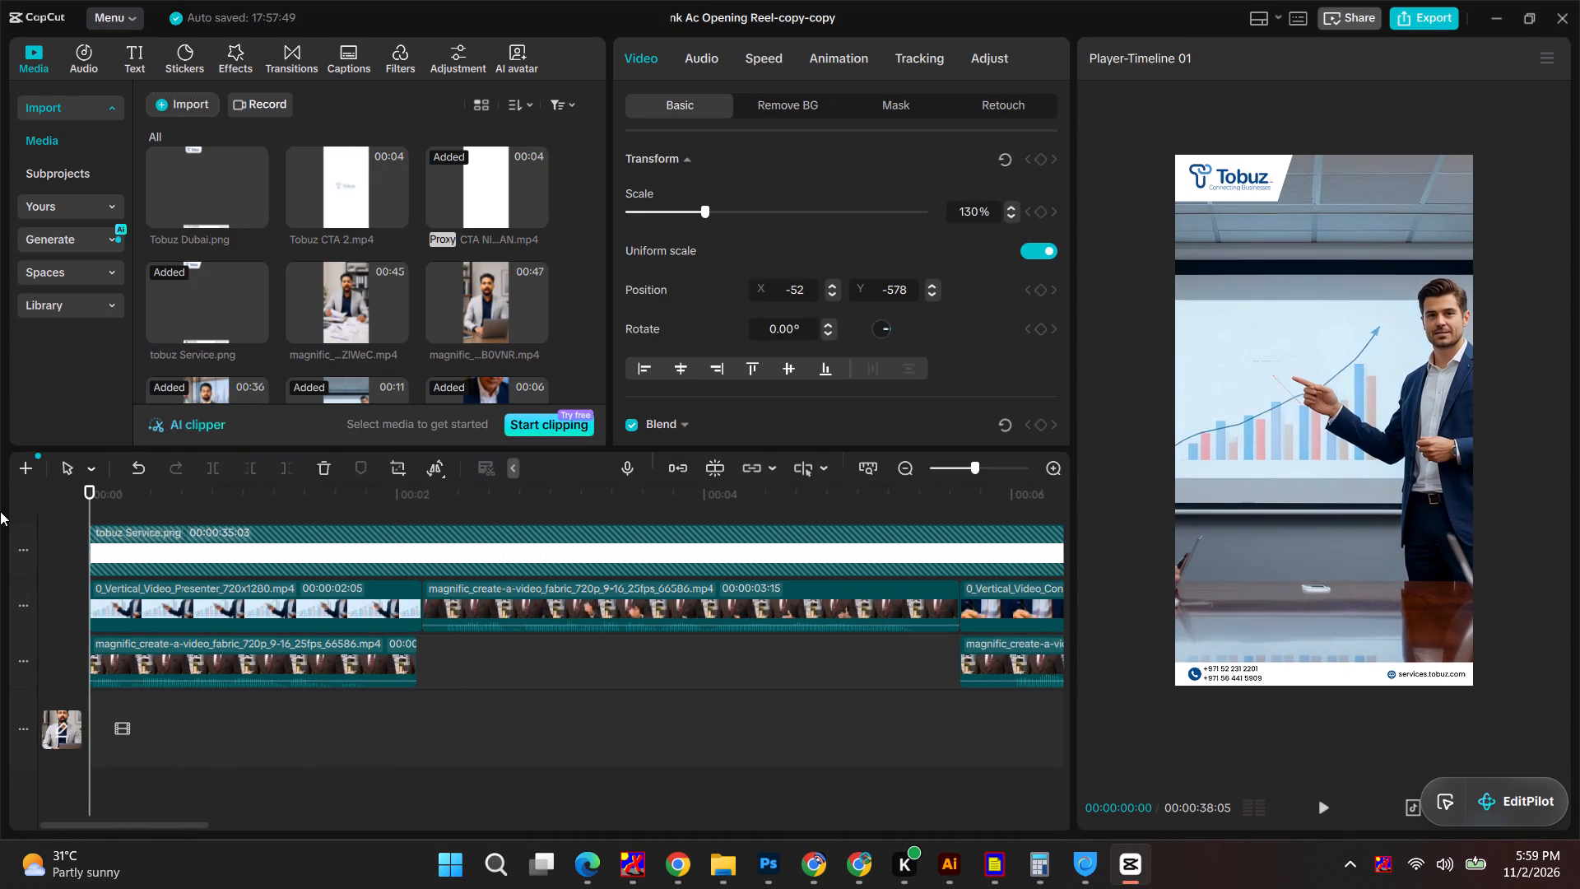
# Audition Sub_Clair's "Corporate" track on Pixabay while playing the reel in CapCut.
pyautogui.hotkey('alt', 'Tab')
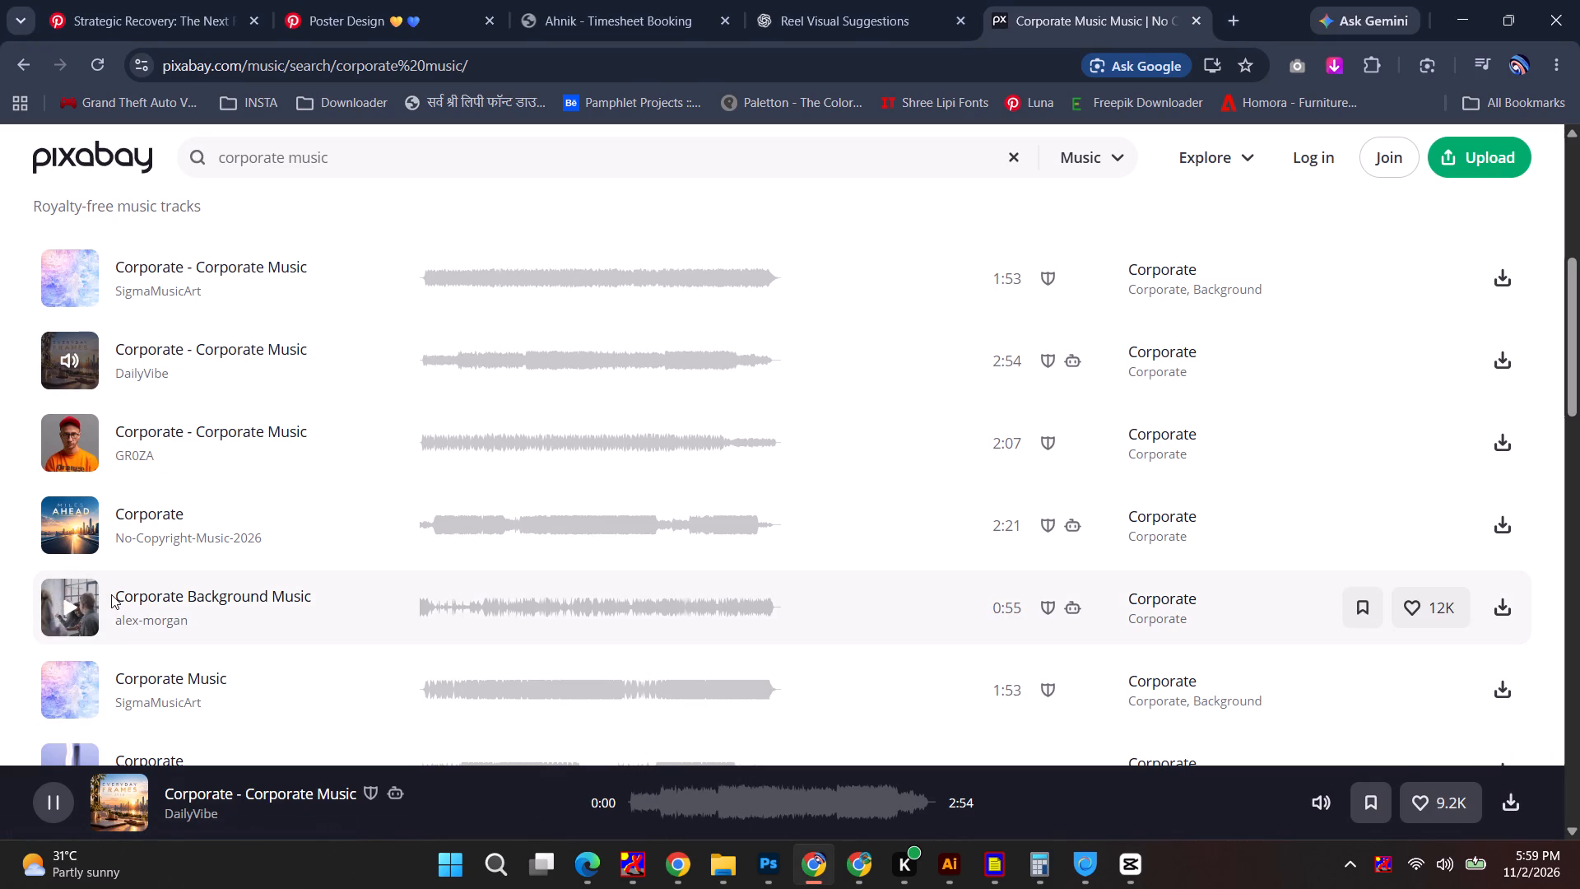
pyautogui.scroll(-2, 111, 594)
pyautogui.click(63, 570)
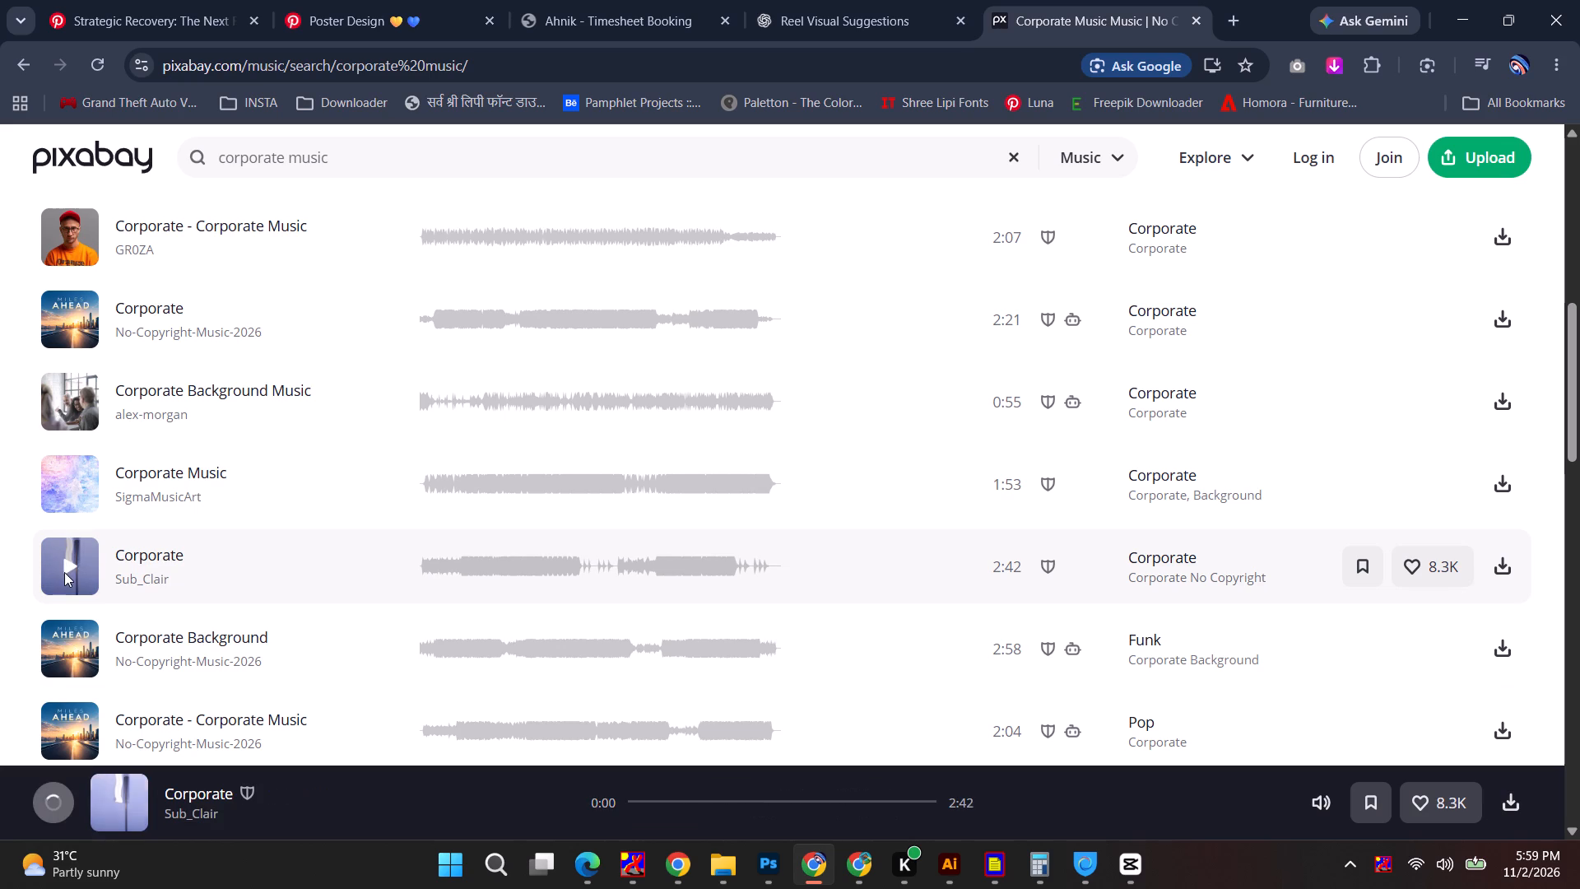
pyautogui.hotkey('alt', 'Tab')
pyautogui.press('space')
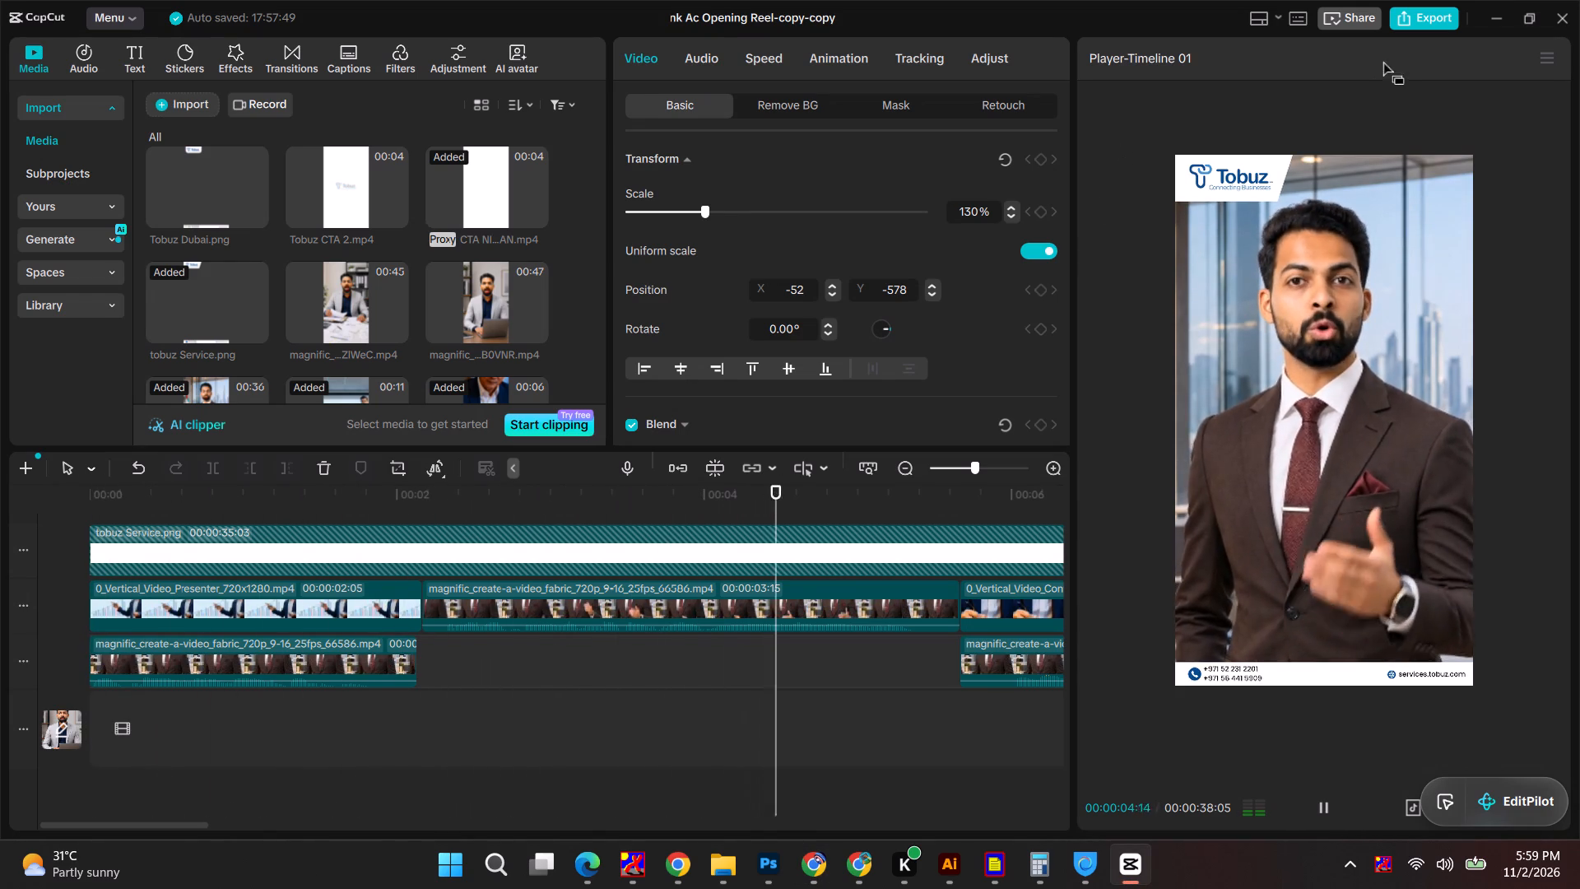
# Download Sub_Clair's "Corporate" track from Pixabay in Chrome.
pyautogui.hotkey('alt', 'Tab')
pyautogui.click(1502, 570)
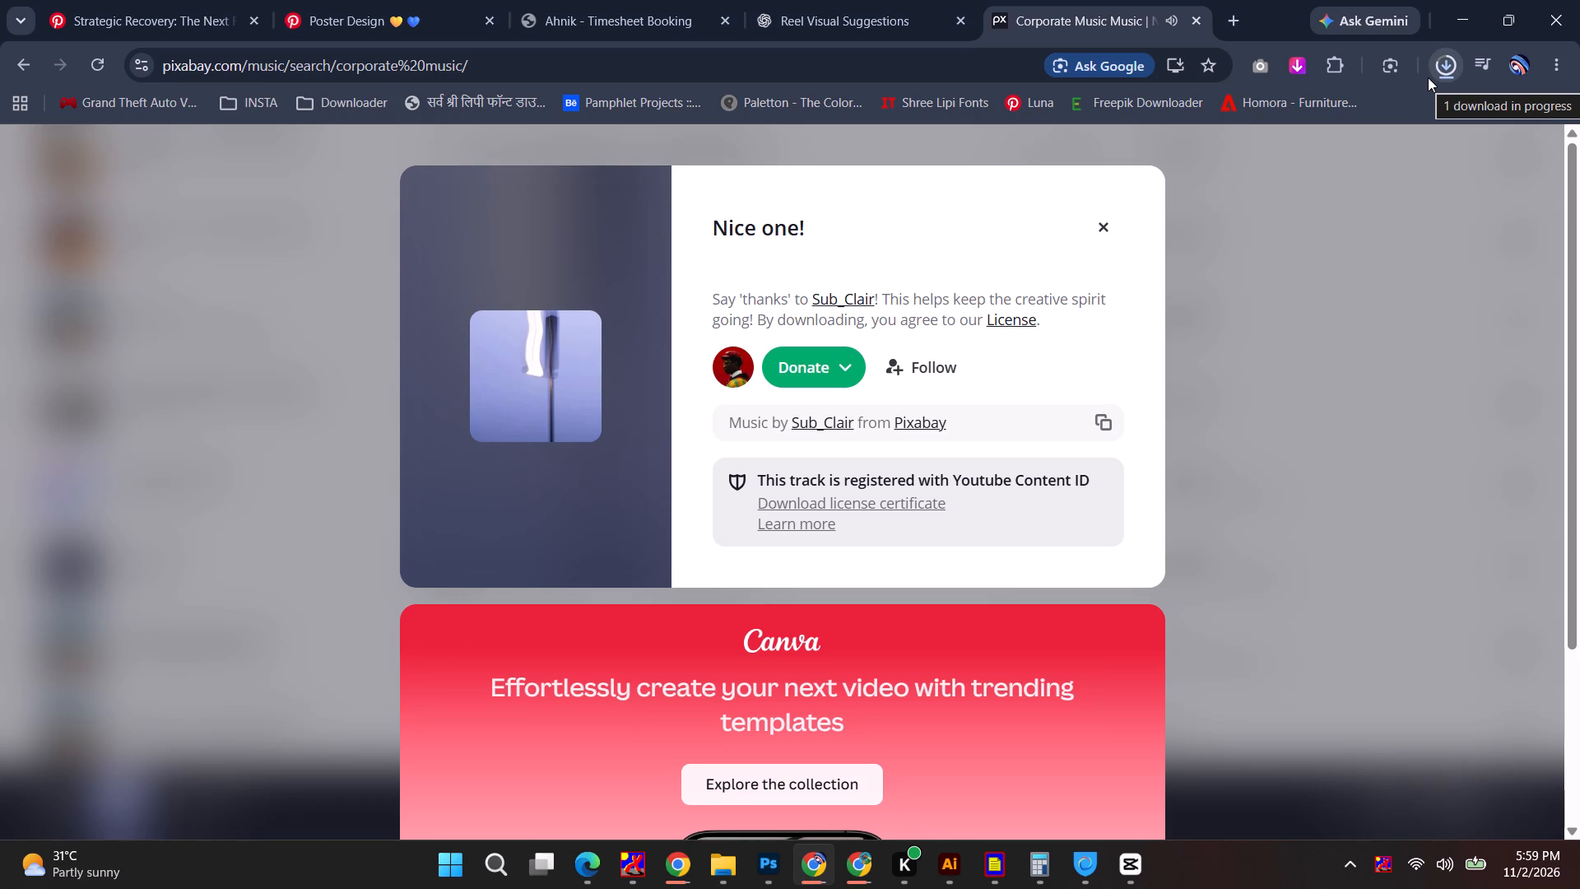
# Bring the downloaded sub_clair-corporate-611728.mp3 into the CapCut timeline and place it on an audio track at the reel's start.
pyautogui.moveTo(1281, 123); pyautogui.dragTo(1270, 145)
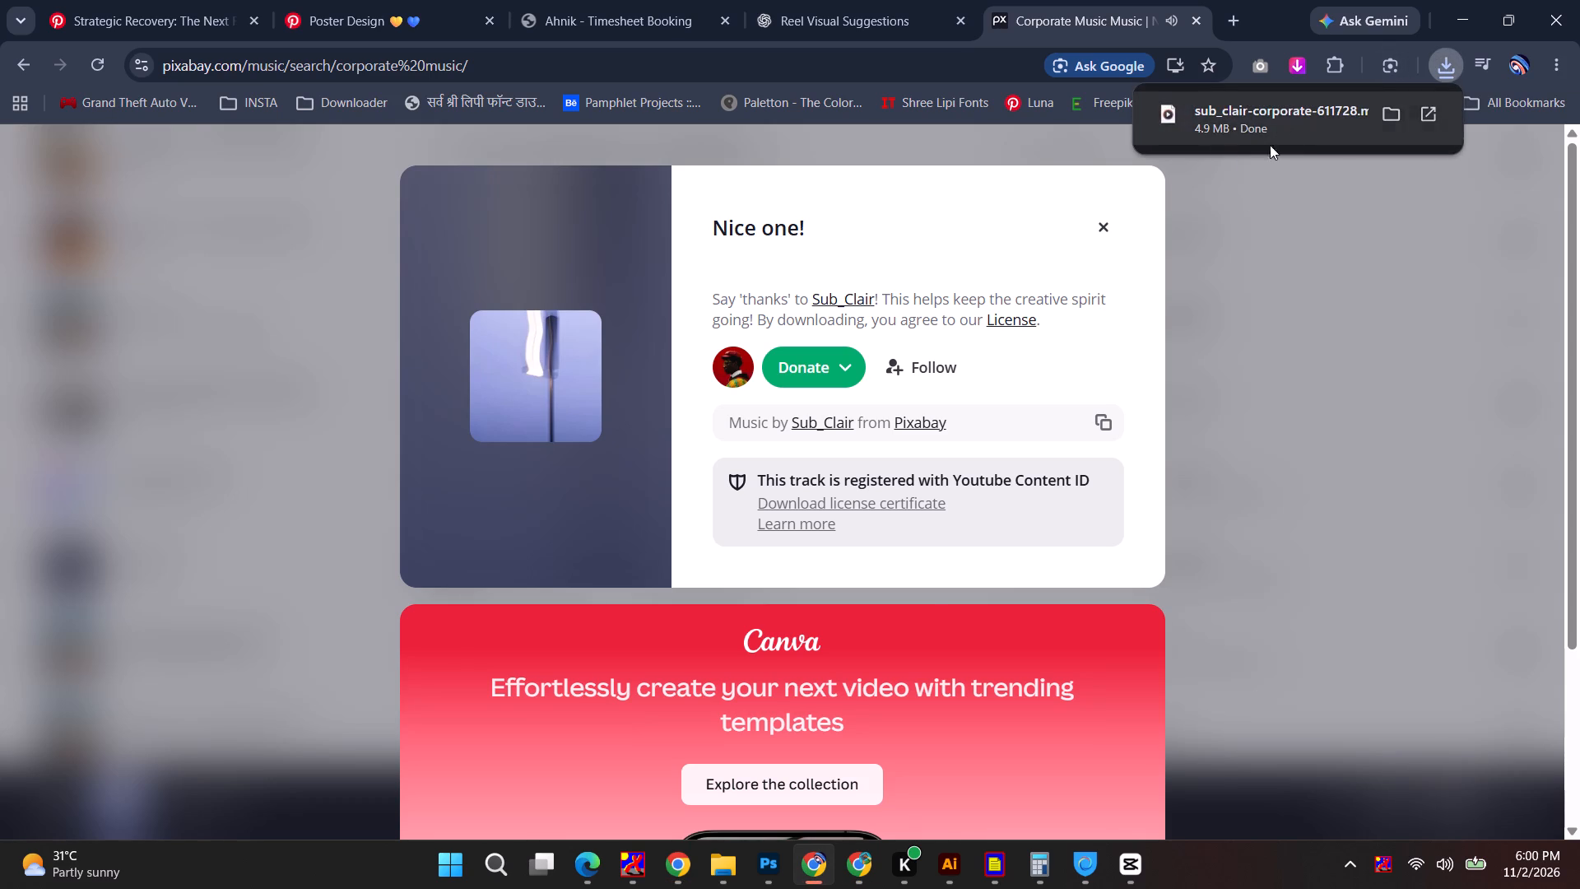
pyautogui.moveTo(1270, 145); pyautogui.dragTo(67, 742)
pyautogui.hotkey('alt', 'Tab')
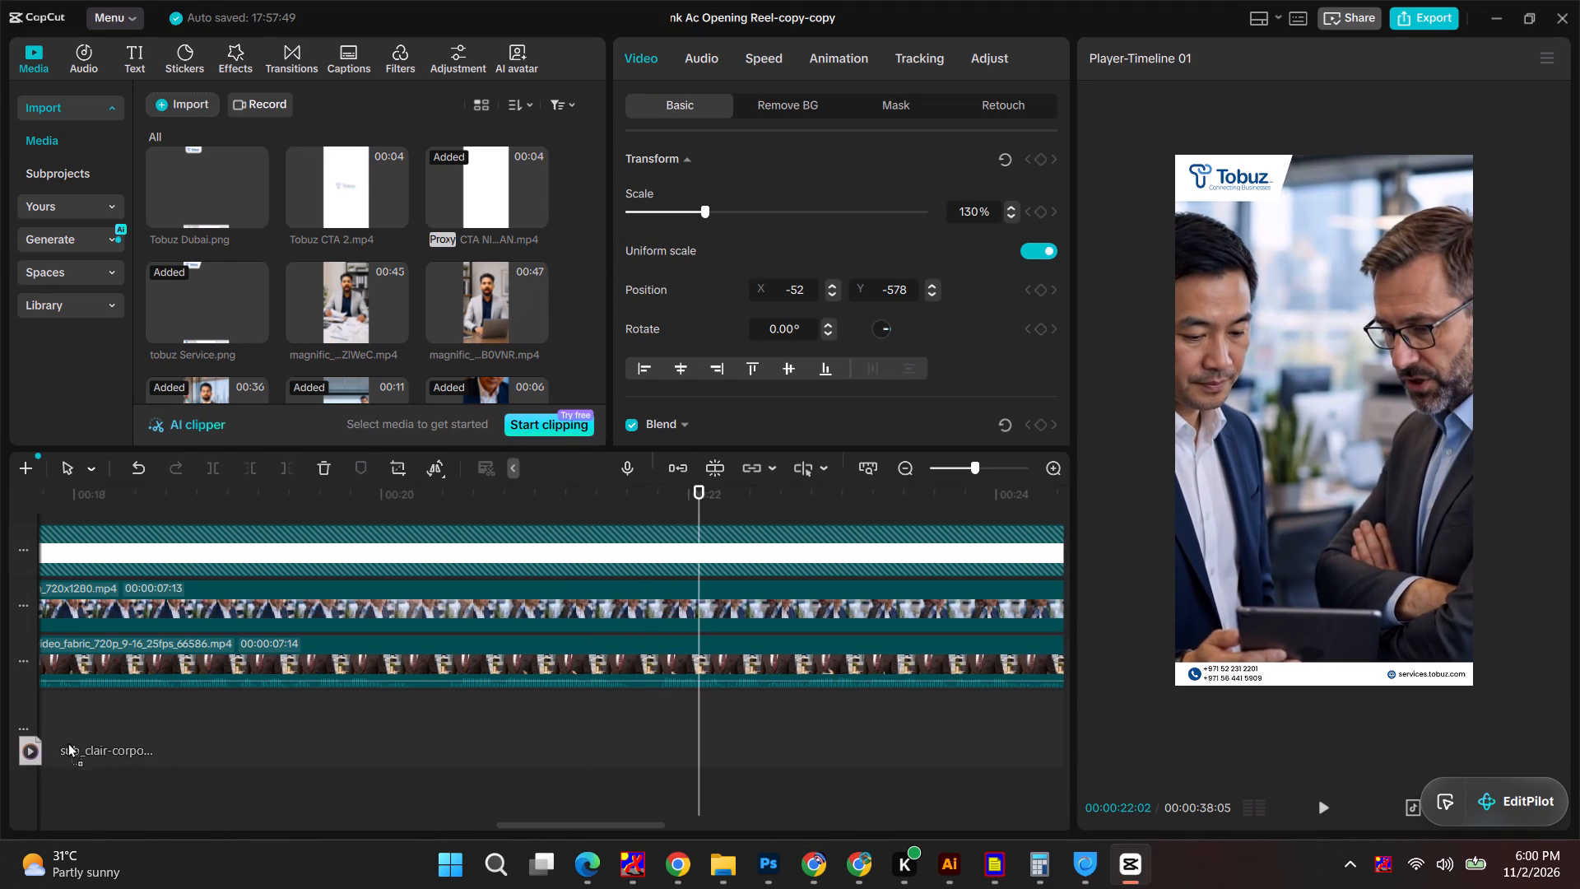
pyautogui.moveTo(67, 742); pyautogui.dragTo(67, 731)
pyautogui.moveTo(750, 784); pyautogui.dragTo(35, 742)
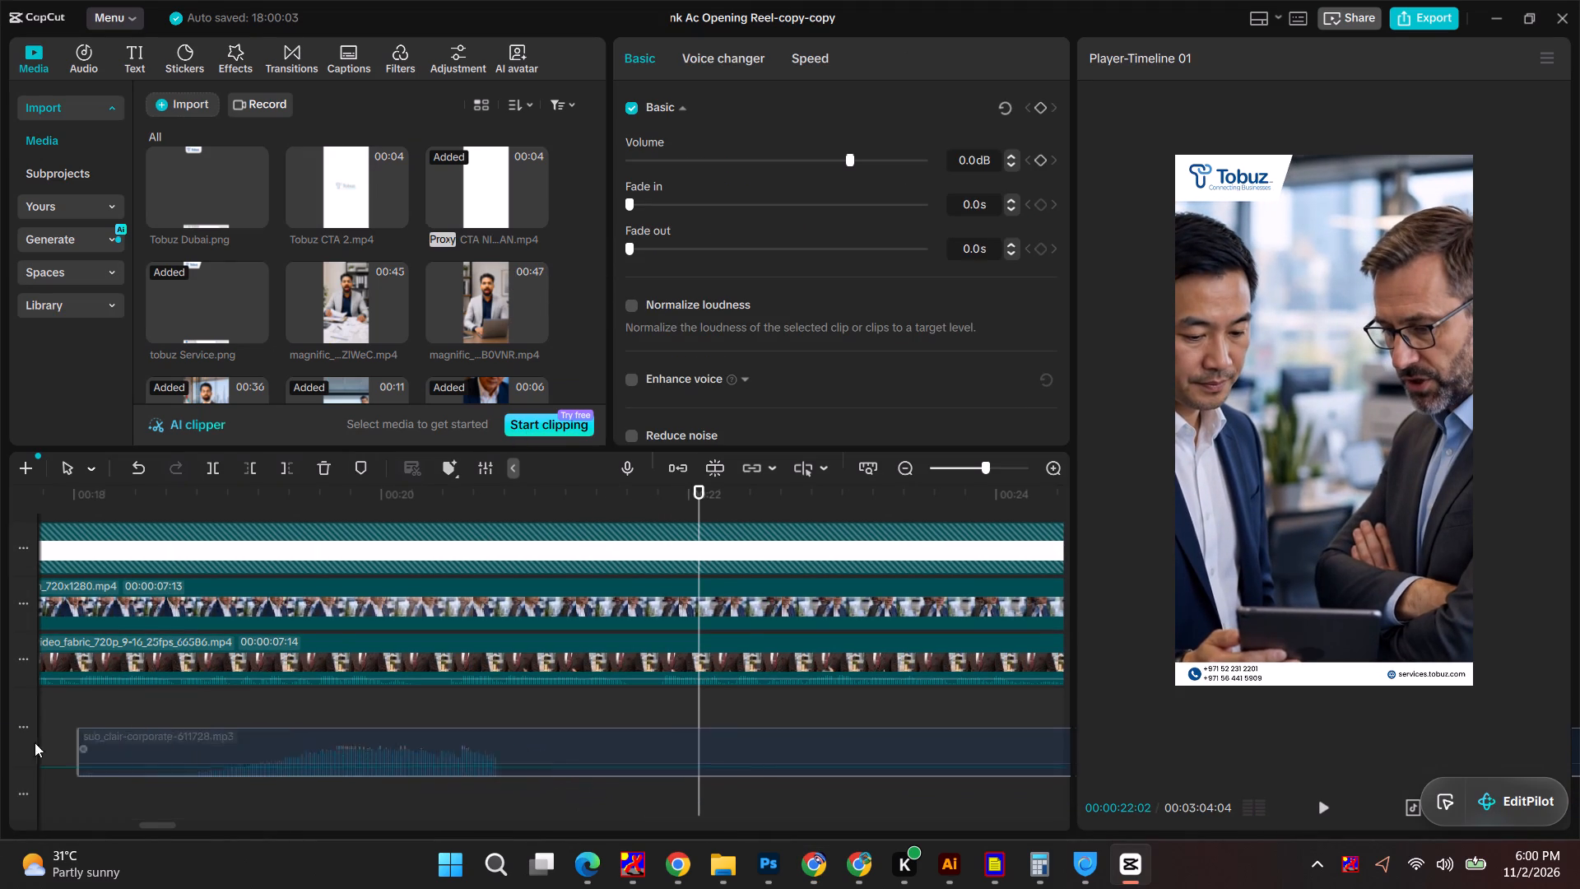
pyautogui.moveTo(35, 742); pyautogui.dragTo(16, 750)
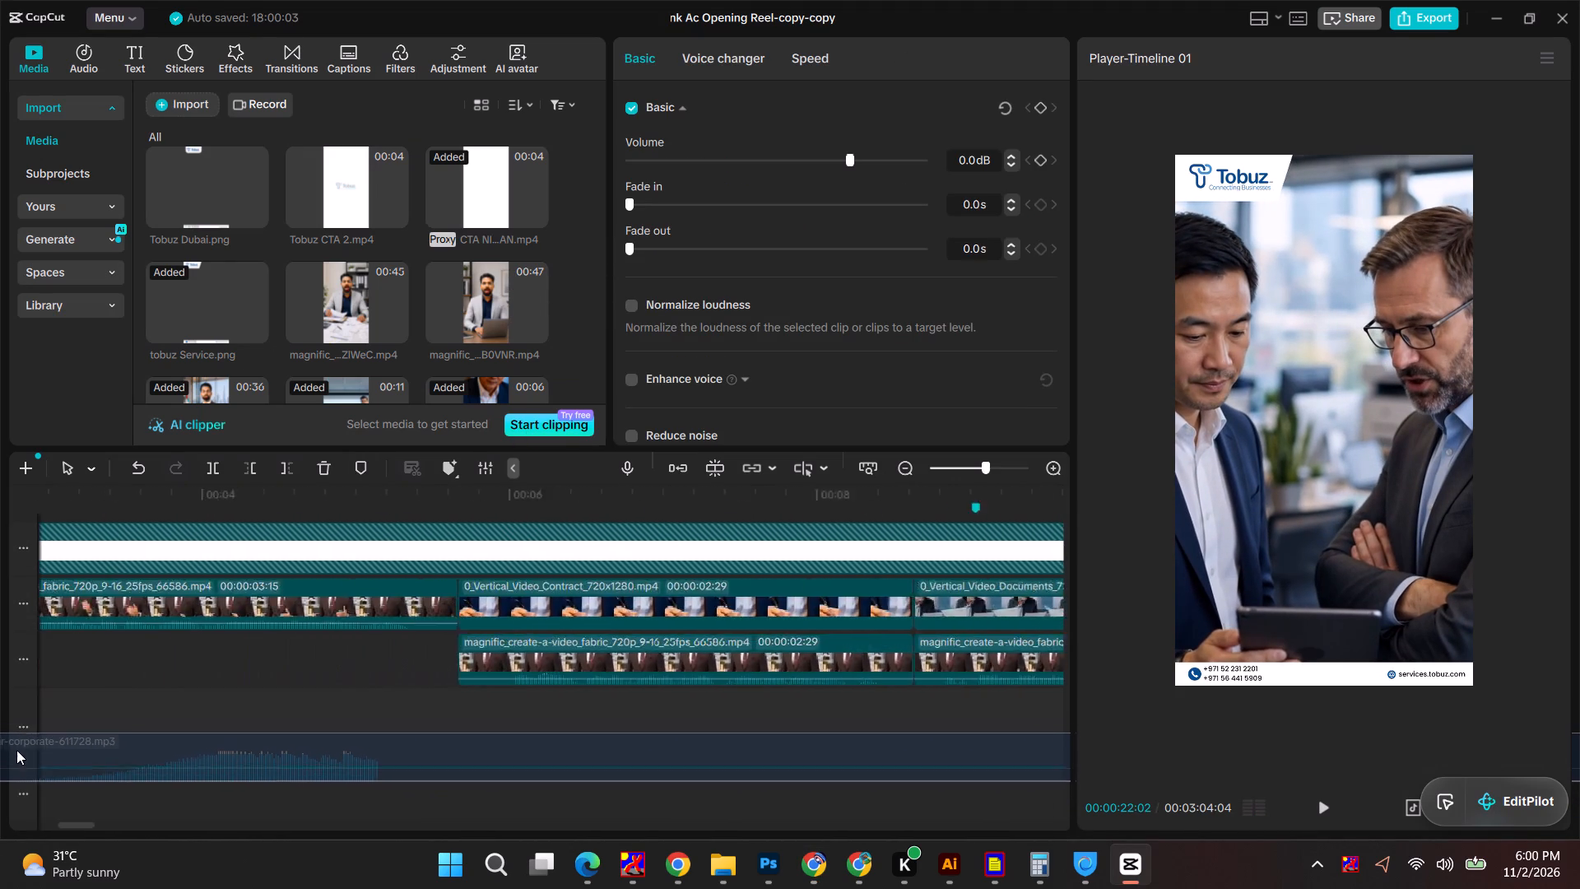
pyautogui.moveTo(16, 750); pyautogui.dragTo(139, 767)
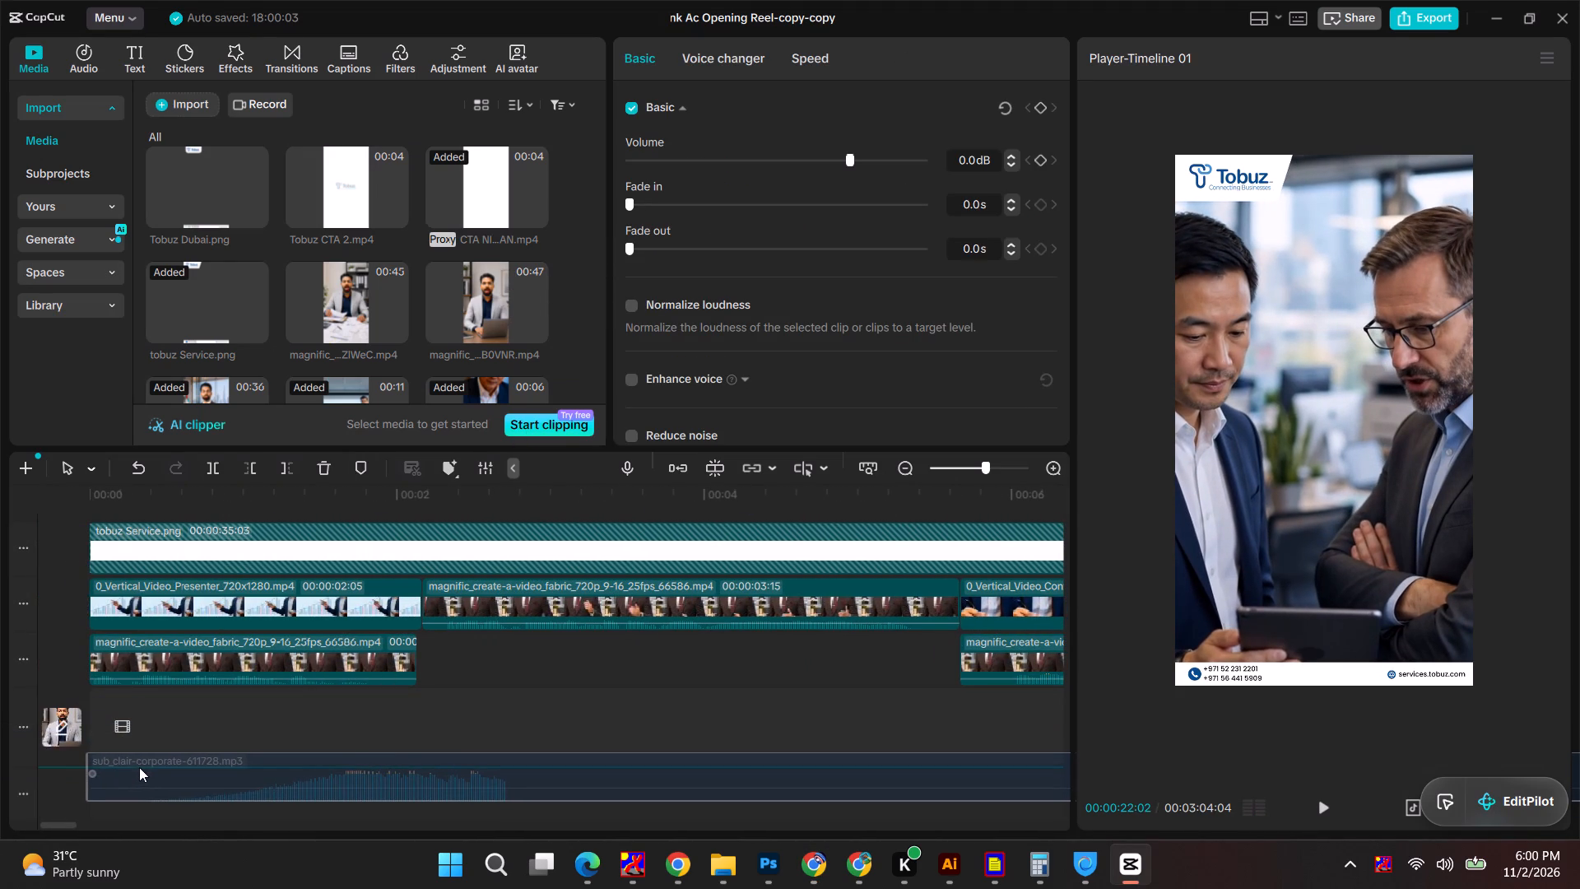
pyautogui.moveTo(139, 767); pyautogui.dragTo(133, 768)
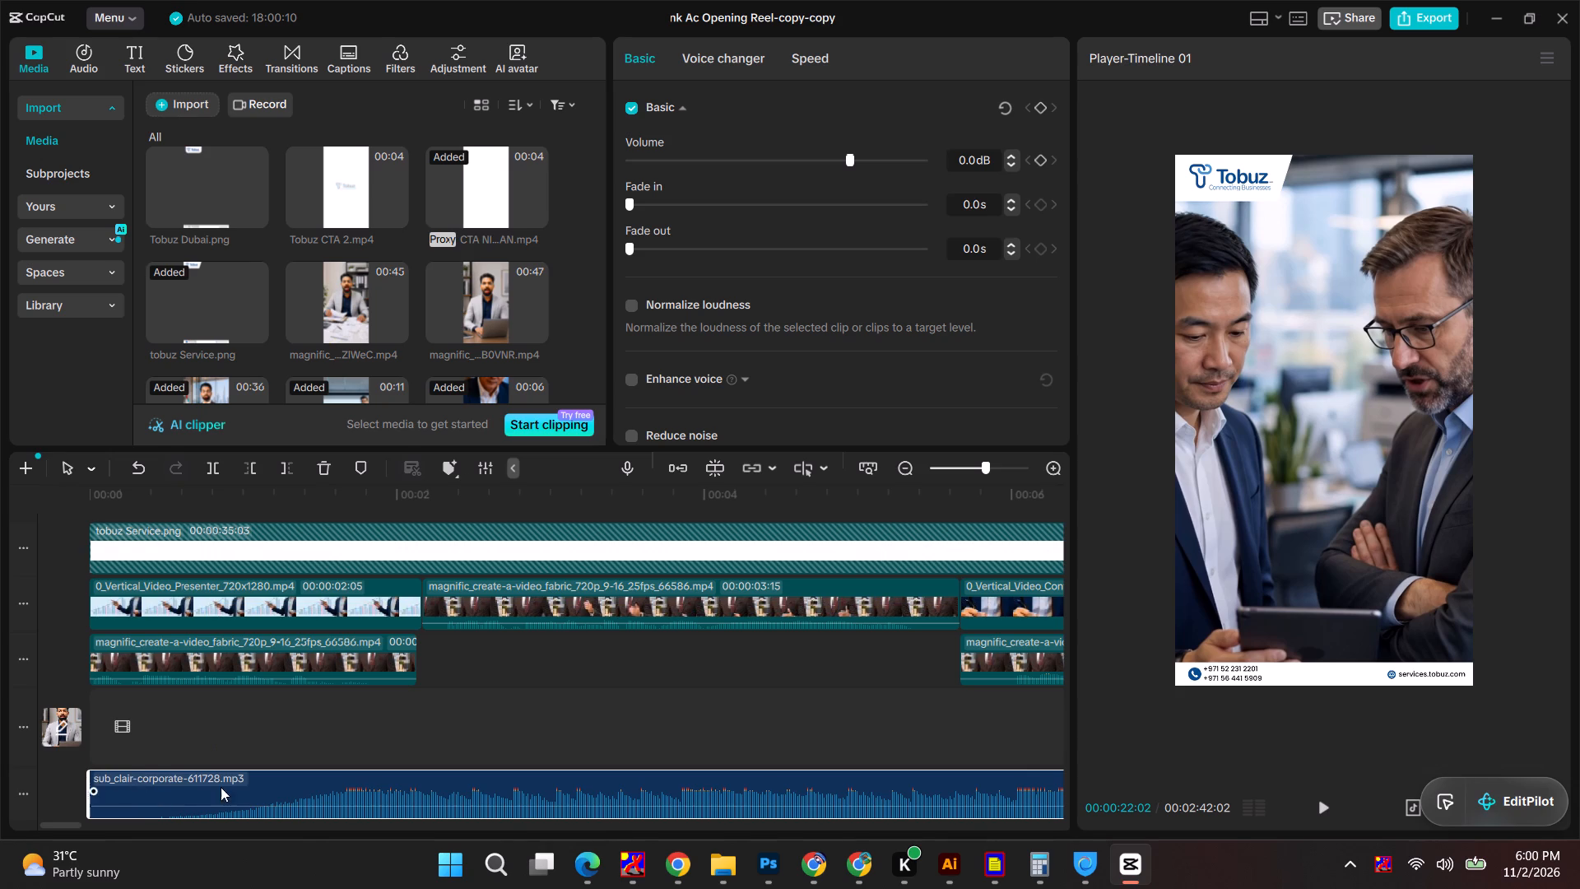
# Lower the background music clip's volume to -30.5 dB and stop the track's preview on Pixabay.
pyautogui.click(649, 161)
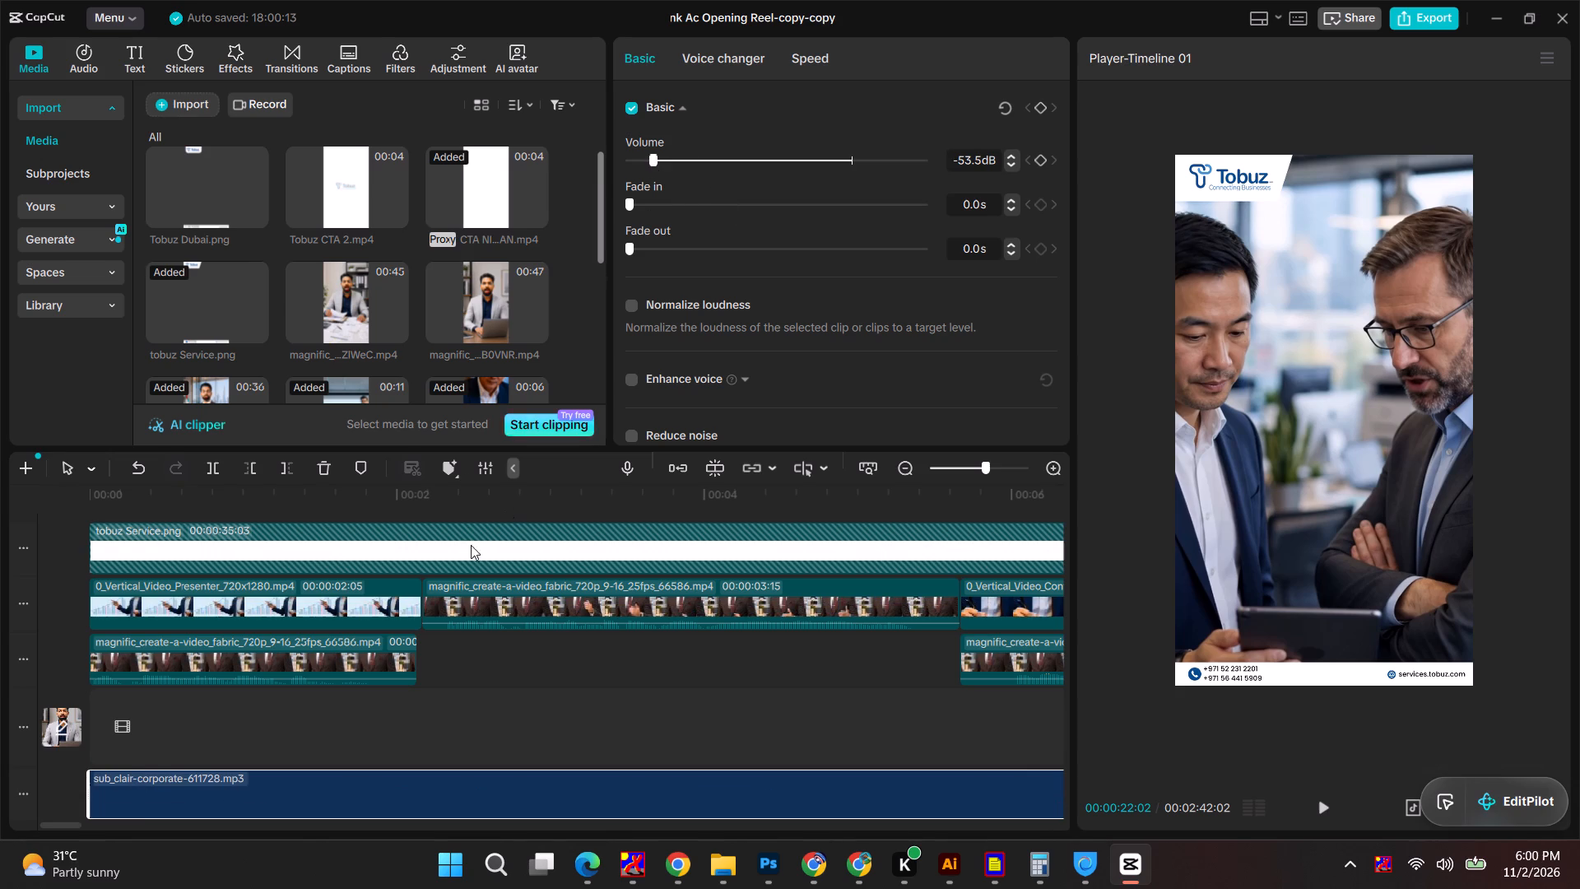
pyautogui.hotkey('alt', 'Tab')
pyautogui.click(1252, 289)
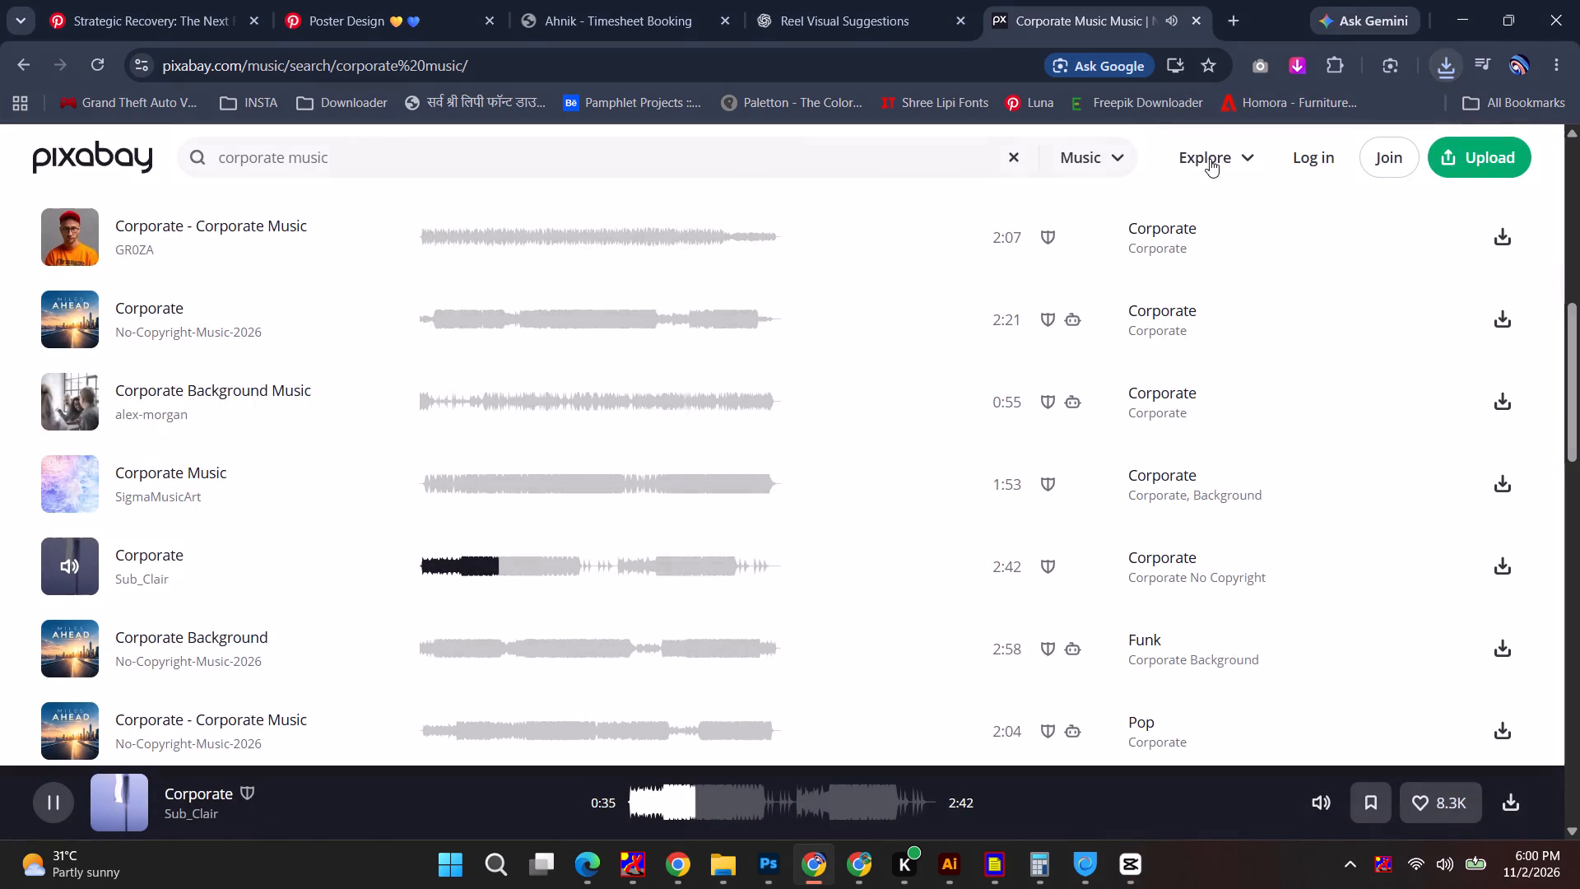
pyautogui.click(77, 566)
pyautogui.hotkey('alt', 'Tab')
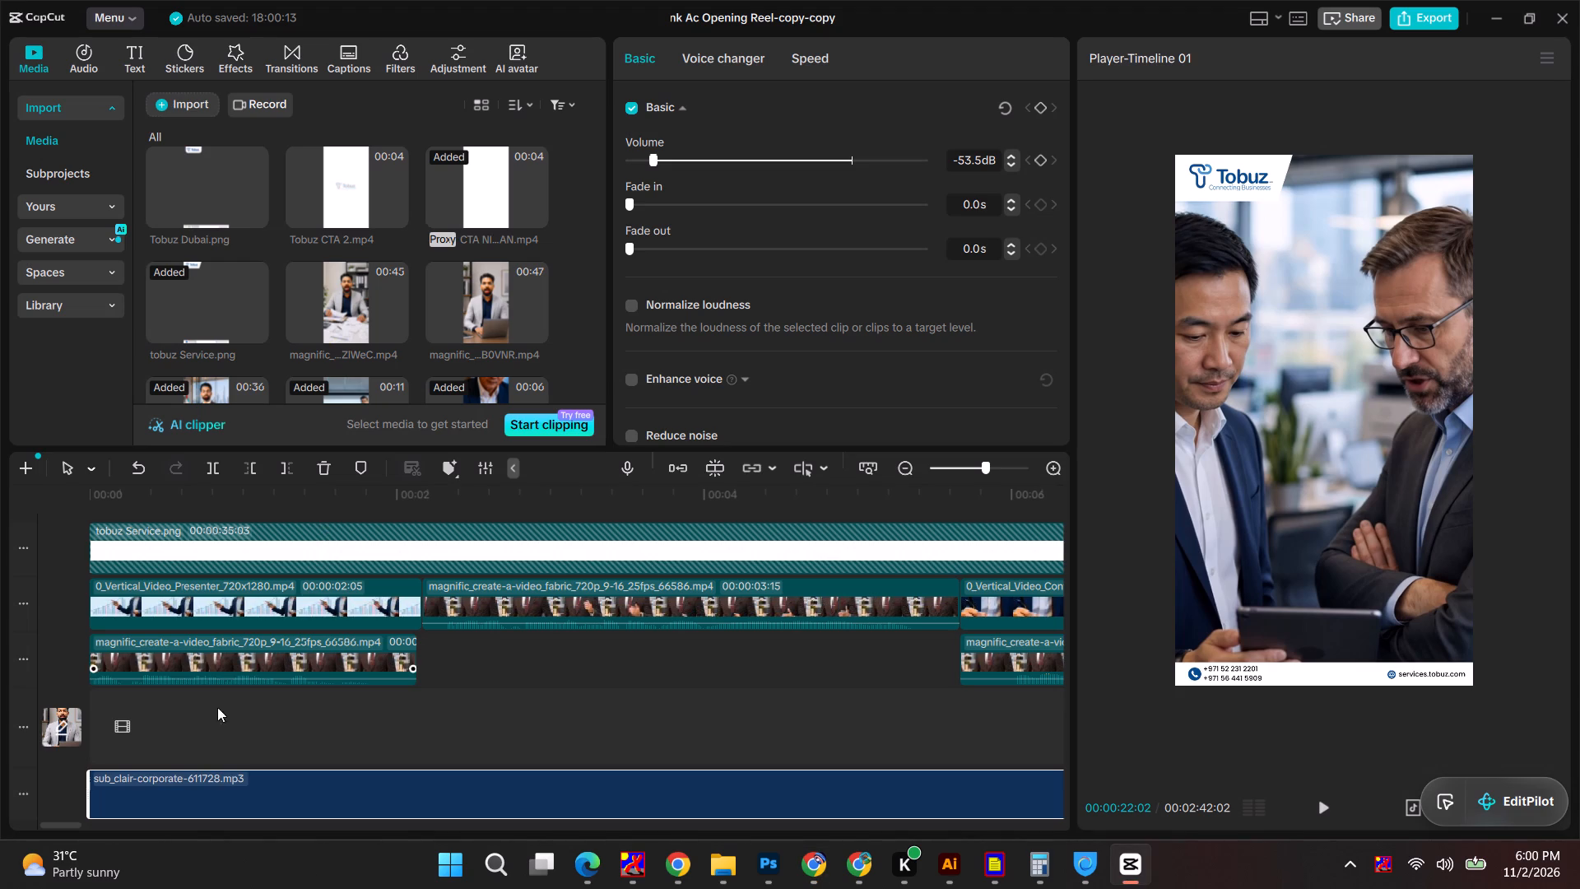
pyautogui.moveTo(663, 164); pyautogui.dragTo(734, 161)
# Play the reel from the start to check the music level against the voice.
pyautogui.moveTo(118, 496); pyautogui.dragTo(22, 493)
pyautogui.press('space')
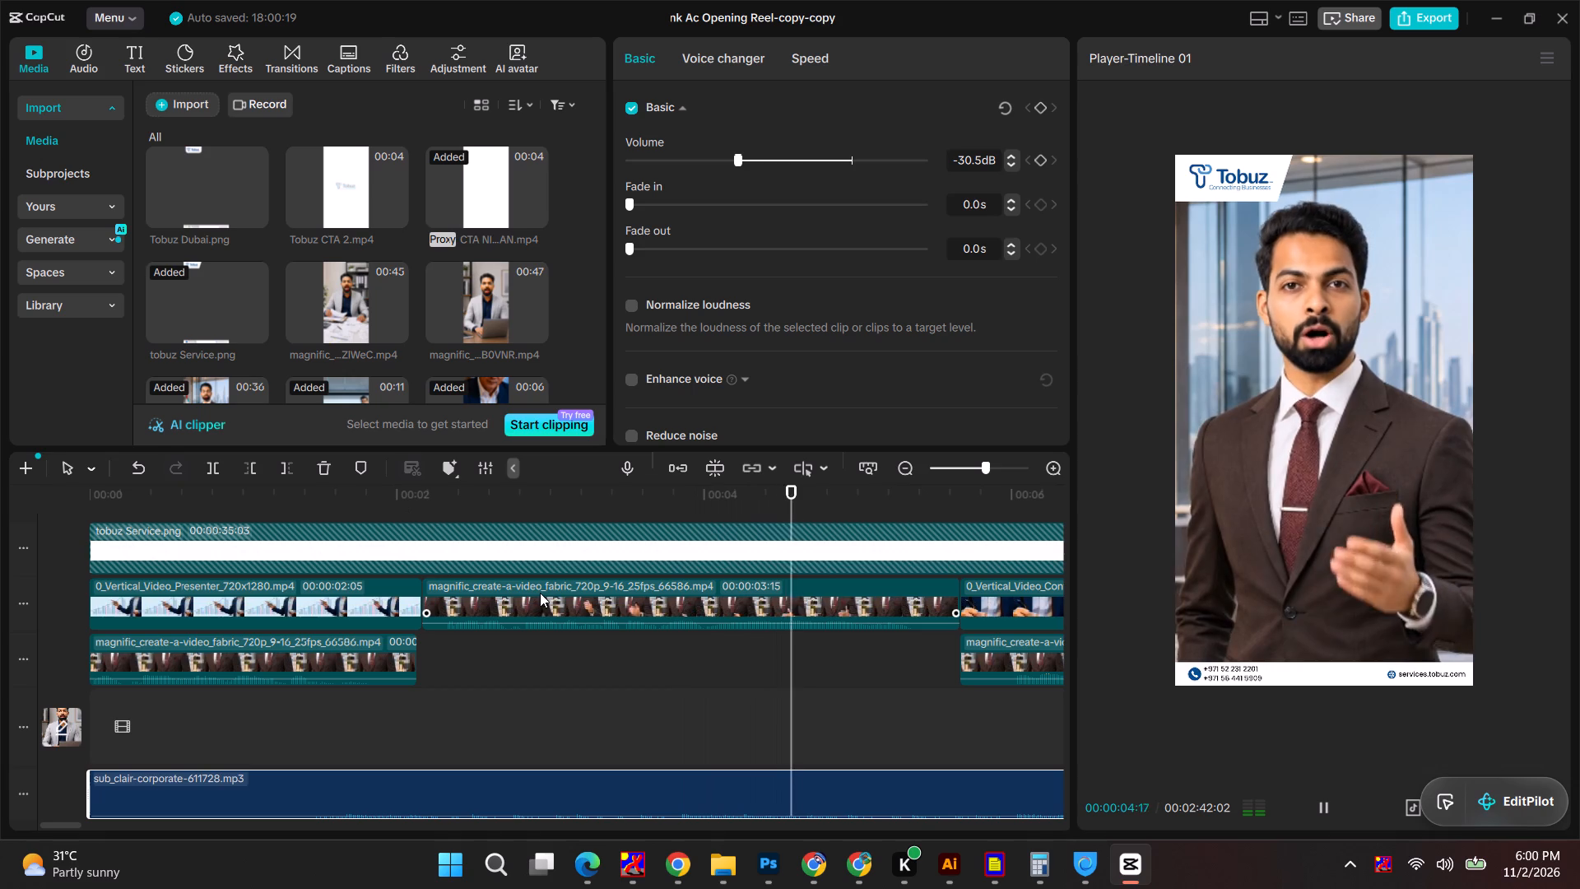
# Split the music clip at 00:00:37:29, near the end of the closing CTA, and delete the remainder after it.
pyautogui.keyDown('ctrl'); pyautogui.scroll(-20, 430, 747); pyautogui.keyUp('ctrl')
pyautogui.keyDown('ctrl'); pyautogui.scroll(-9, 430, 747); pyautogui.keyUp('ctrl')
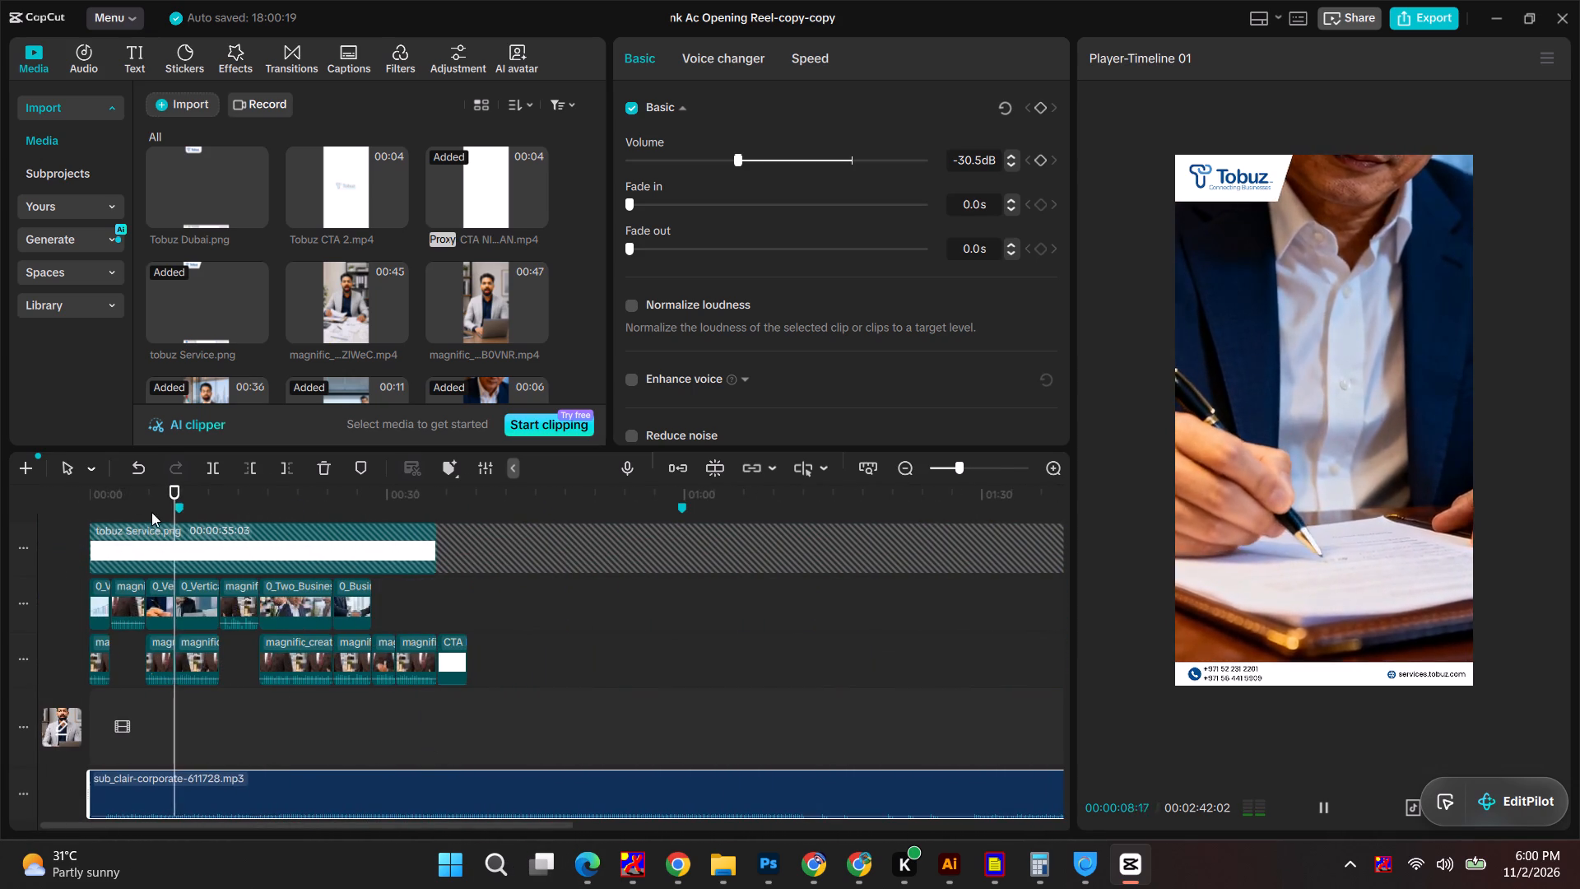
pyautogui.moveTo(189, 485); pyautogui.dragTo(477, 475)
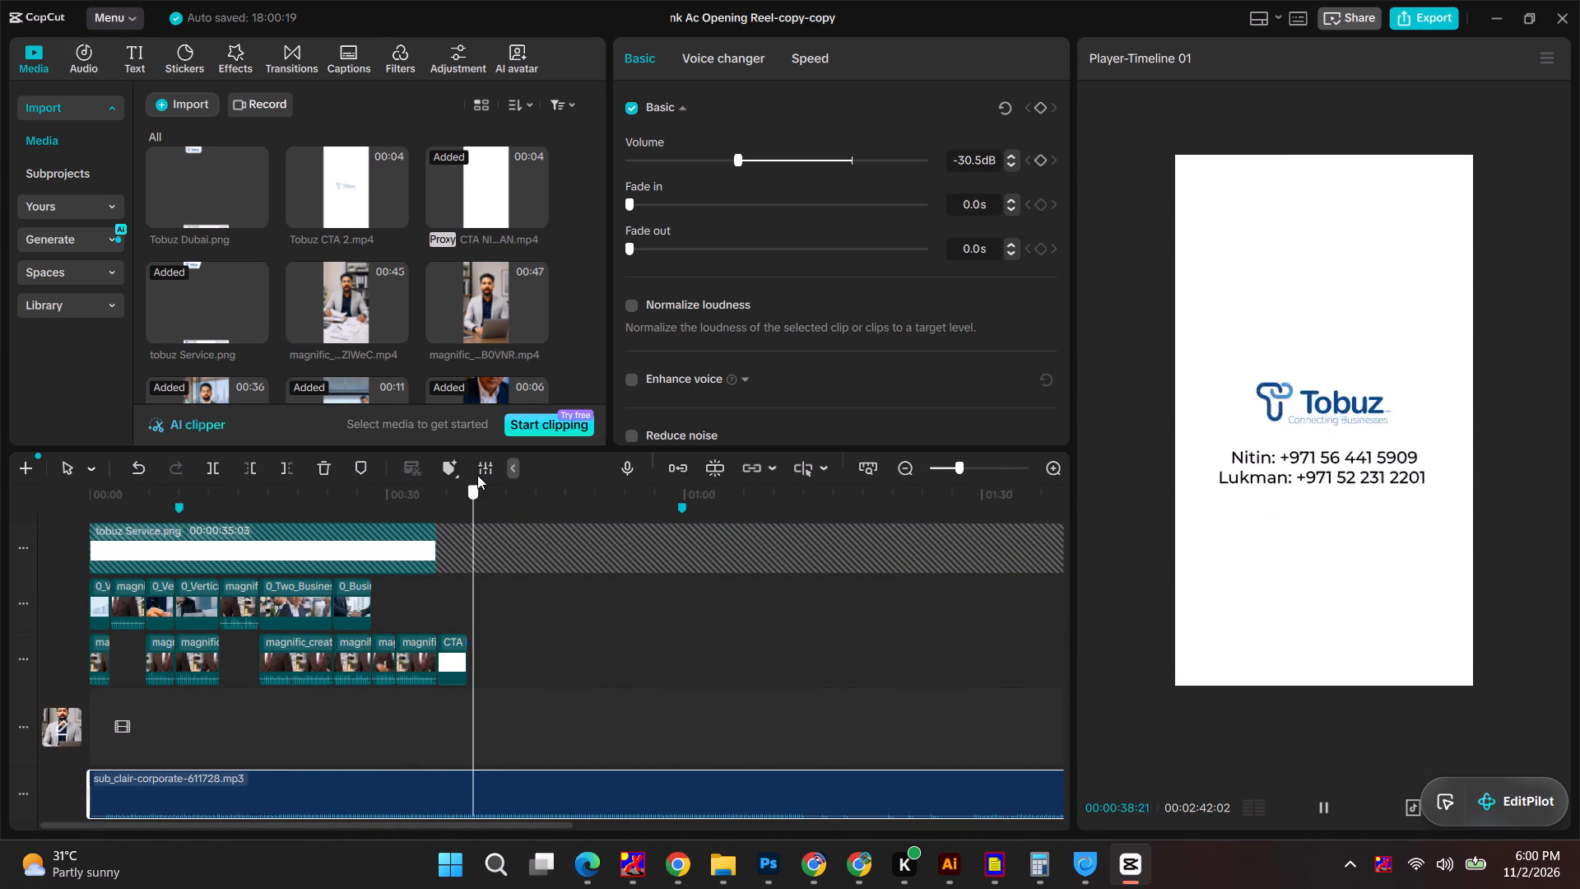
pyautogui.moveTo(477, 475); pyautogui.dragTo(464, 477)
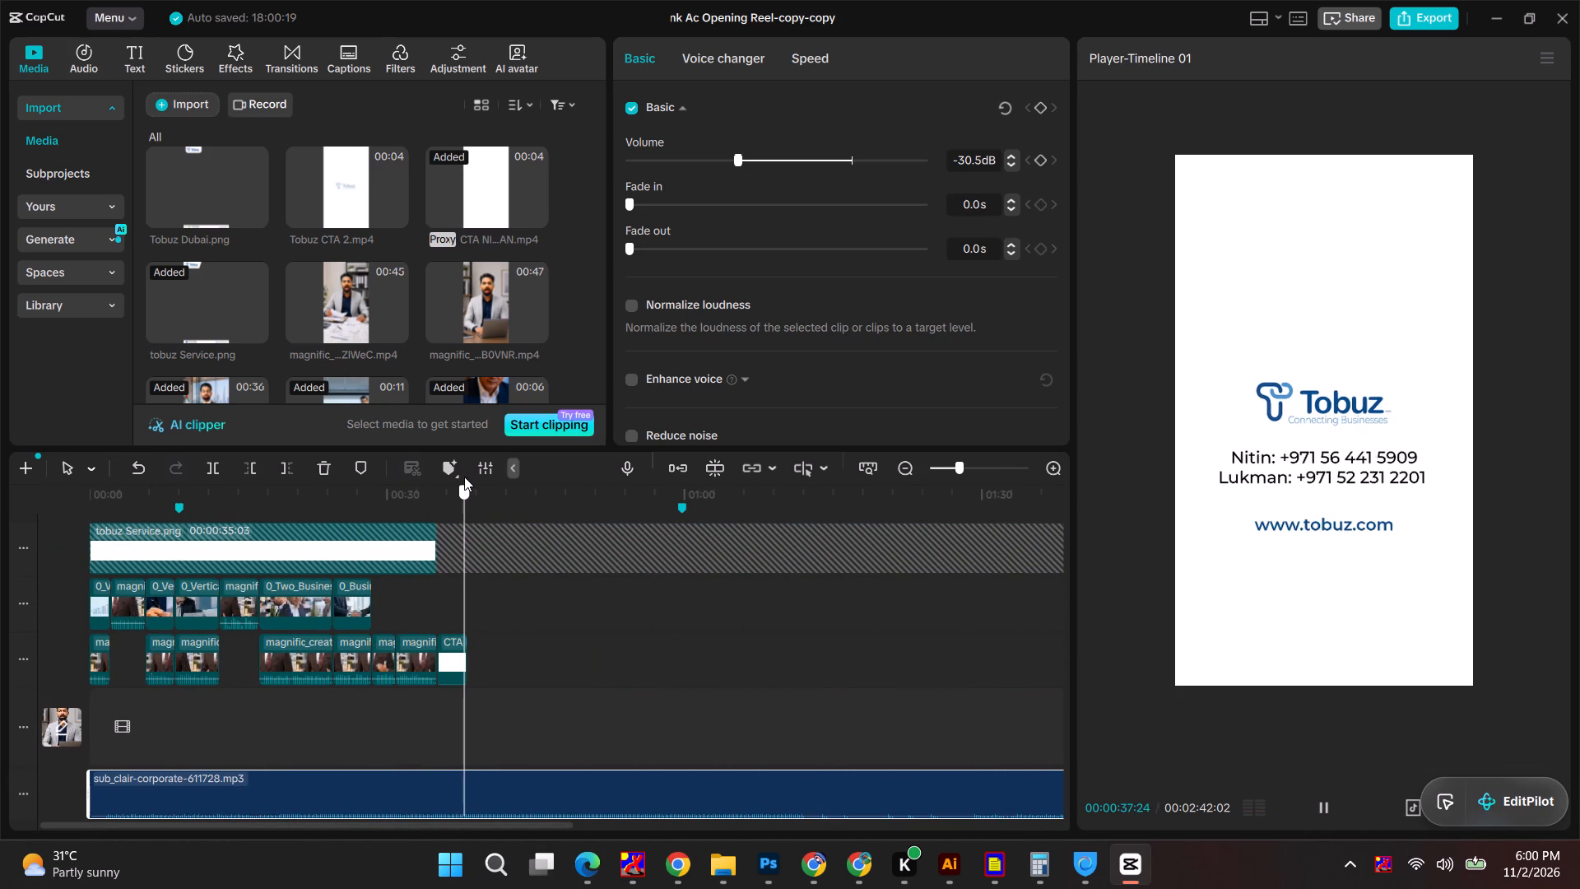
pyautogui.moveTo(464, 477); pyautogui.dragTo(466, 478)
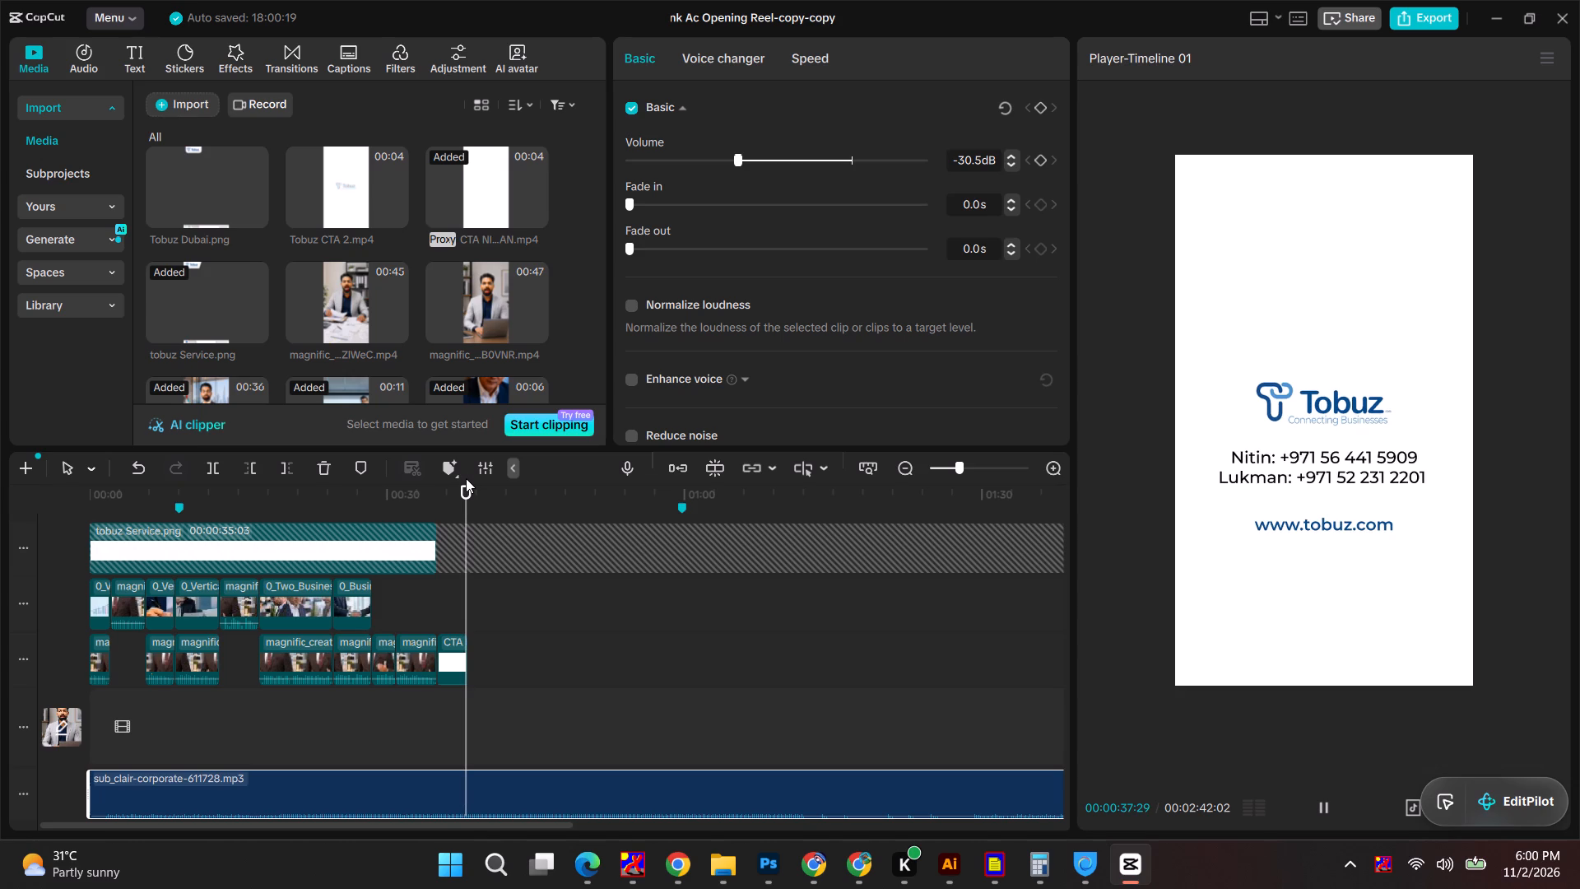
pyautogui.hotkey('ctrl', 'b')
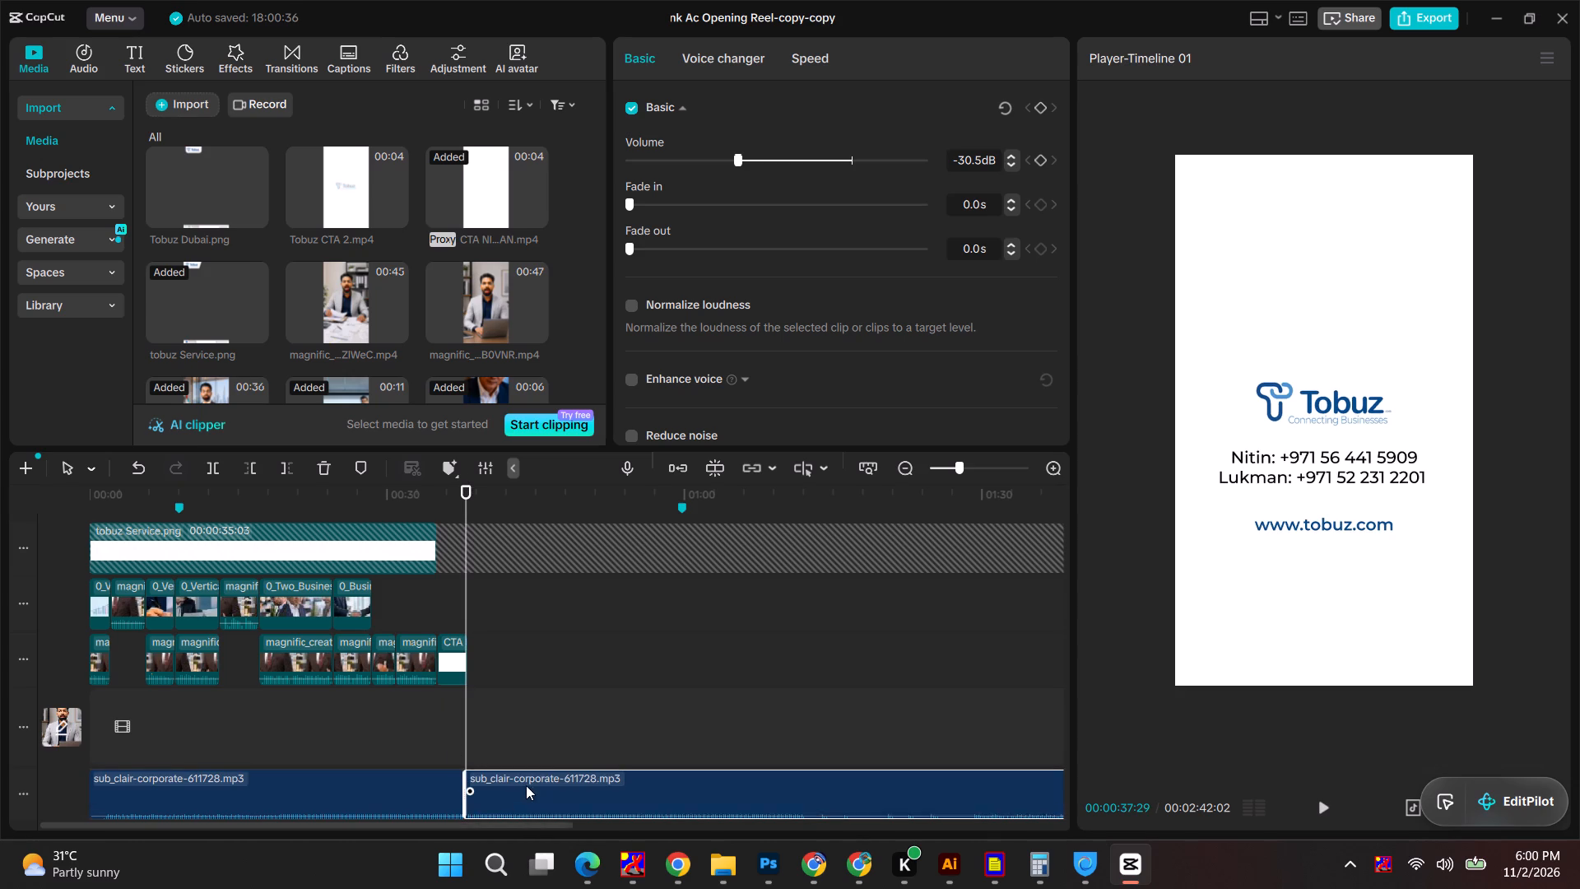
pyautogui.press('BackSpace')
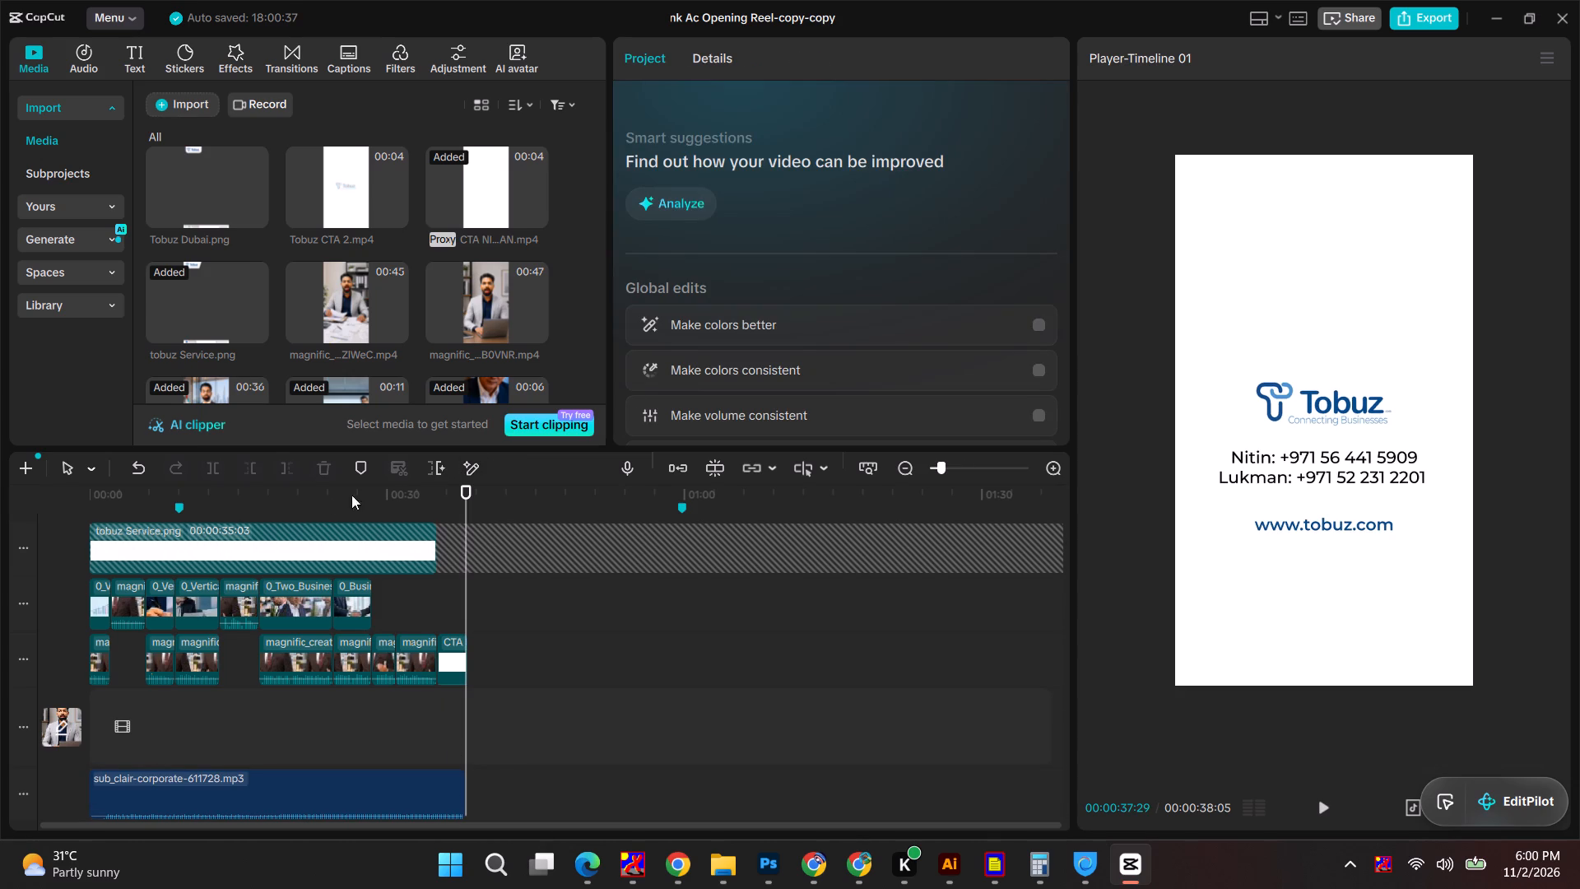
# Play the reel from the start to review it with the trimmed background music.
pyautogui.moveTo(258, 490); pyautogui.dragTo(0, 490)
pyautogui.press('space')
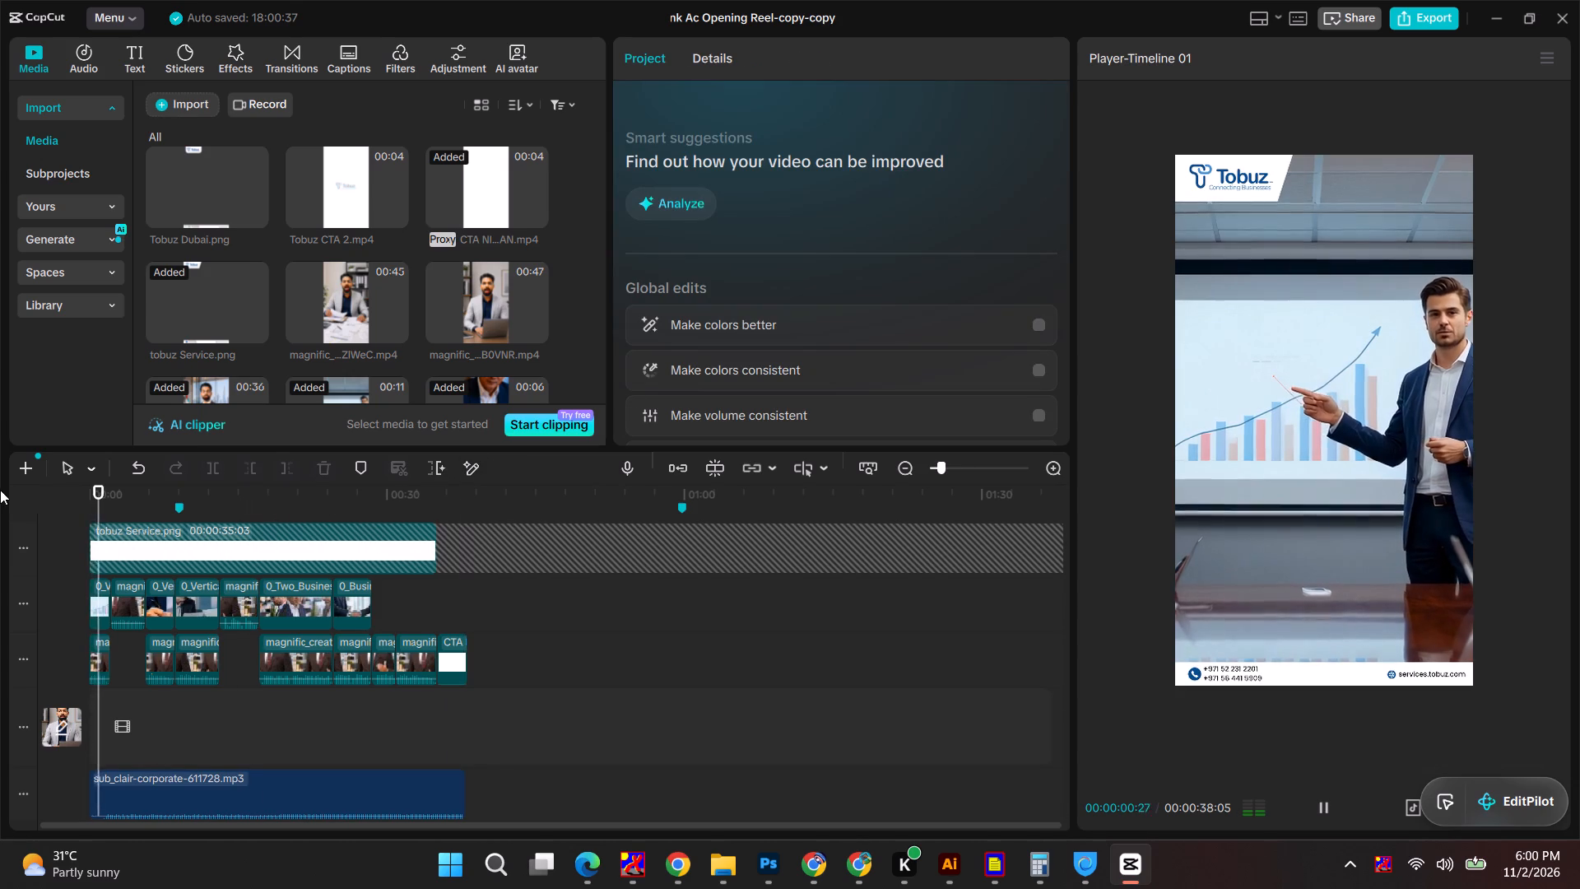
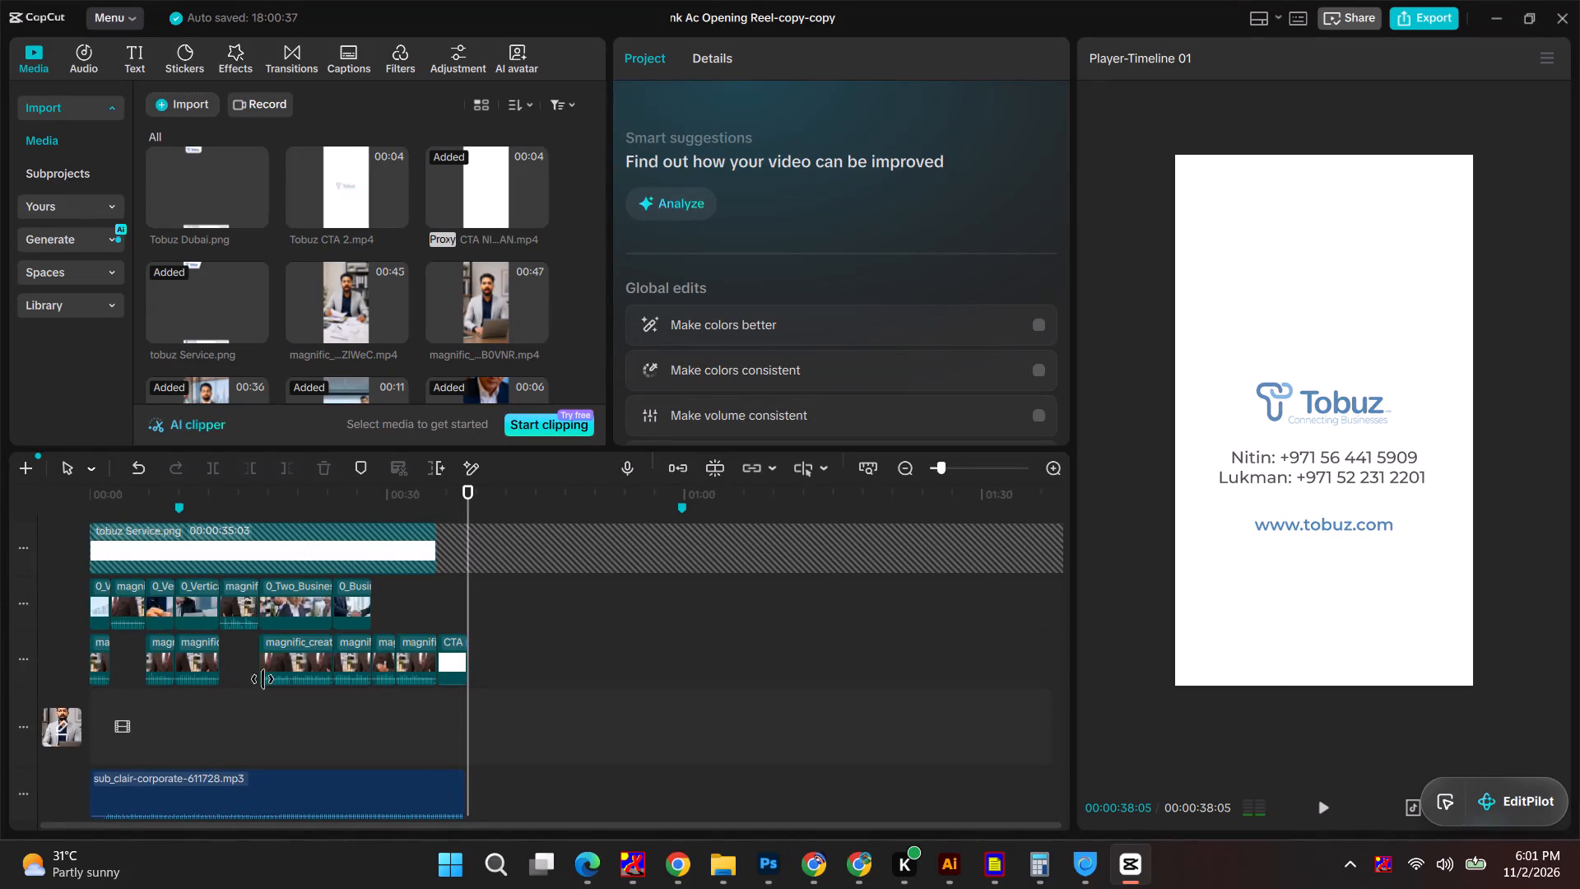
# Extend the end of the background music clip to 00:00:38:05, flush with the end of the closing CTA clip.
pyautogui.keyDown('ctrl'); pyautogui.scroll(20, 434, 799); pyautogui.keyUp('ctrl')
pyautogui.keyDown('ctrl'); pyautogui.scroll(20, 434, 799); pyautogui.keyUp('ctrl')
pyautogui.keyDown('ctrl'); pyautogui.scroll(2, 434, 799); pyautogui.keyUp('ctrl')
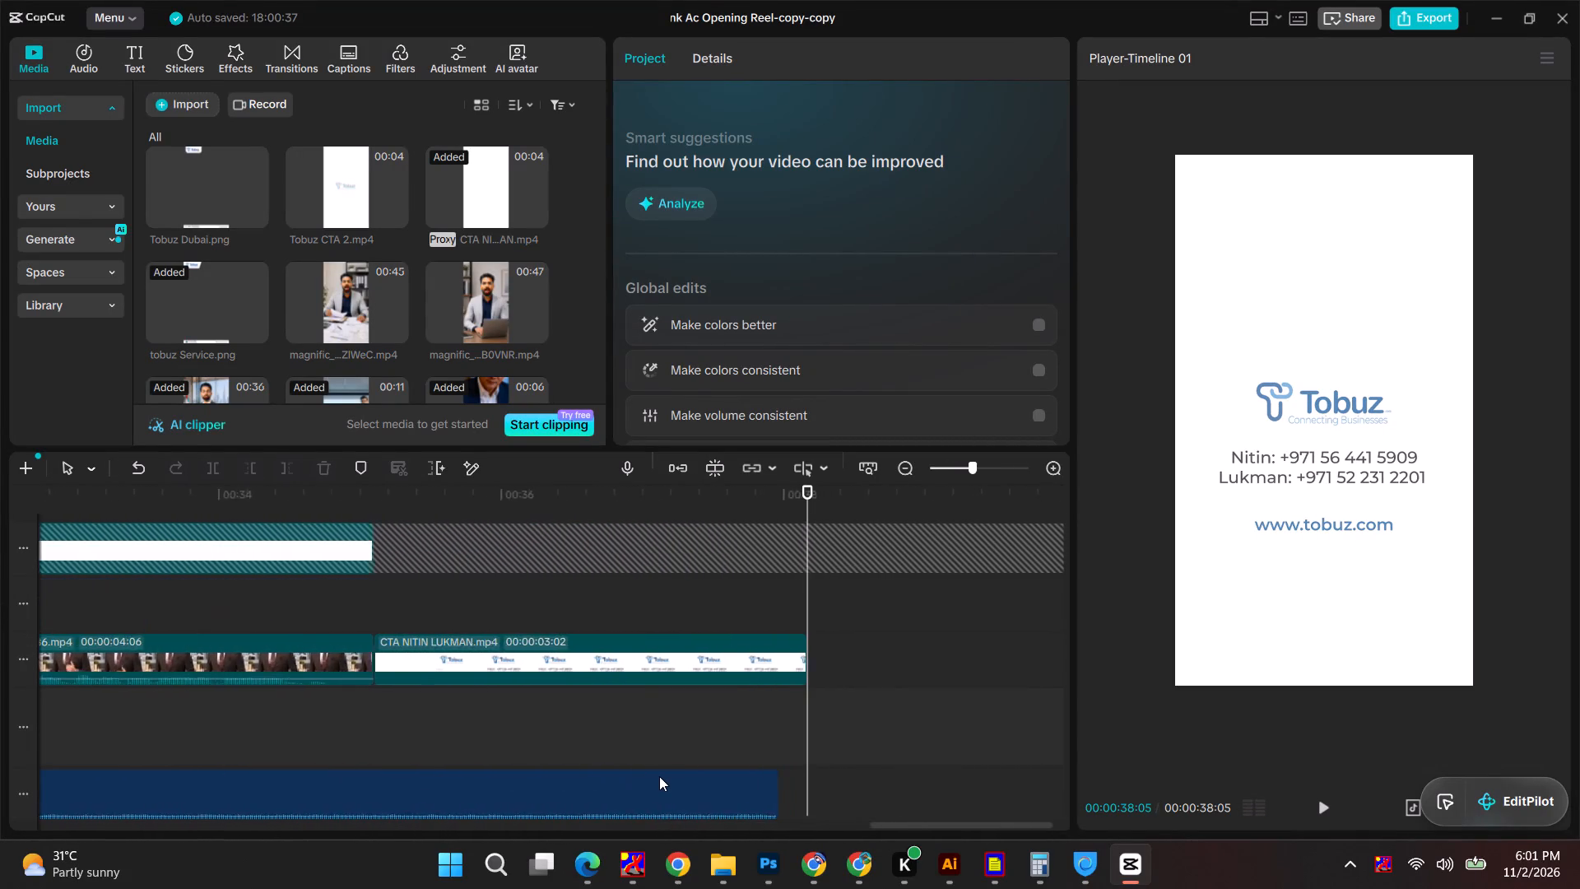
pyautogui.keyDown('ctrl'); pyautogui.scroll(19, 659, 776); pyautogui.keyUp('ctrl')
pyautogui.click(649, 788)
pyautogui.moveTo(672, 797); pyautogui.dragTo(674, 798)
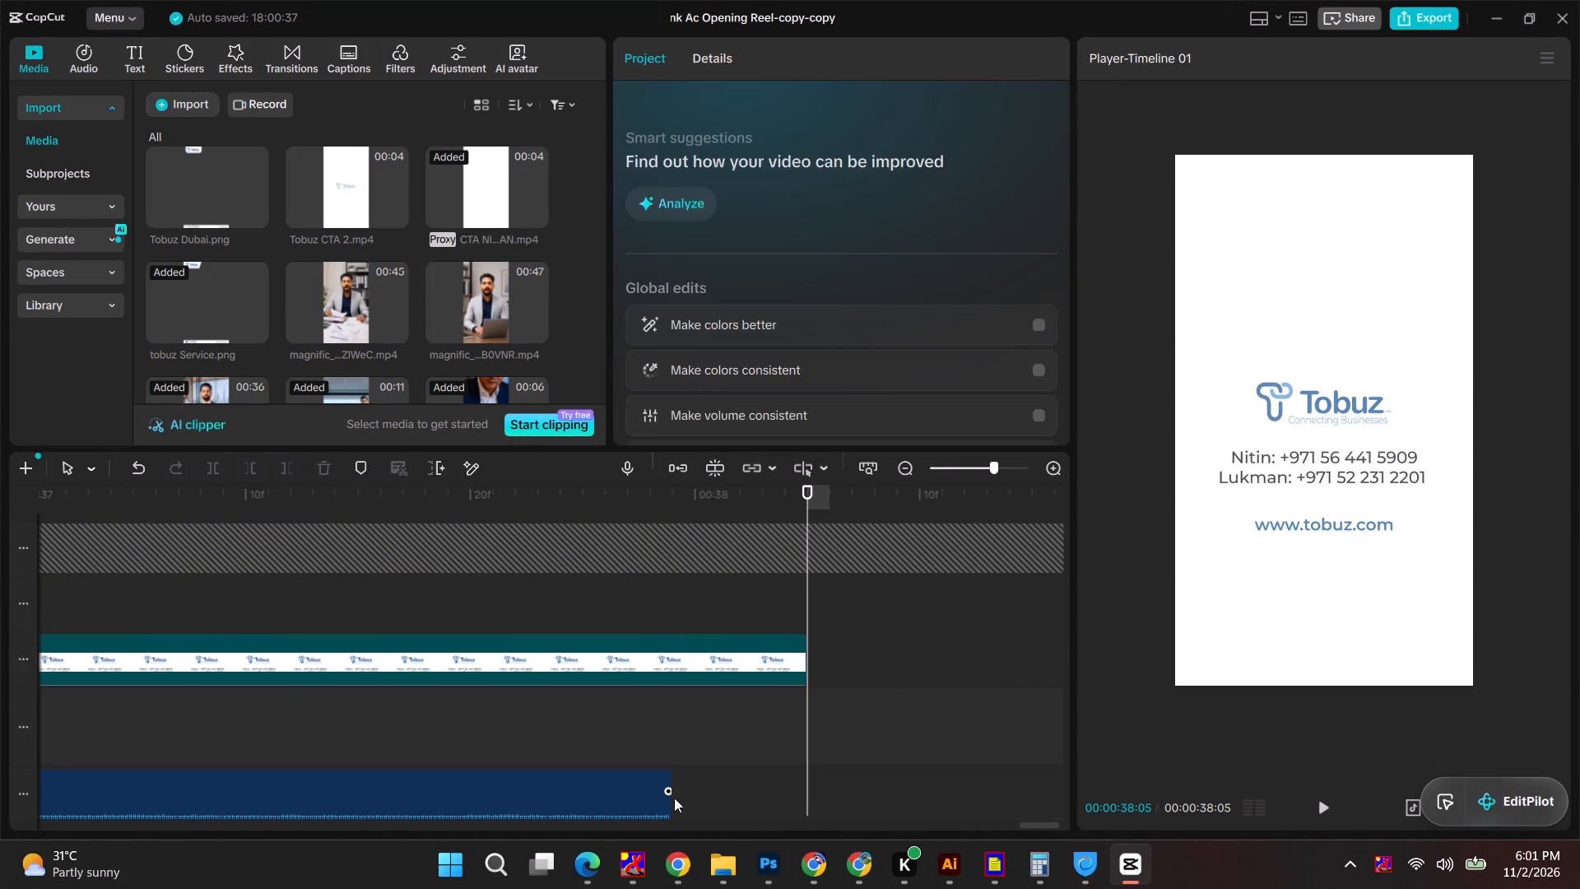
pyautogui.moveTo(674, 798); pyautogui.dragTo(797, 788)
pyautogui.moveTo(673, 794); pyautogui.dragTo(677, 794)
pyautogui.moveTo(677, 794); pyautogui.dragTo(772, 789)
pyautogui.click(591, 793)
pyautogui.moveTo(675, 780); pyautogui.dragTo(698, 777)
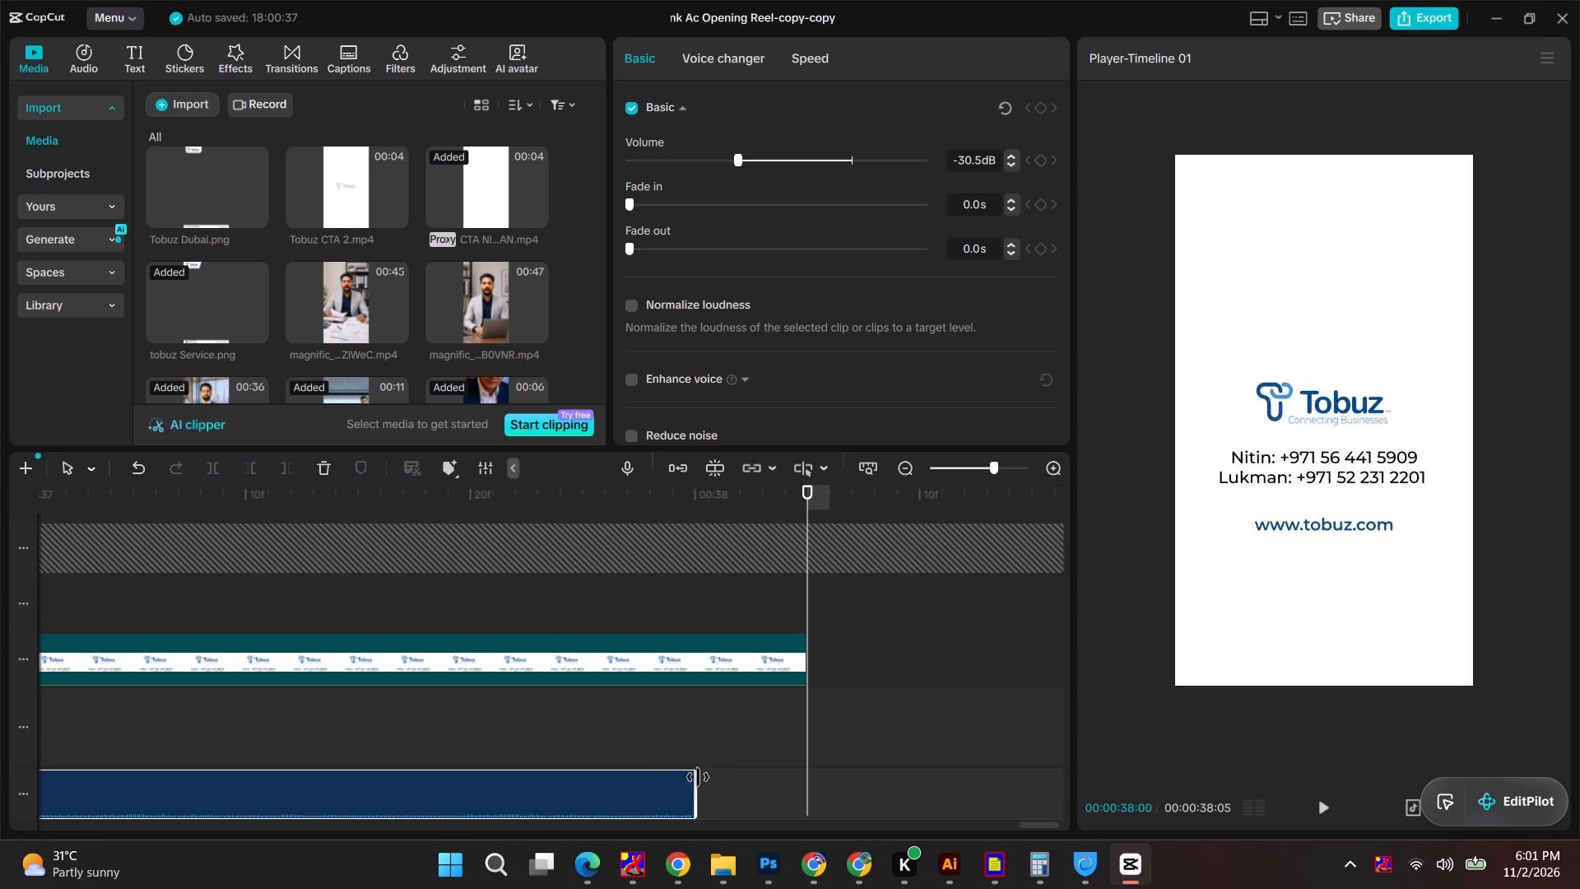
pyautogui.moveTo(698, 777); pyautogui.dragTo(806, 777)
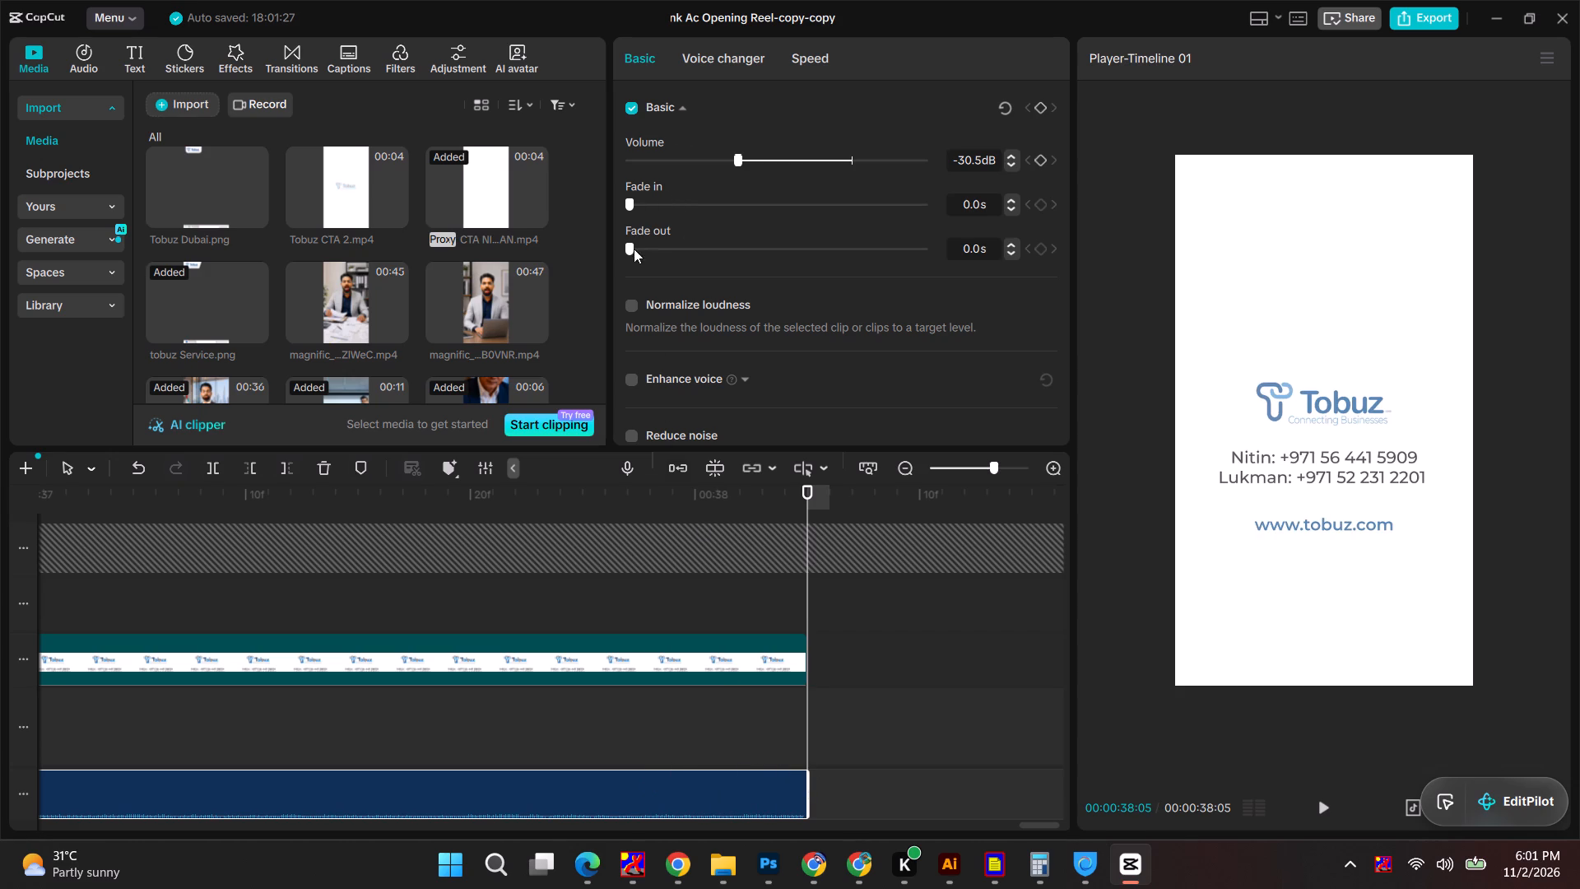
# Give the background music clip a 1.2 s fade-out and play the reel's ending to check it.
pyautogui.moveTo(634, 249); pyautogui.dragTo(643, 253)
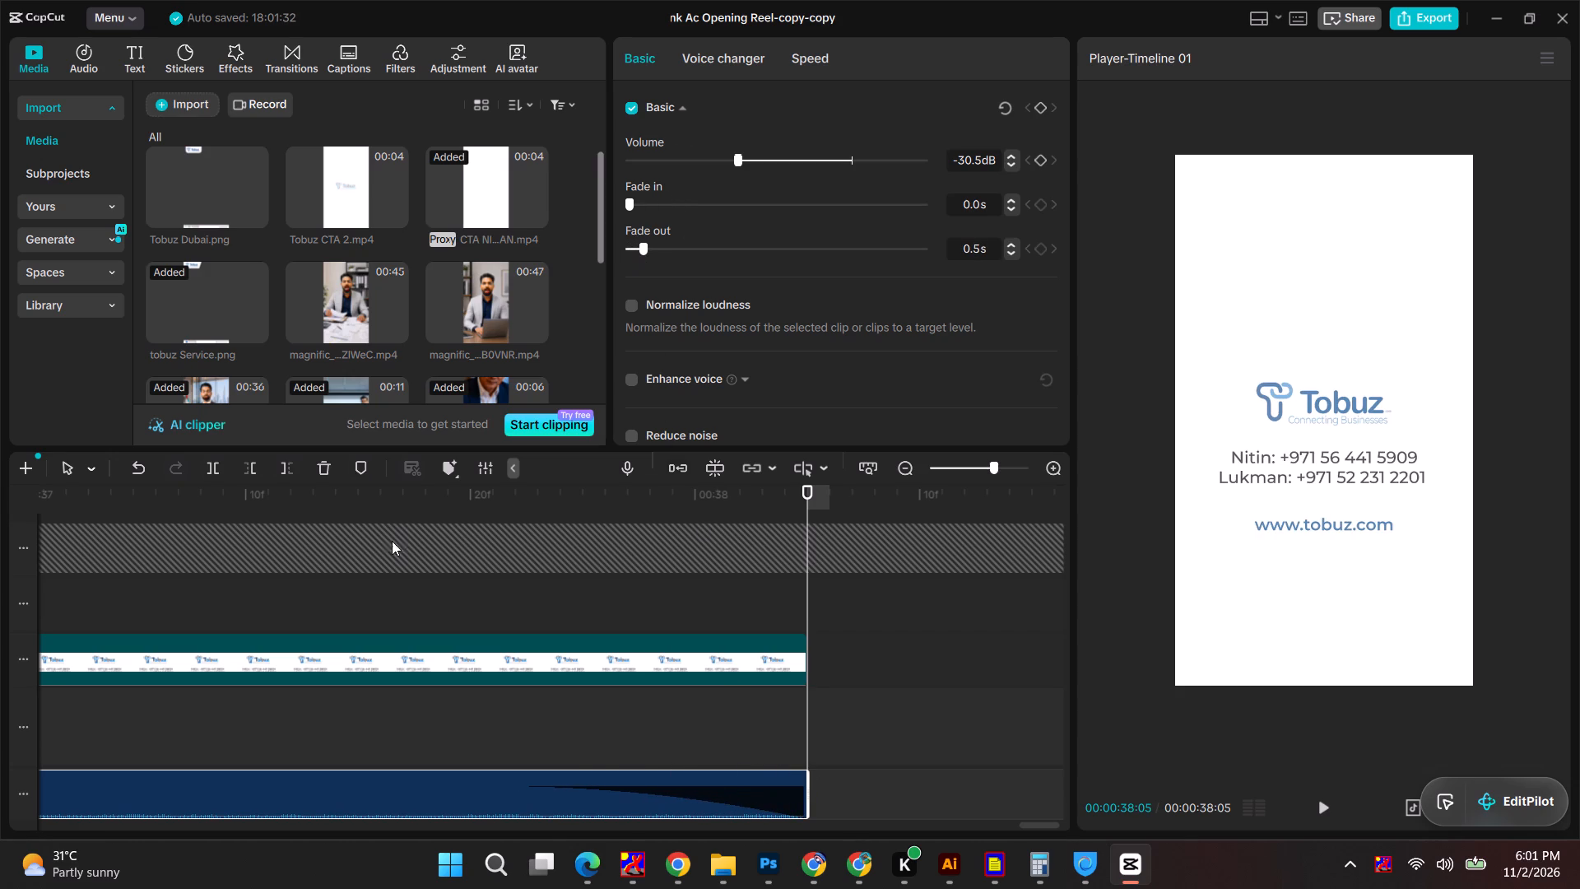
pyautogui.click(355, 492)
pyautogui.press('space')
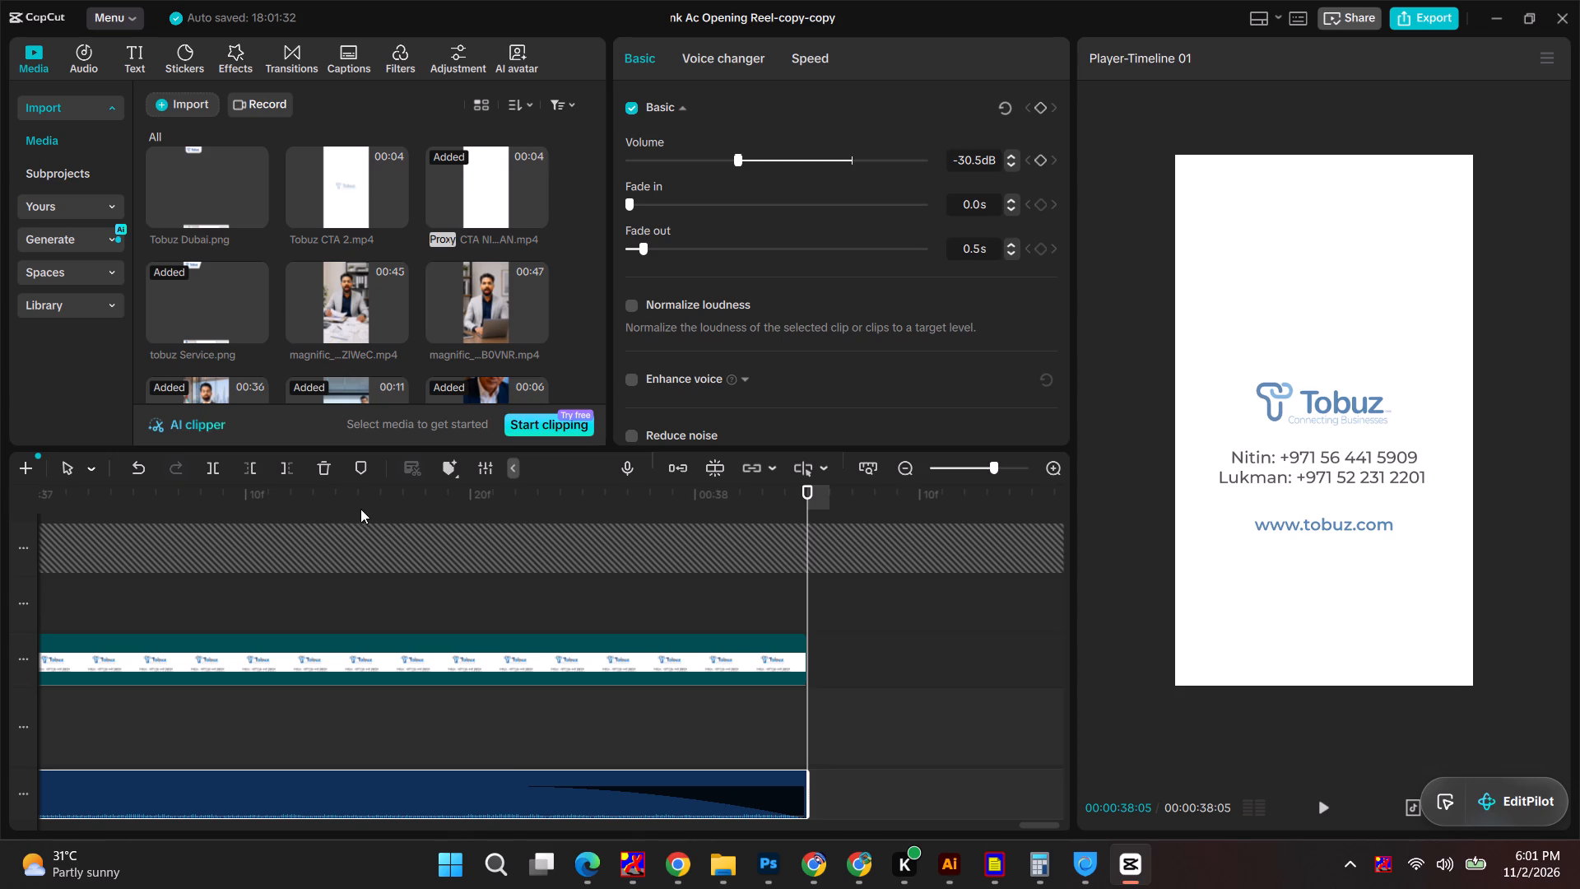
pyautogui.moveTo(652, 245); pyautogui.dragTo(663, 251)
pyautogui.keyDown('ctrl'); pyautogui.scroll(-20, 332, 579); pyautogui.keyUp('ctrl')
pyautogui.keyDown('ctrl'); pyautogui.scroll(-3, 332, 579); pyautogui.keyUp('ctrl')
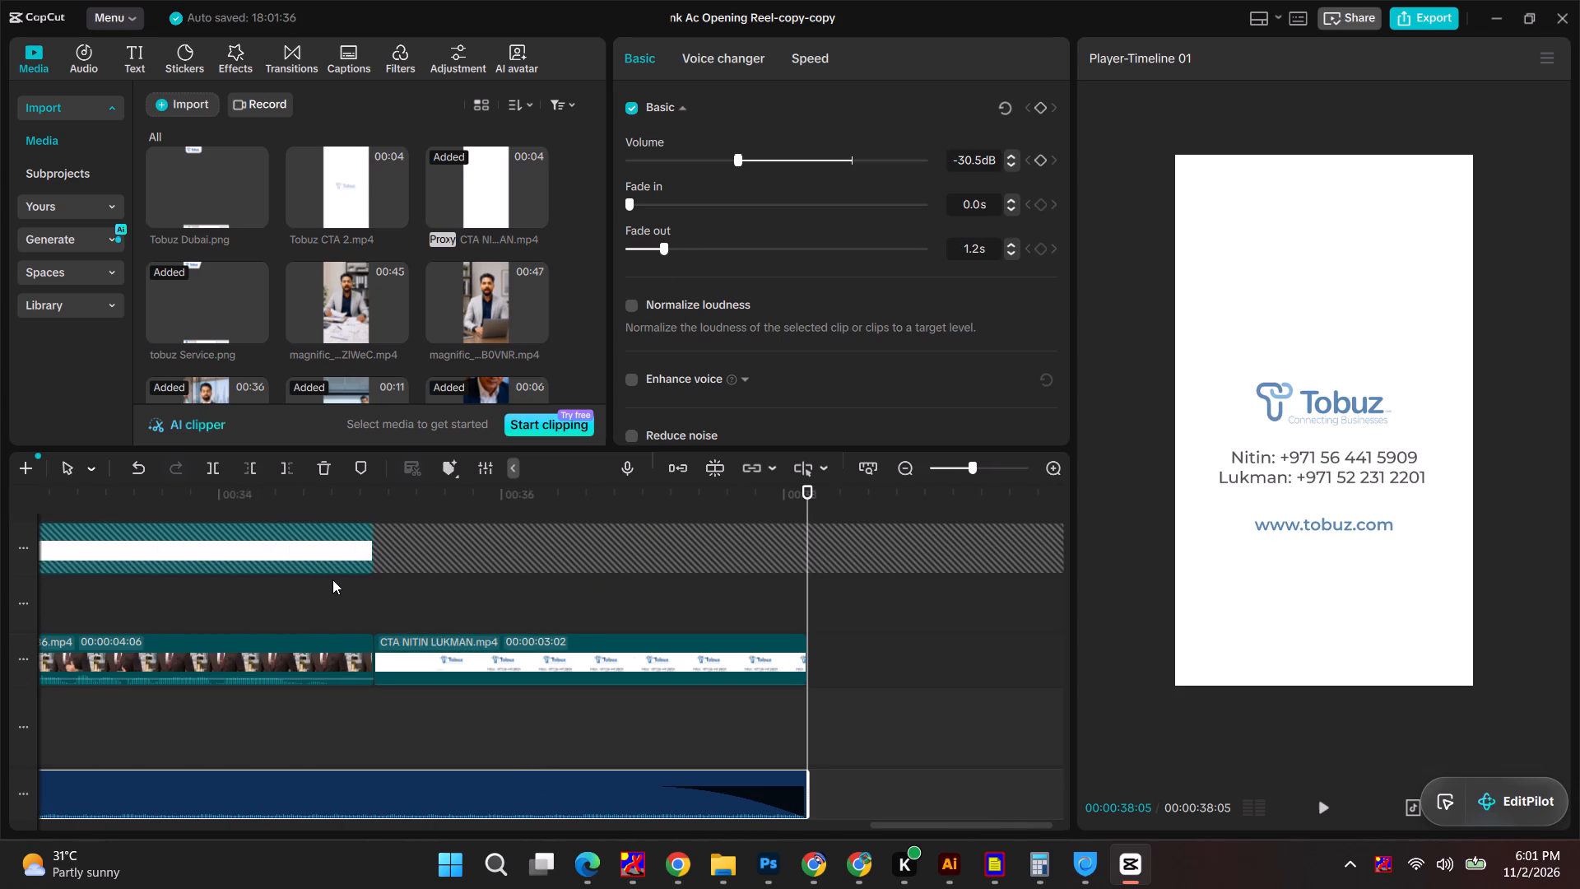
pyautogui.click(477, 502)
pyautogui.press('space')
# Rename the project as Lukman Business Reel and copy the new name.
pyautogui.click(740, 18)
pyautogui.hotkey('ctrl', 'a')
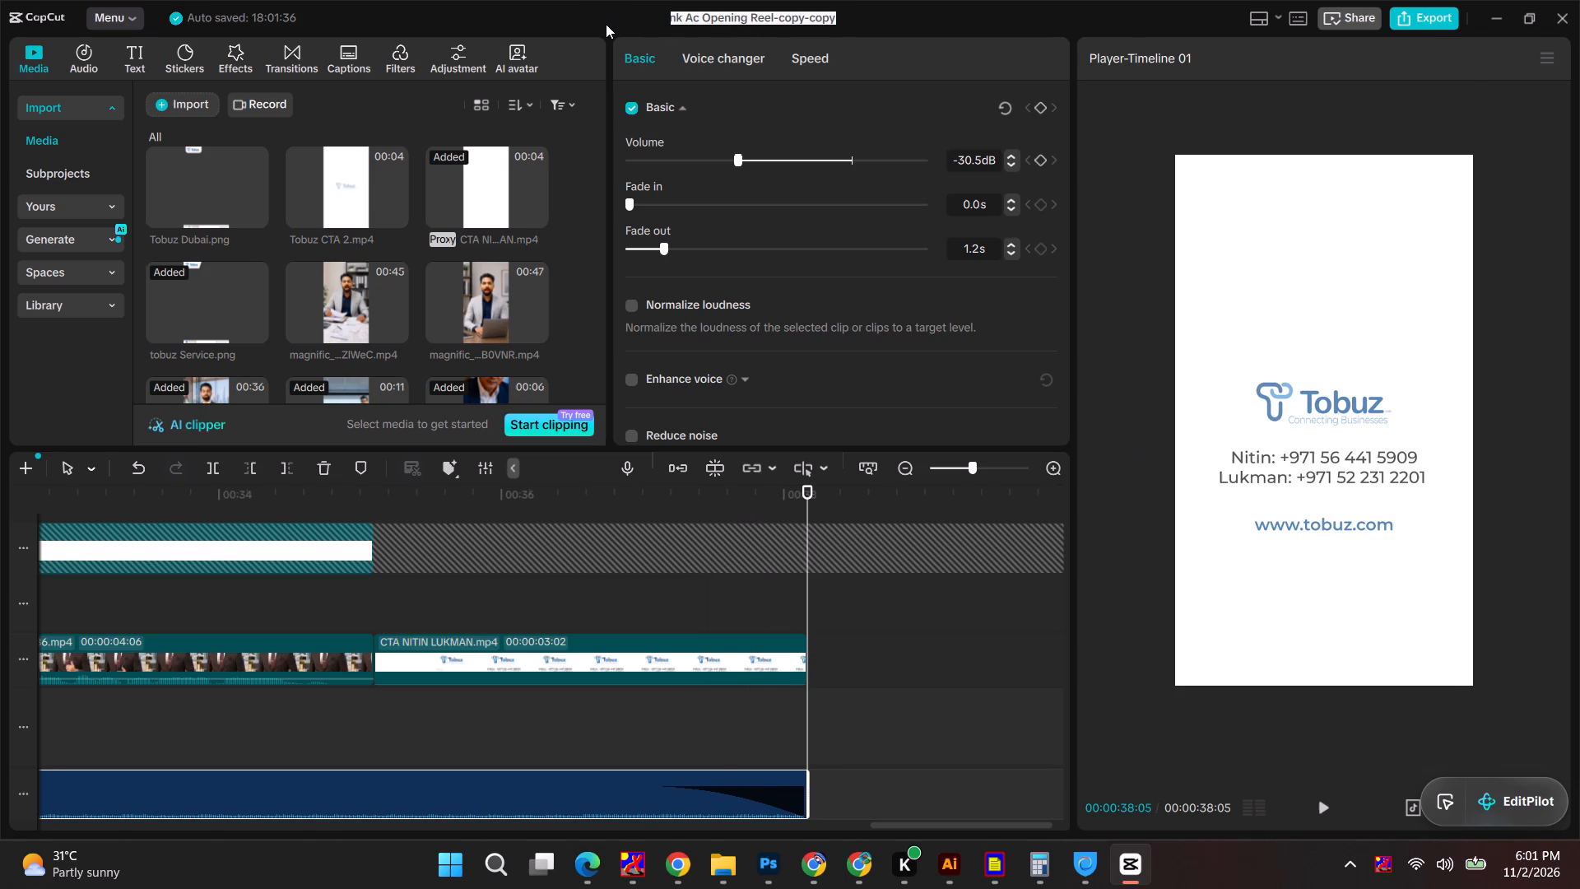
pyautogui.write('Lukman')
pyautogui.press('space')
pyautogui.write('By')
pyautogui.press('BackSpace')
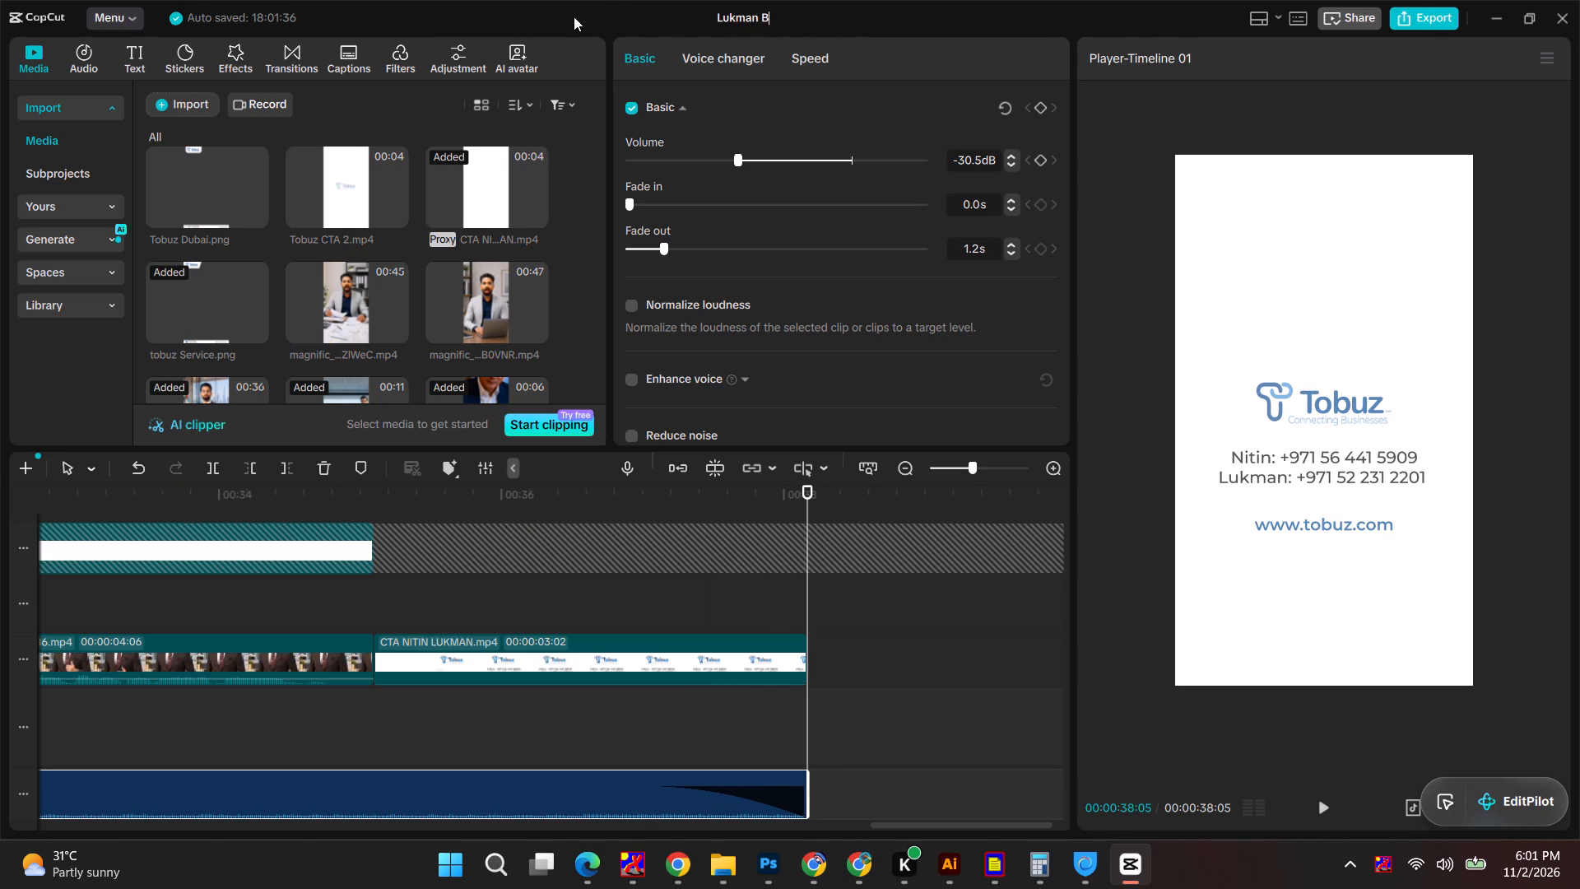
pyautogui.write('usiness Reel')
pyautogui.hotkey('ctrl', 'a')
pyautogui.hotkey('ctrl', 'c')
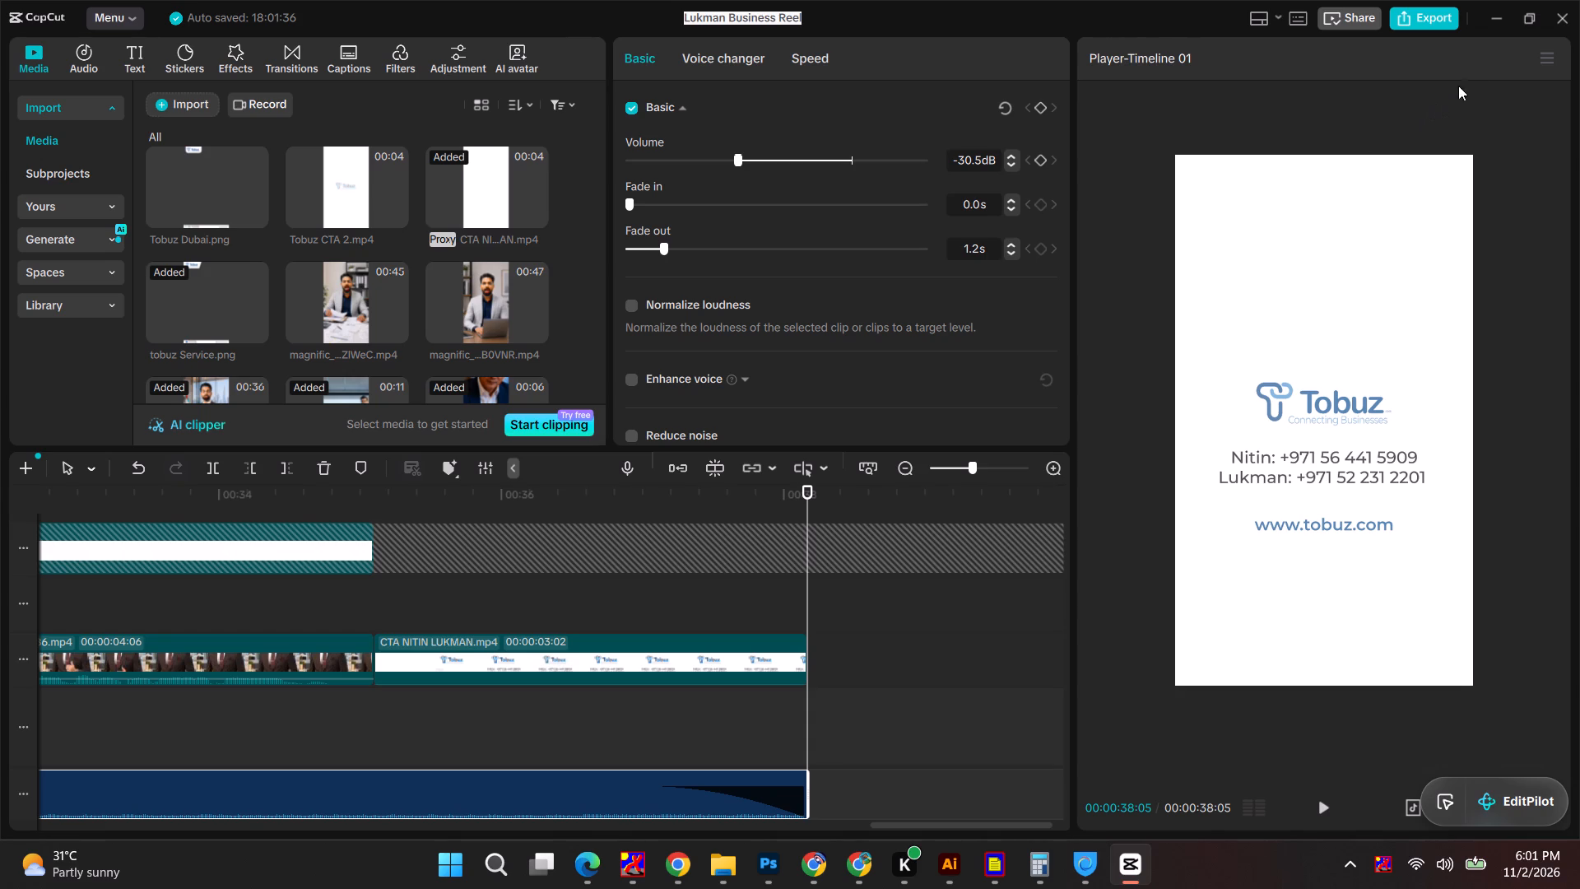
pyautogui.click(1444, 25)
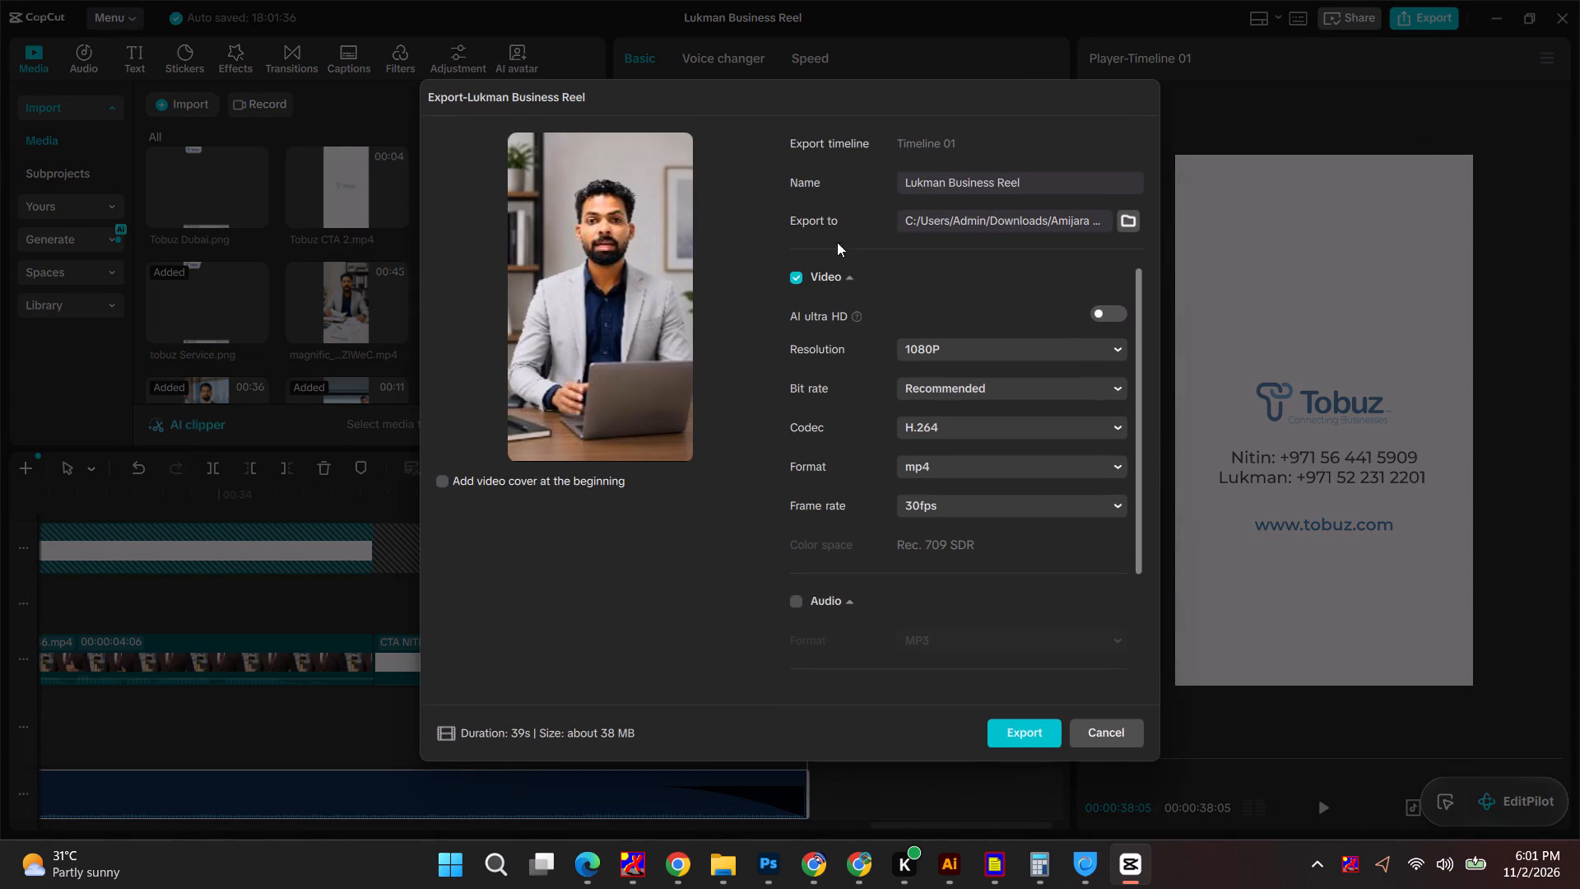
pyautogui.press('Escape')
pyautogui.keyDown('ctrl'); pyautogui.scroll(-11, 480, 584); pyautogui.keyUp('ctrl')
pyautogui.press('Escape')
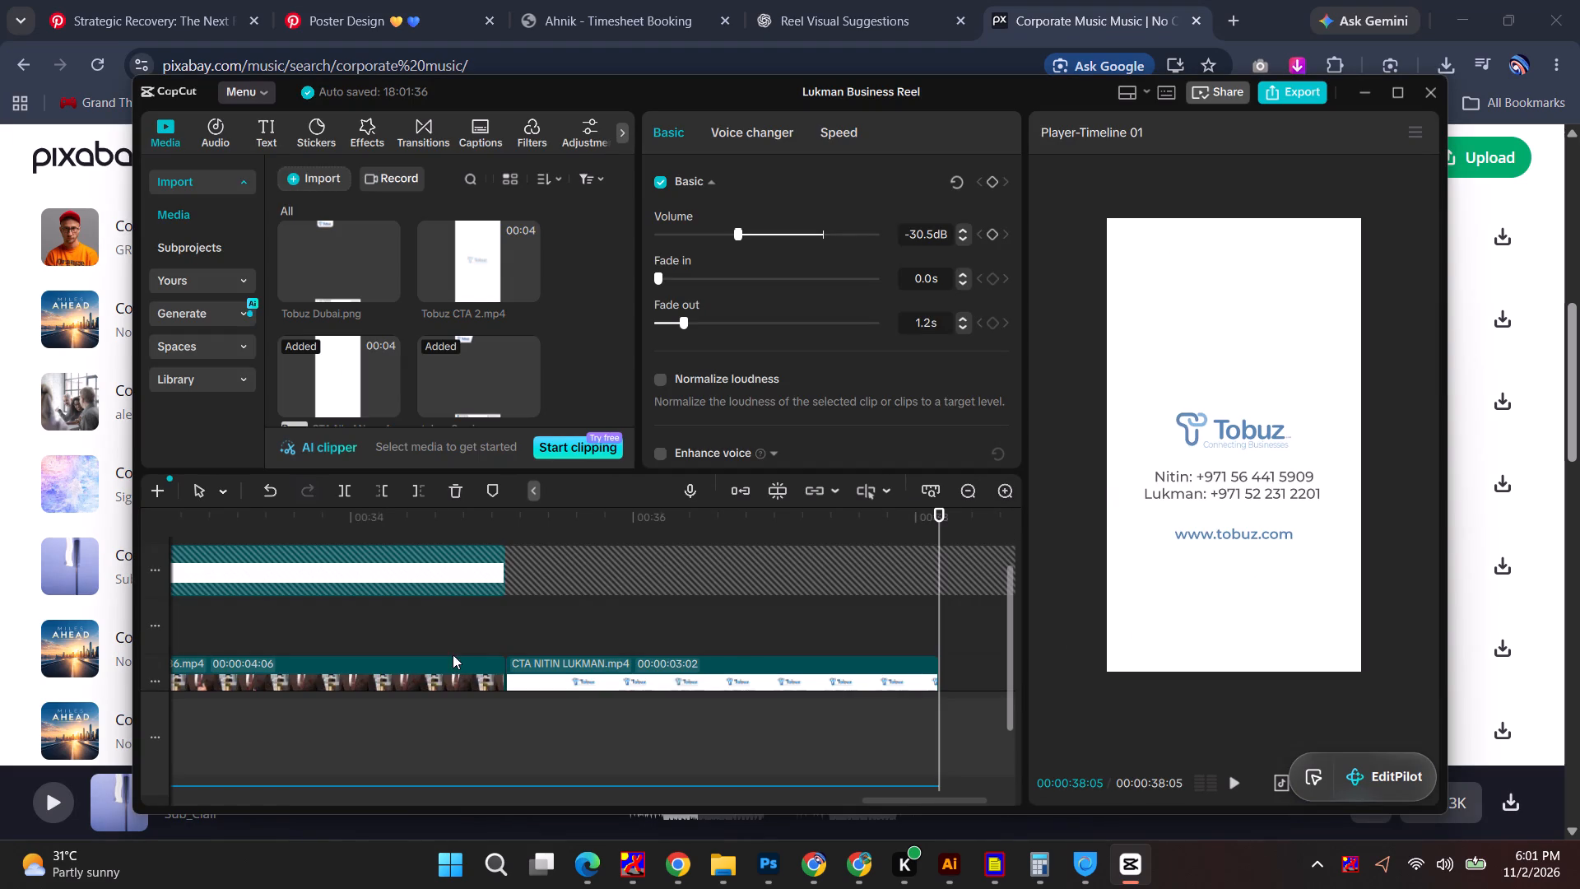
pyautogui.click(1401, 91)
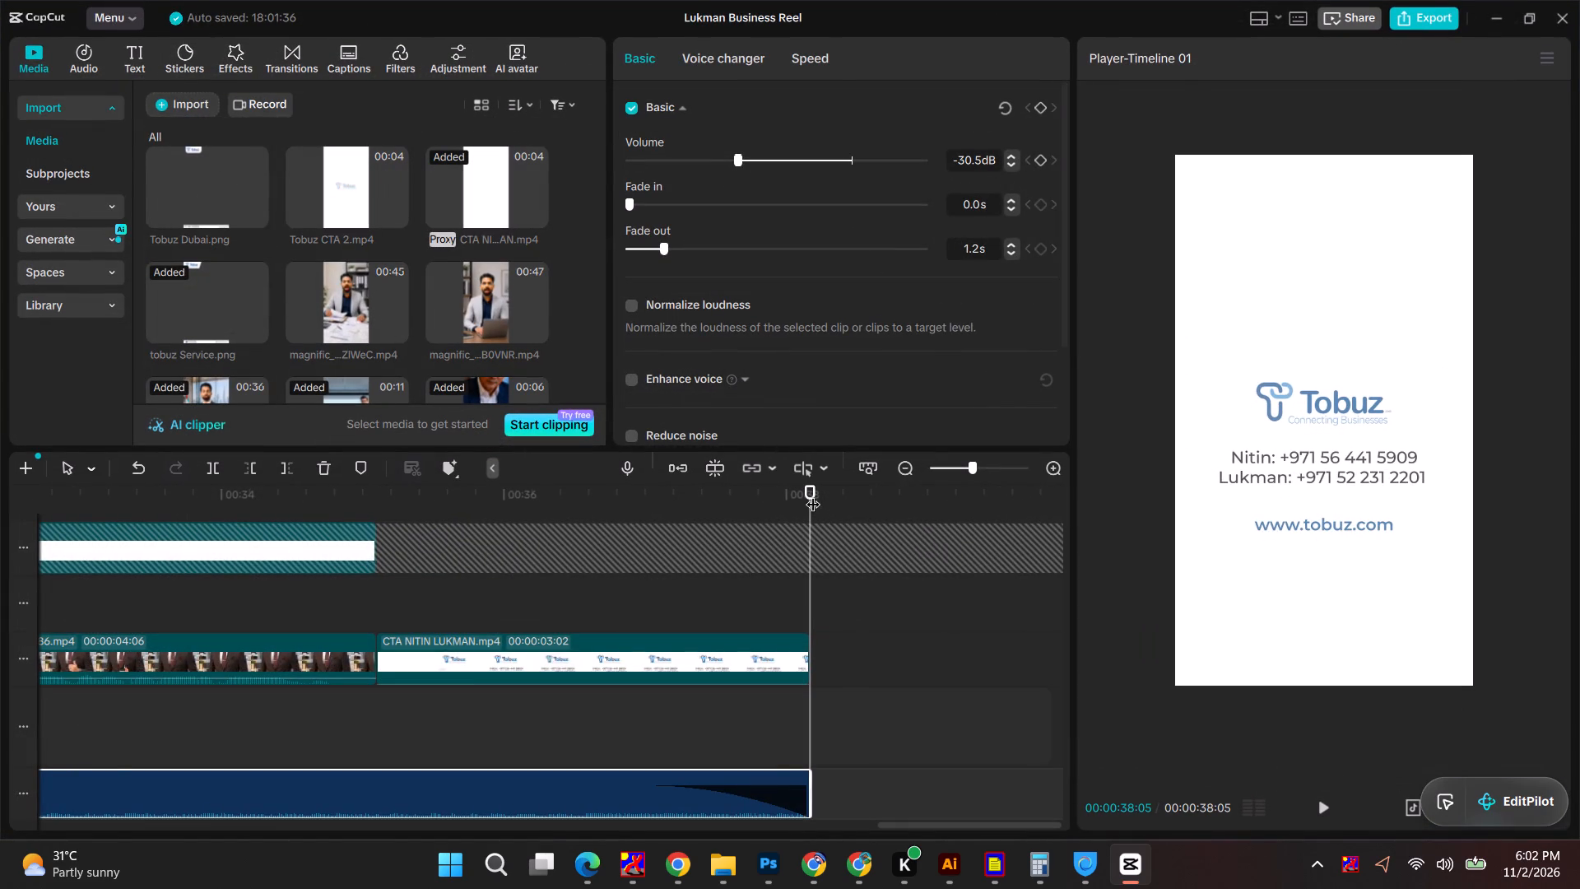
# Return the playhead to the start of the reel and delete its current cover.
pyautogui.moveTo(810, 488); pyautogui.dragTo(0, 596)
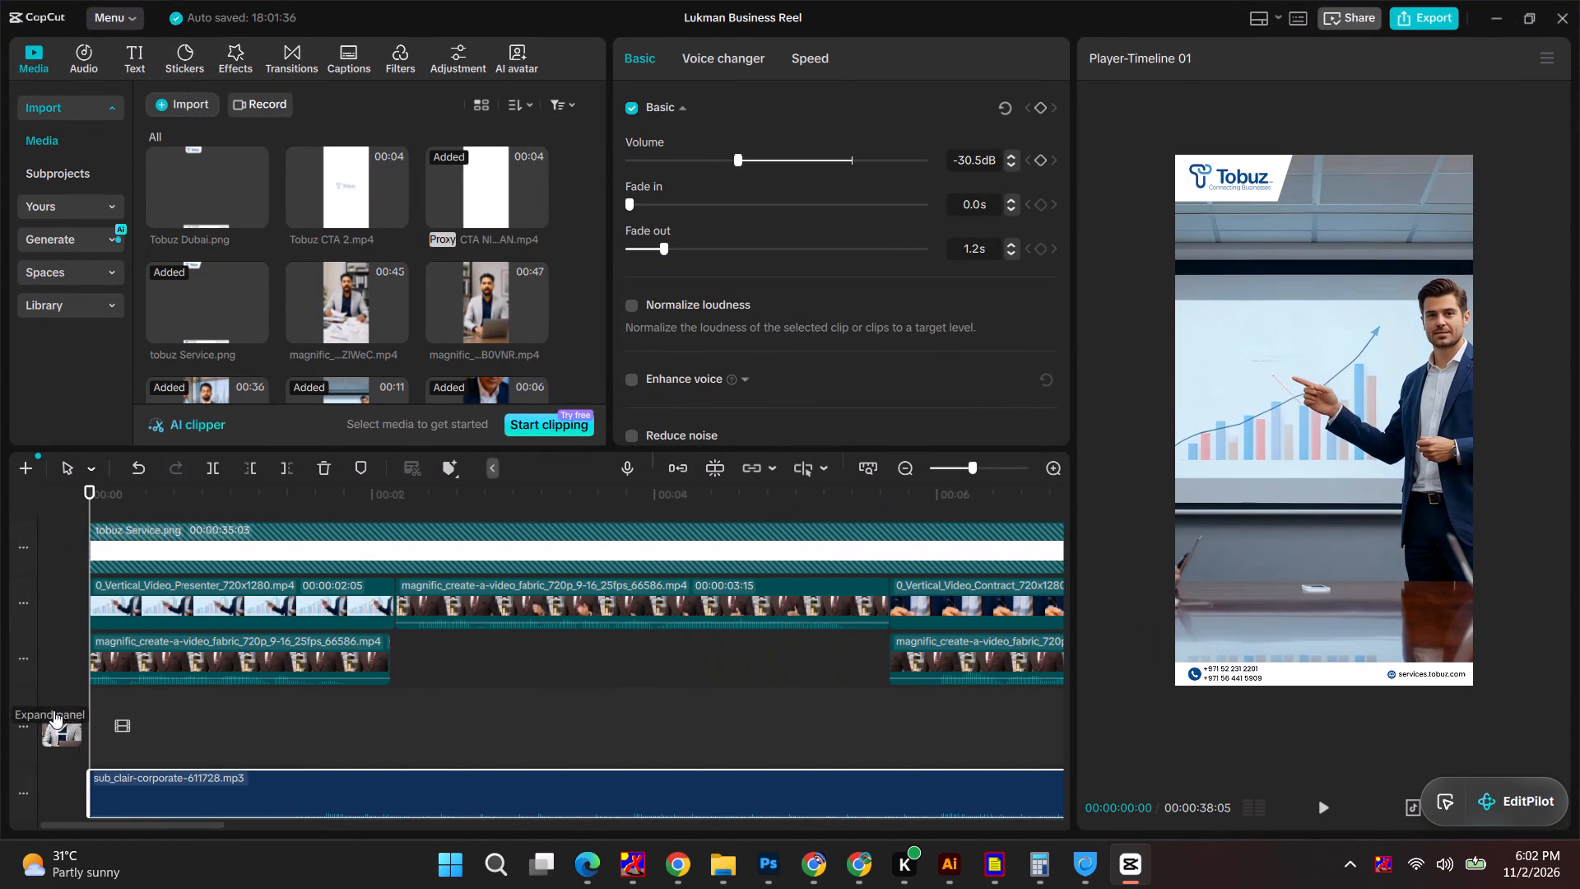
pyautogui.click(77, 705)
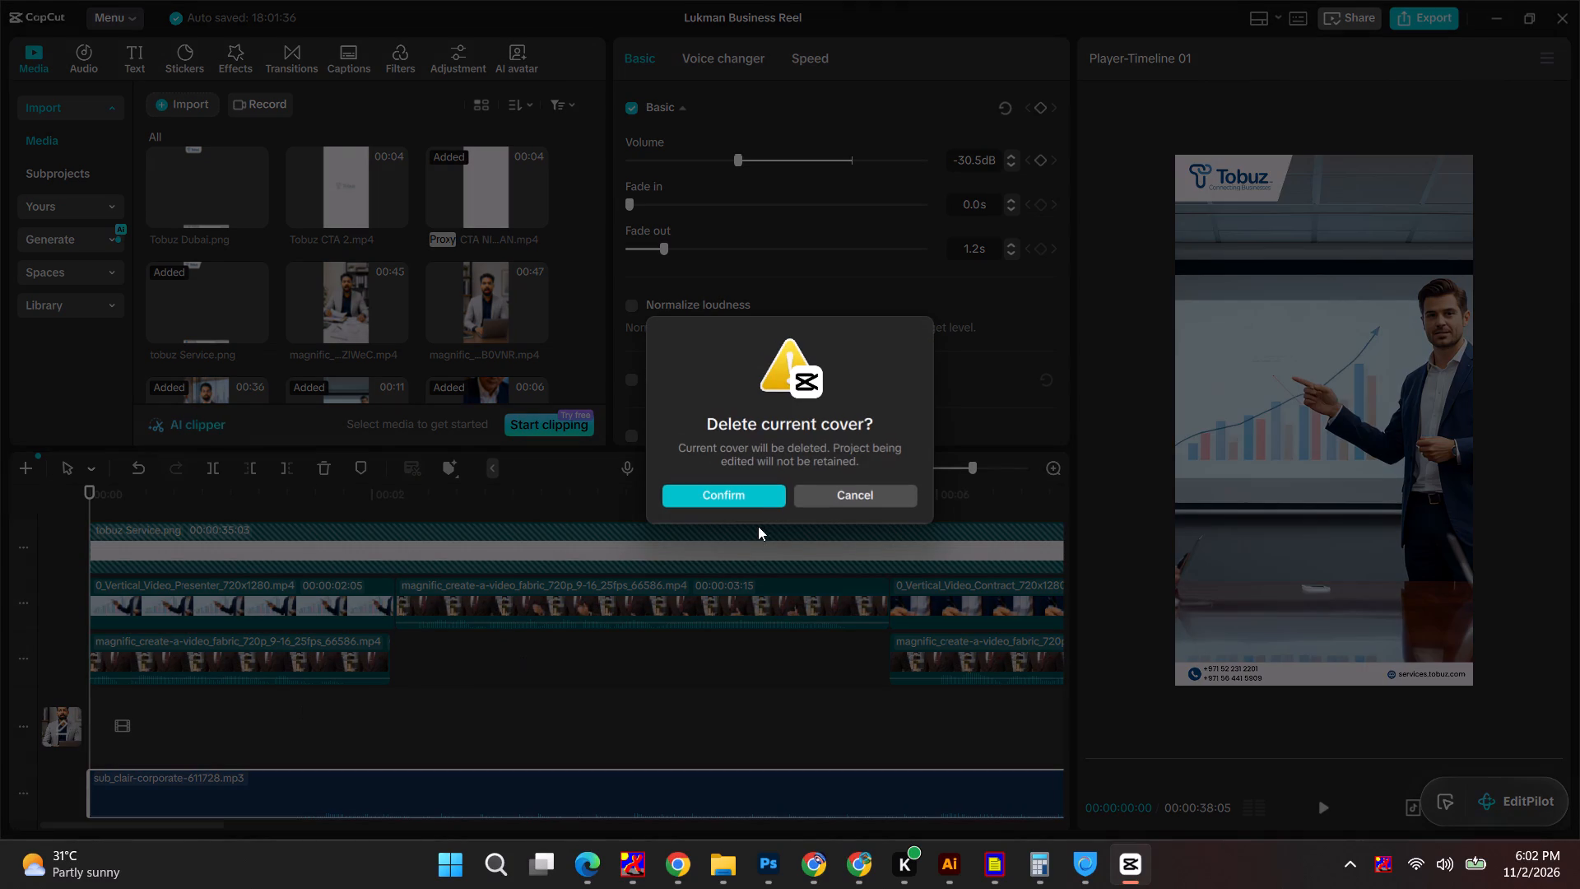
pyautogui.click(754, 502)
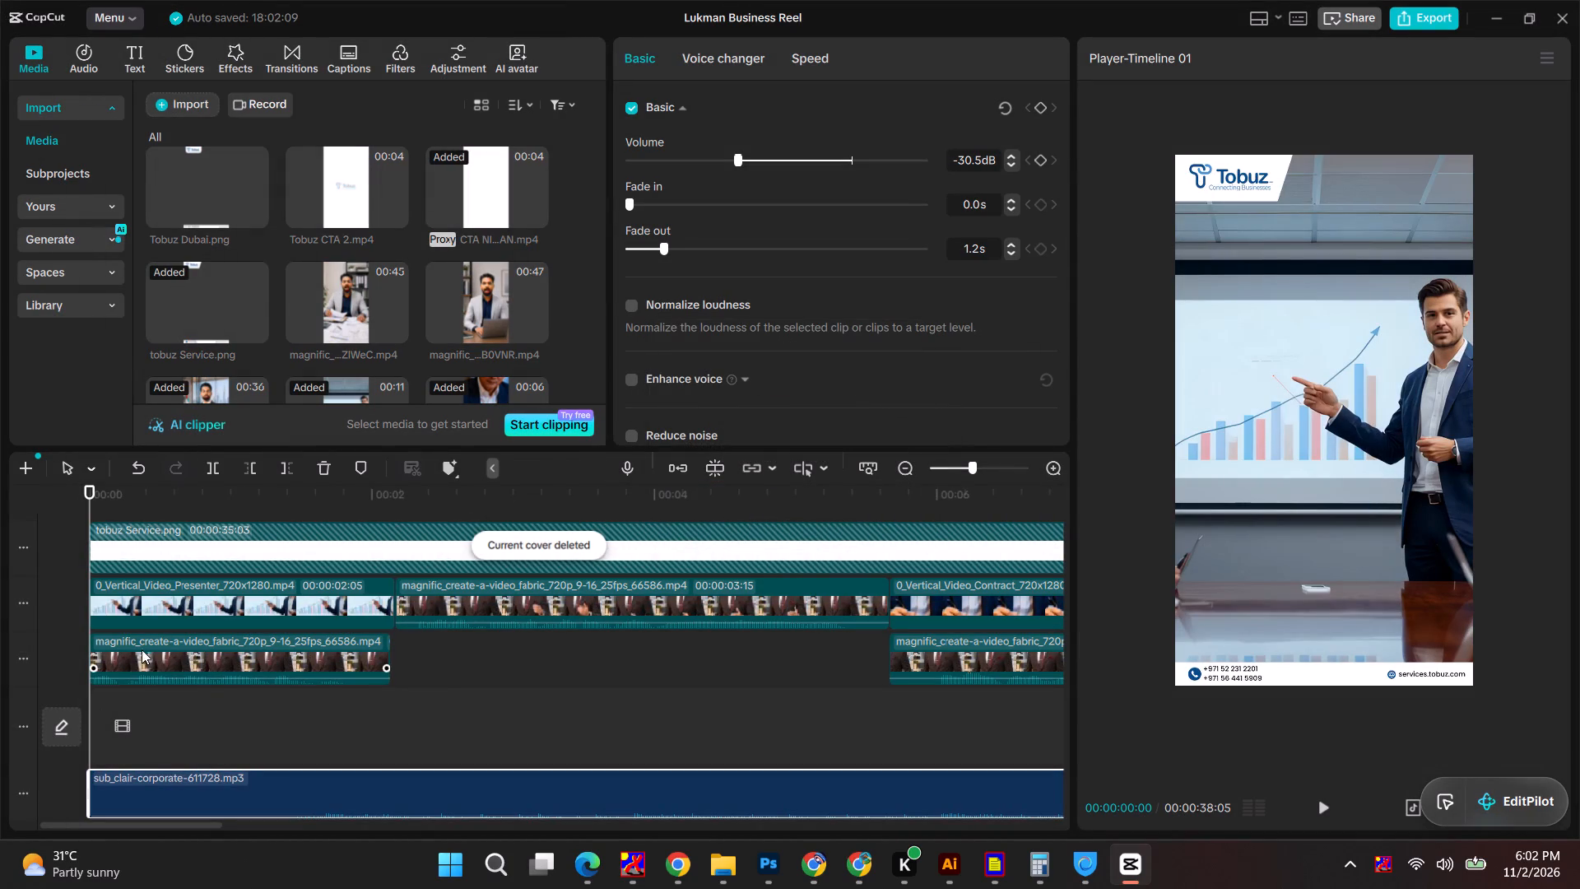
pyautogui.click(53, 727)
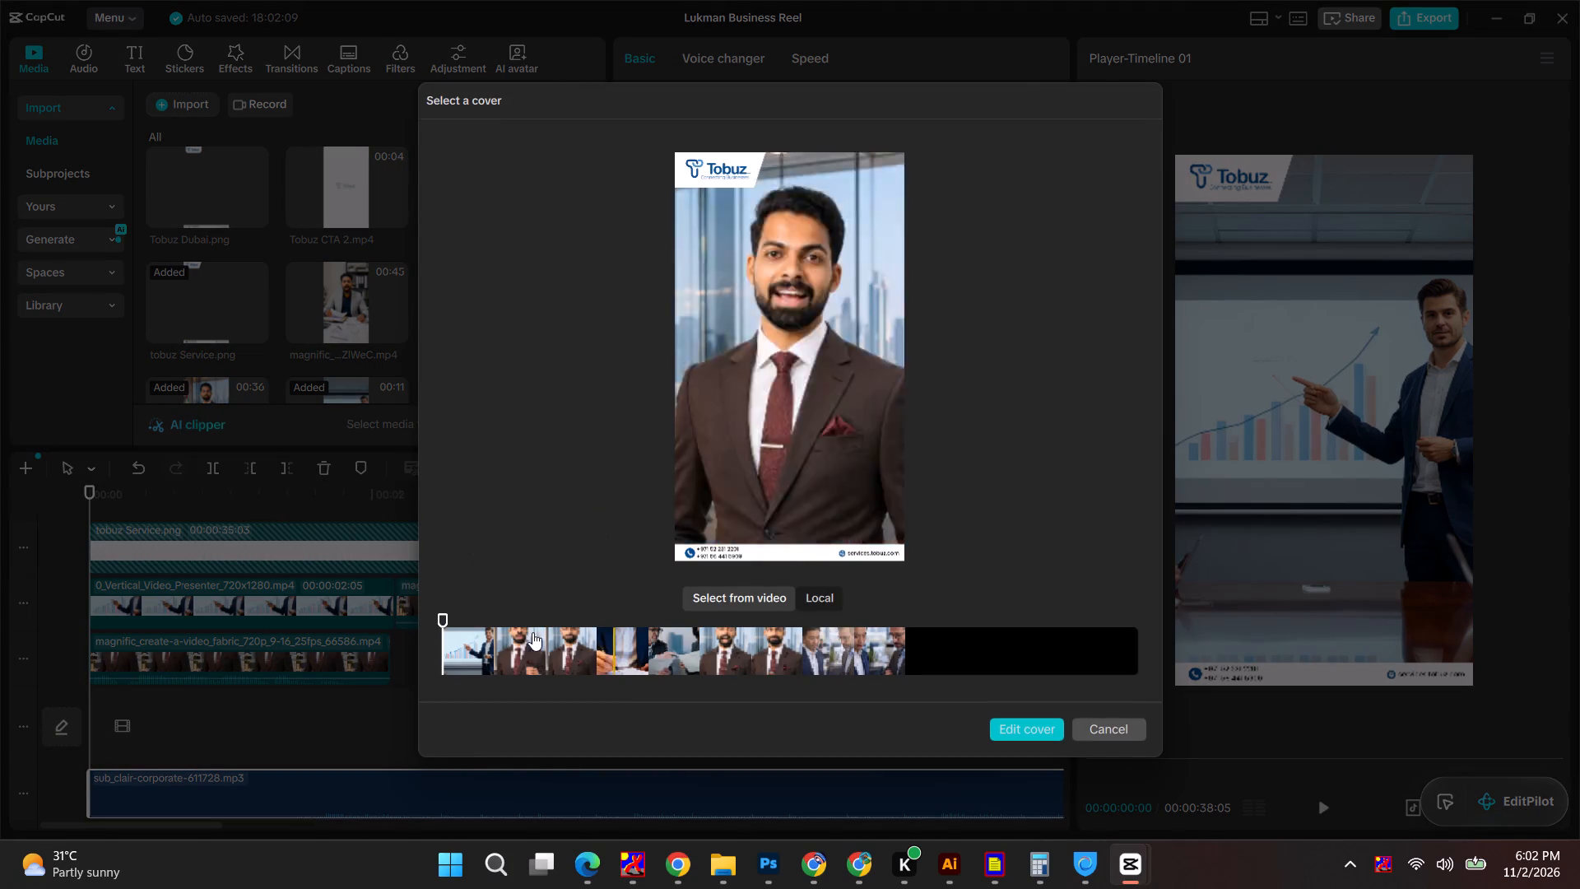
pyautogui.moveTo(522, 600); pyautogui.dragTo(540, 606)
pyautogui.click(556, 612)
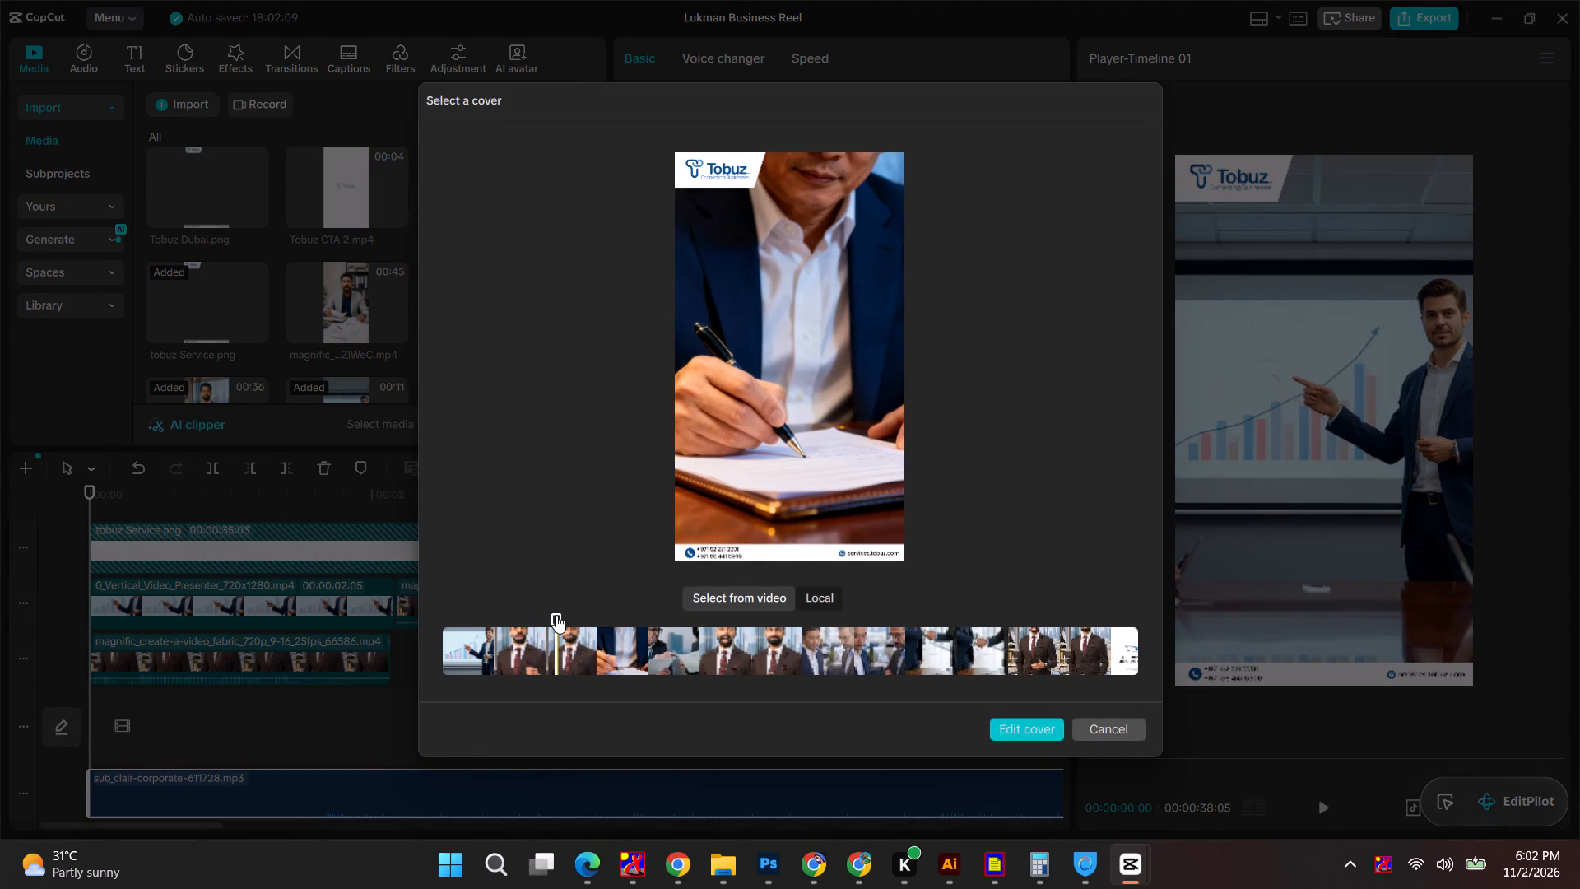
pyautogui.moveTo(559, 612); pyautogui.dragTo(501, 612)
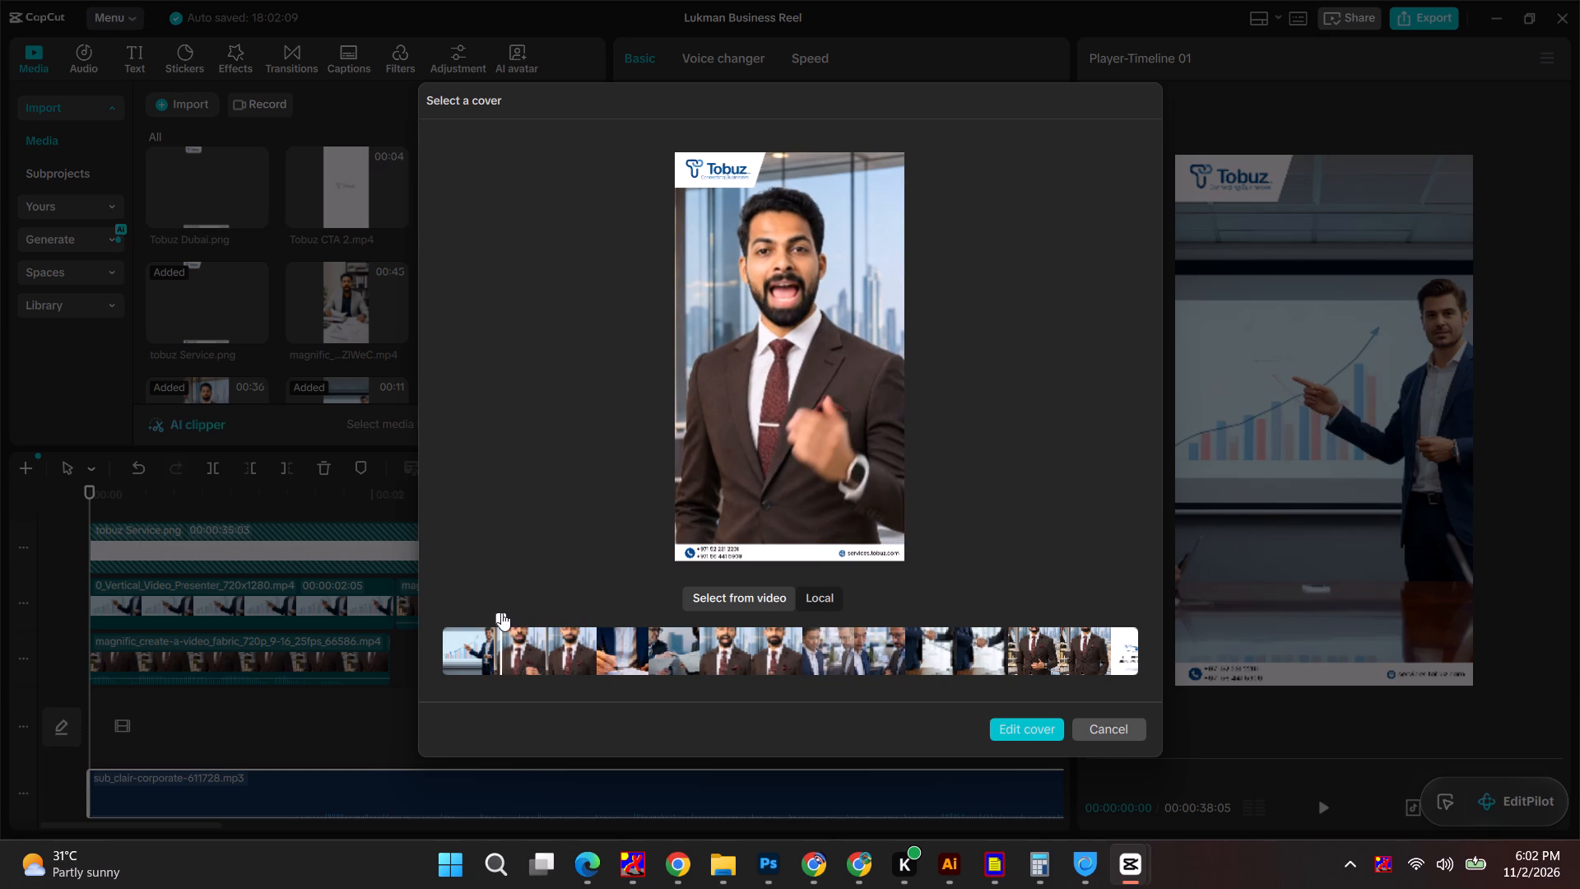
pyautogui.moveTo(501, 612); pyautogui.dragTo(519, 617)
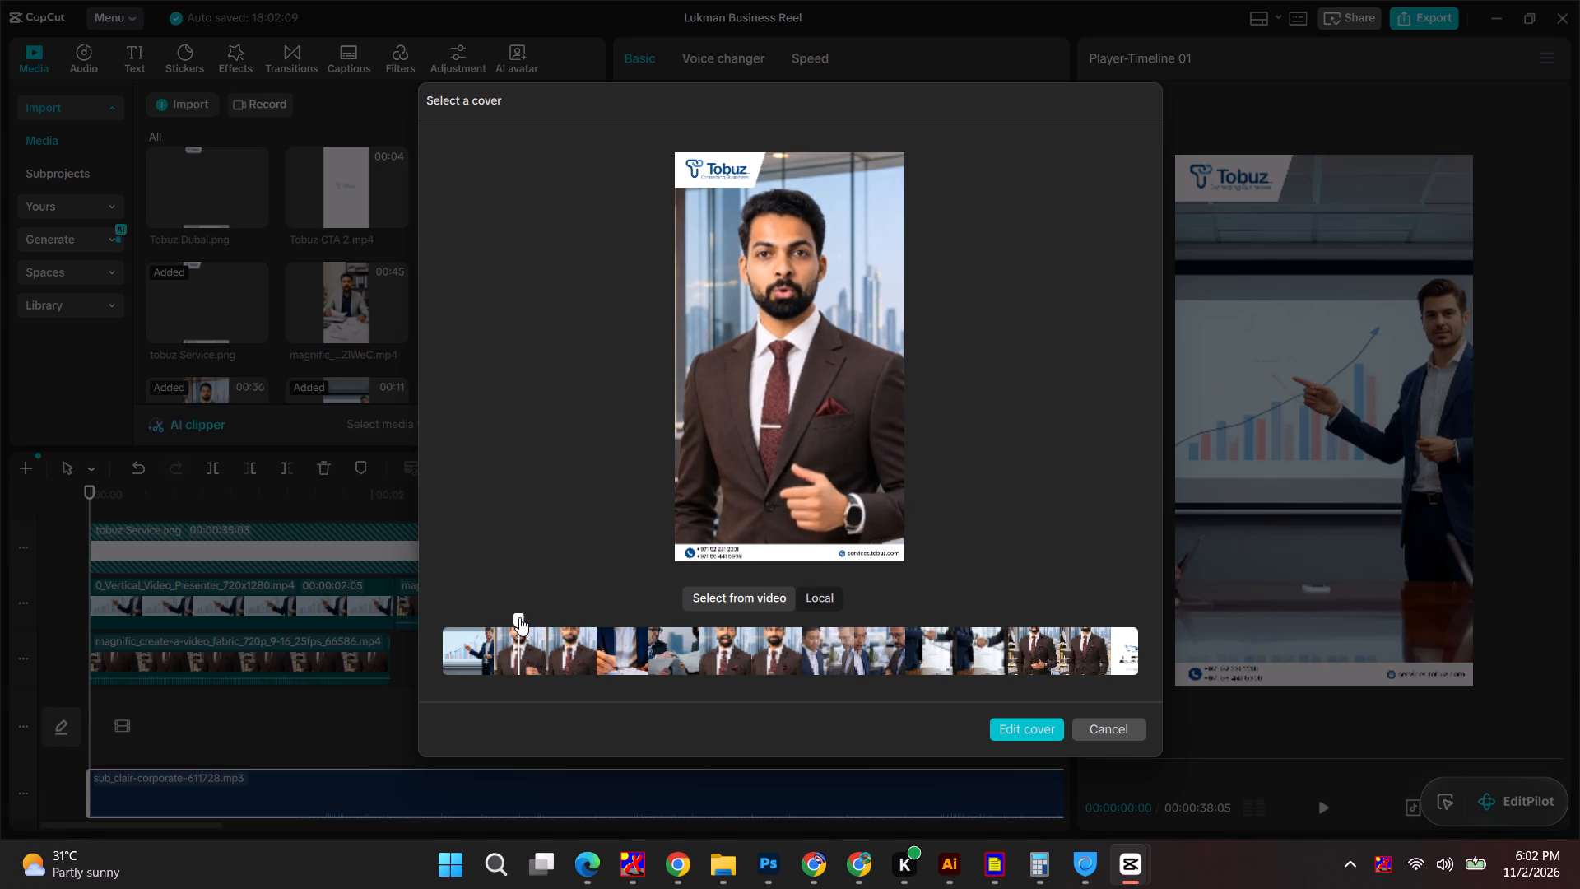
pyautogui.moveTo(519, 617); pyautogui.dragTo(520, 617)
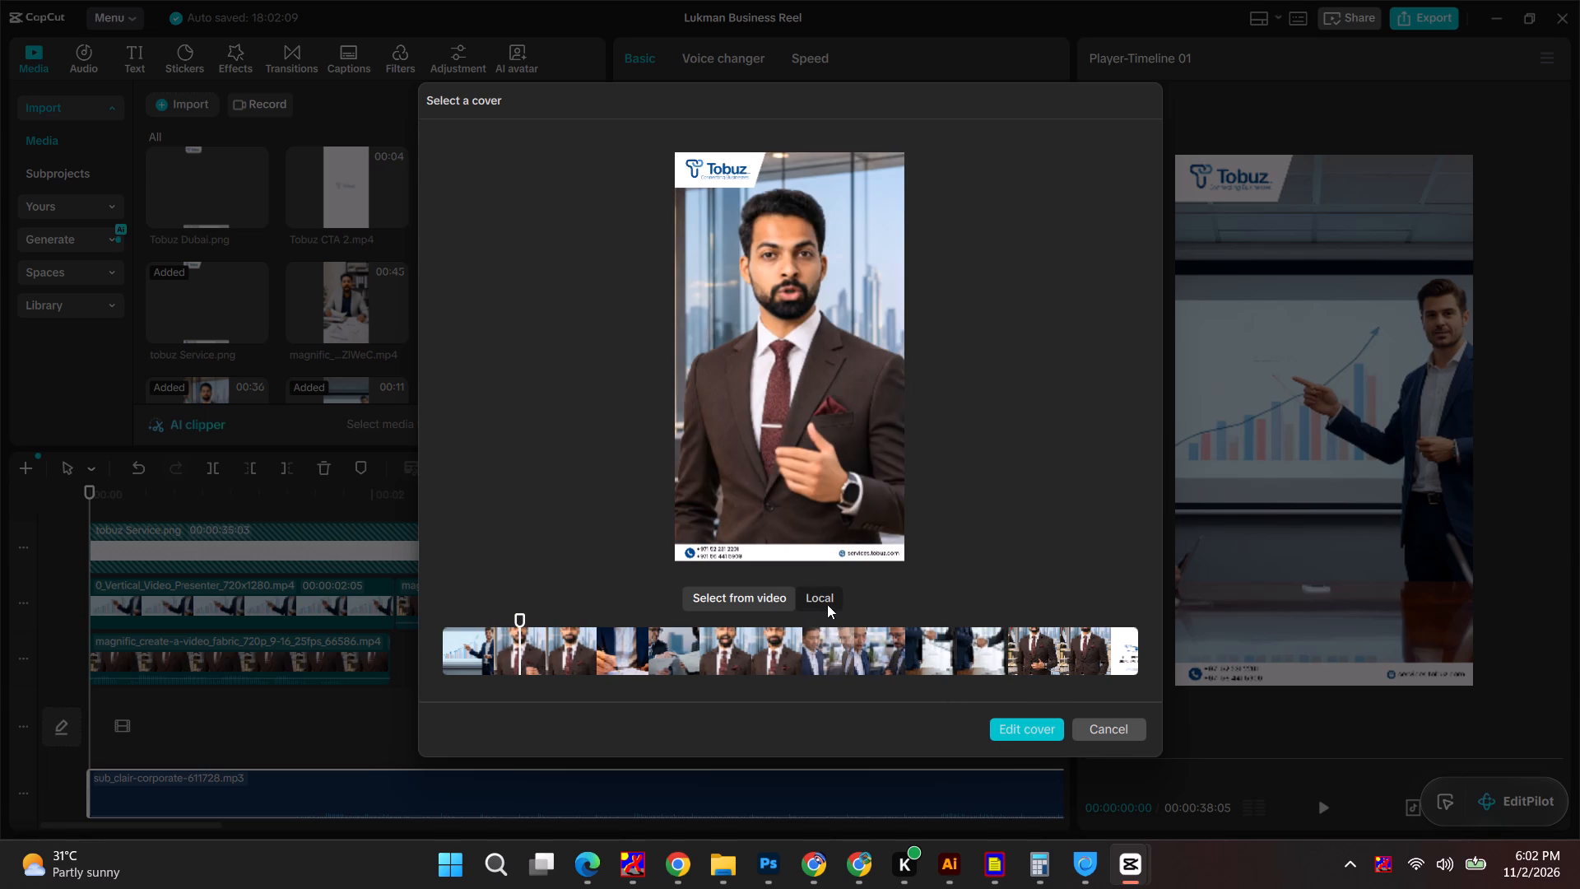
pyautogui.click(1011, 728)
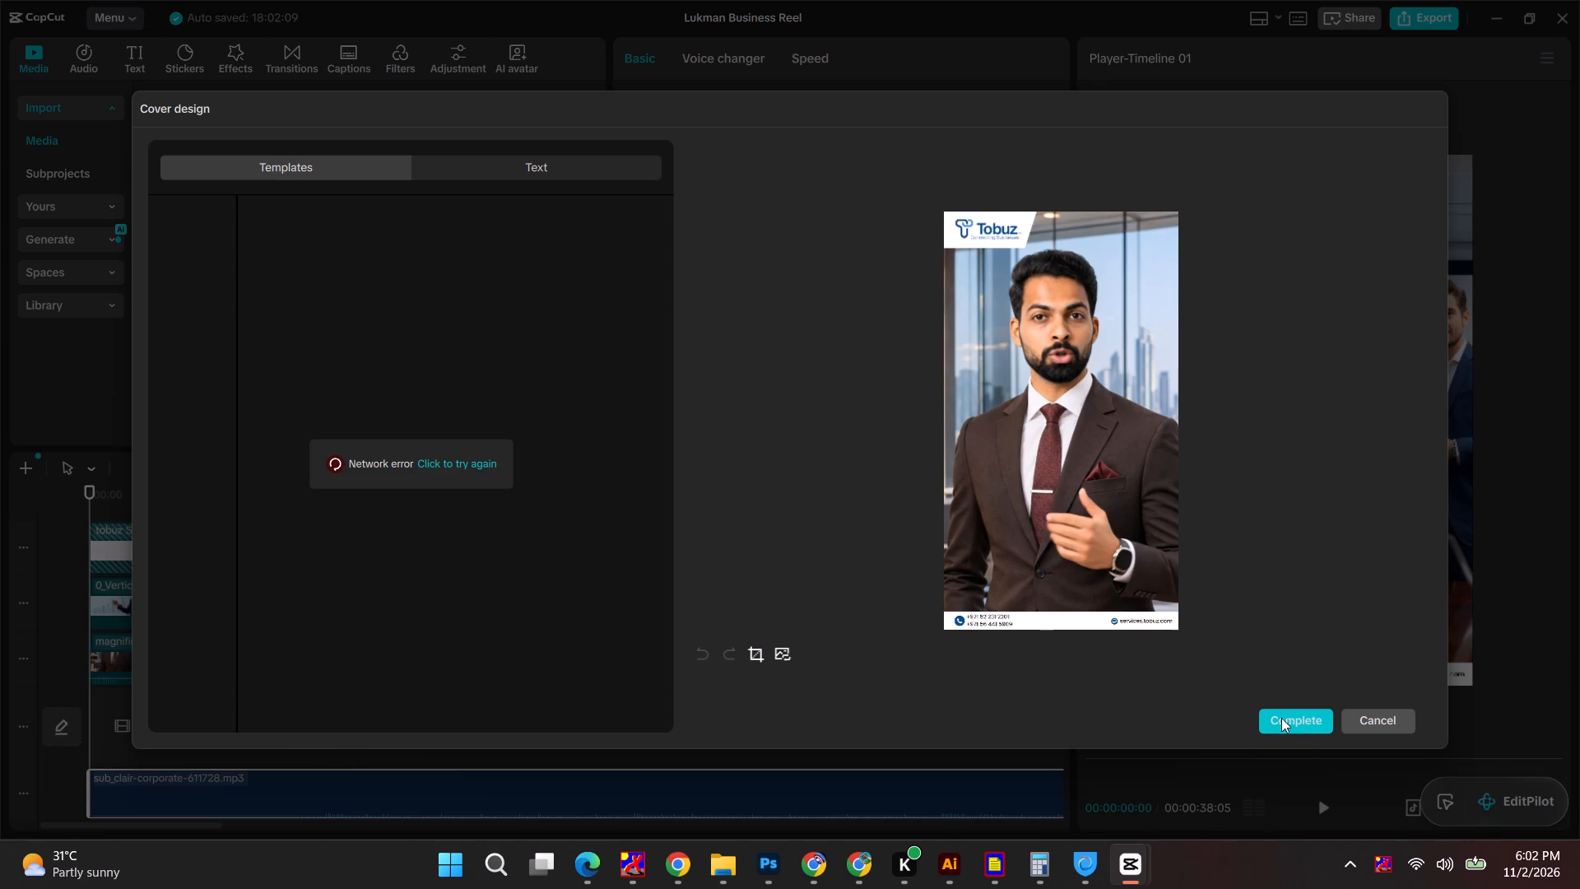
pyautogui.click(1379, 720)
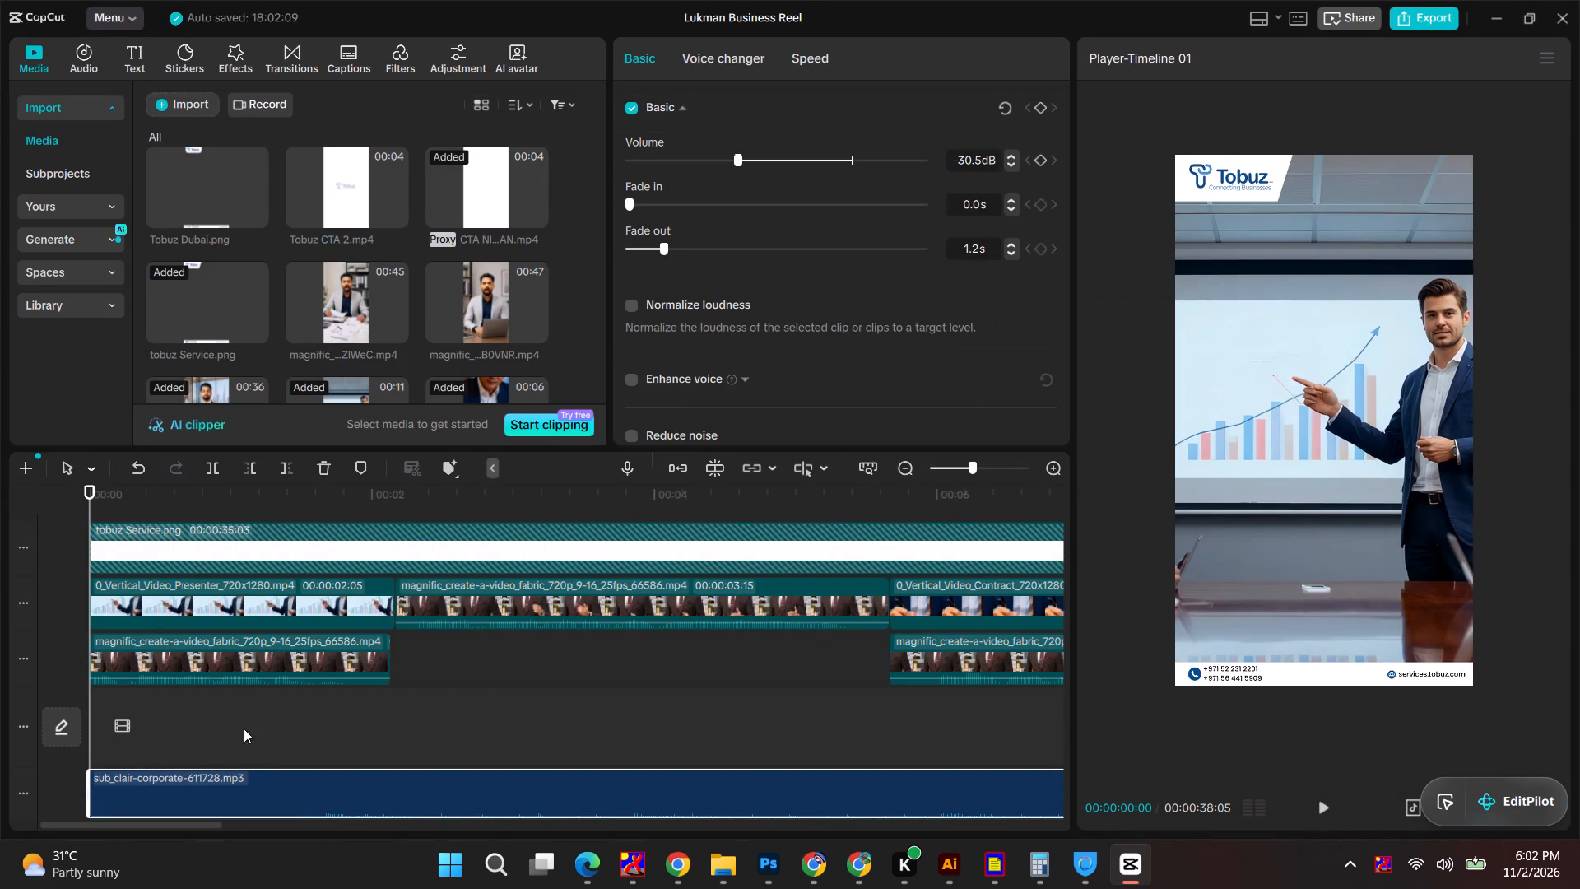
# Set a new reel cover from an early video frame of the brown-suited presenter facing the camera, hands lowered.
pyautogui.click(49, 729)
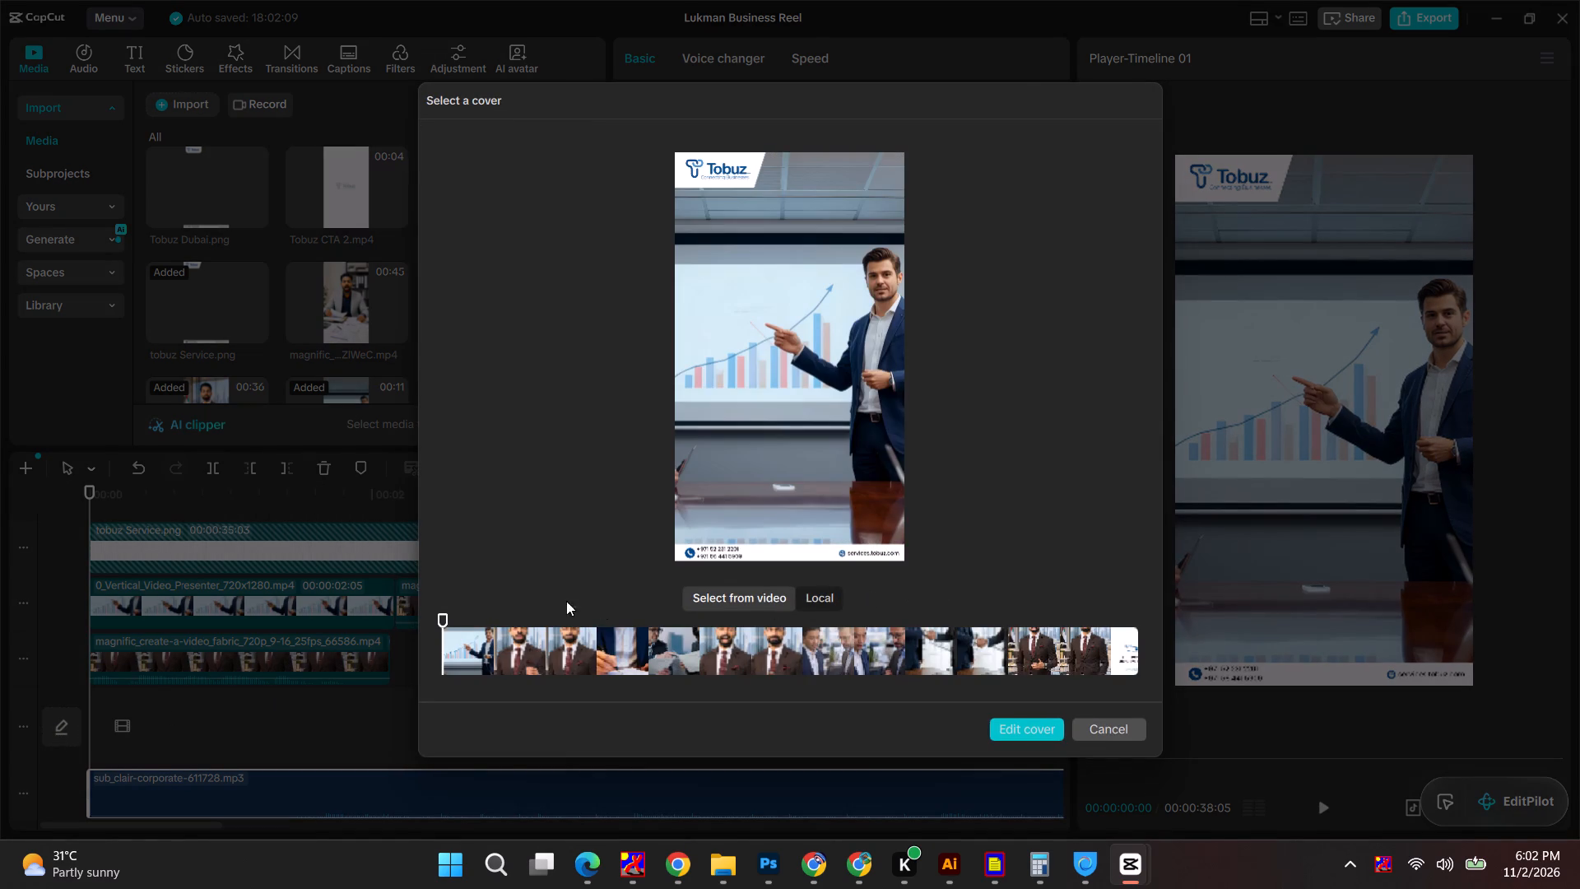
pyautogui.click(549, 603)
pyautogui.moveTo(446, 617); pyautogui.dragTo(492, 618)
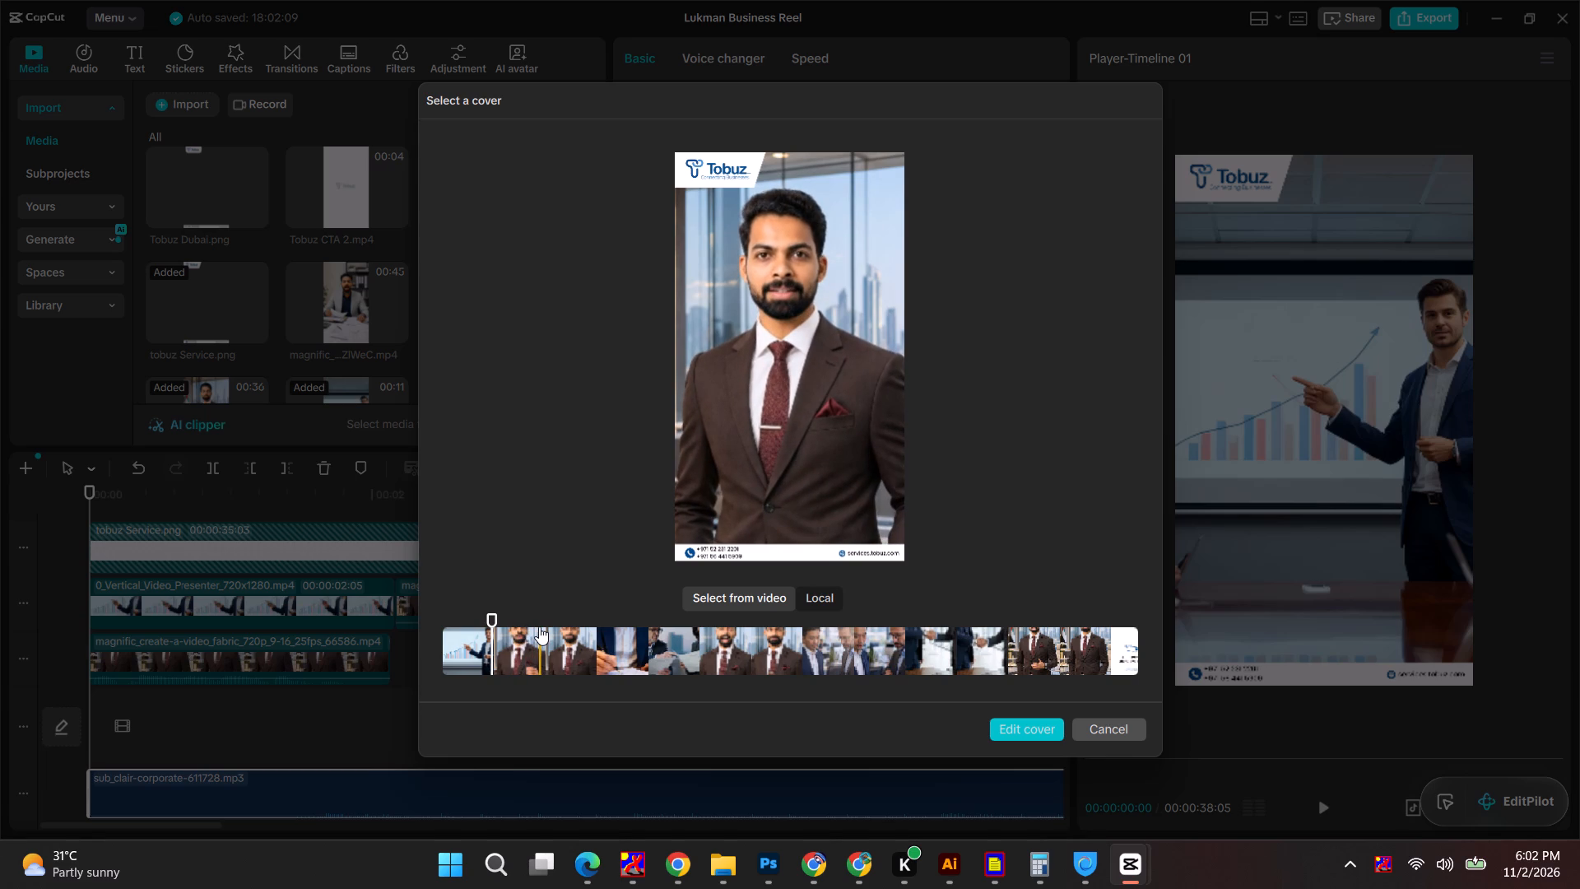
pyautogui.click(539, 626)
pyautogui.click(1017, 721)
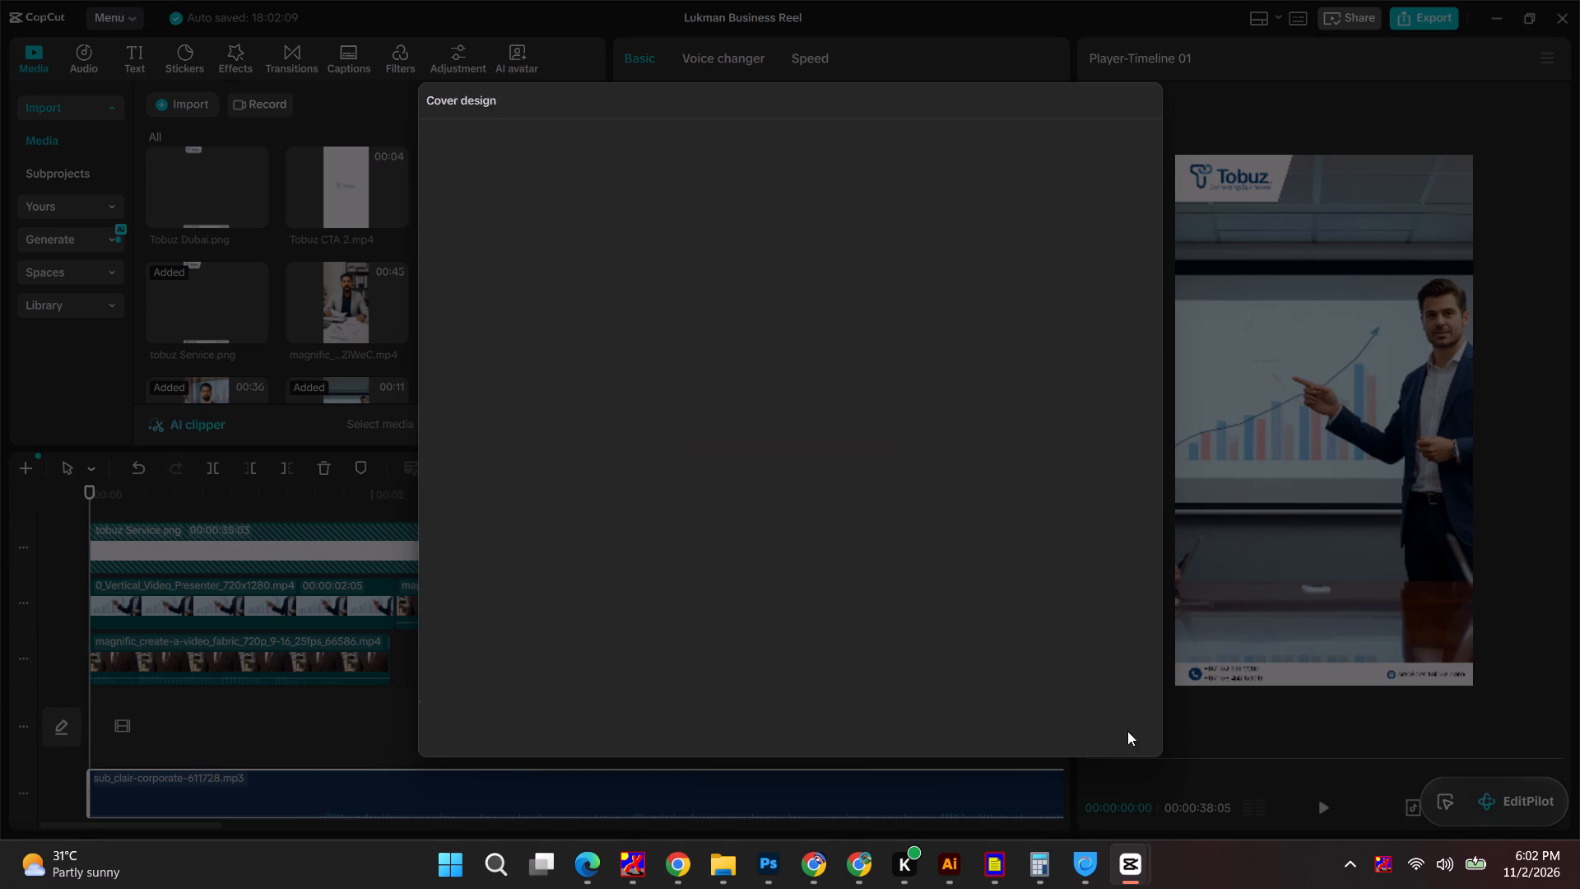
pyautogui.click(1309, 724)
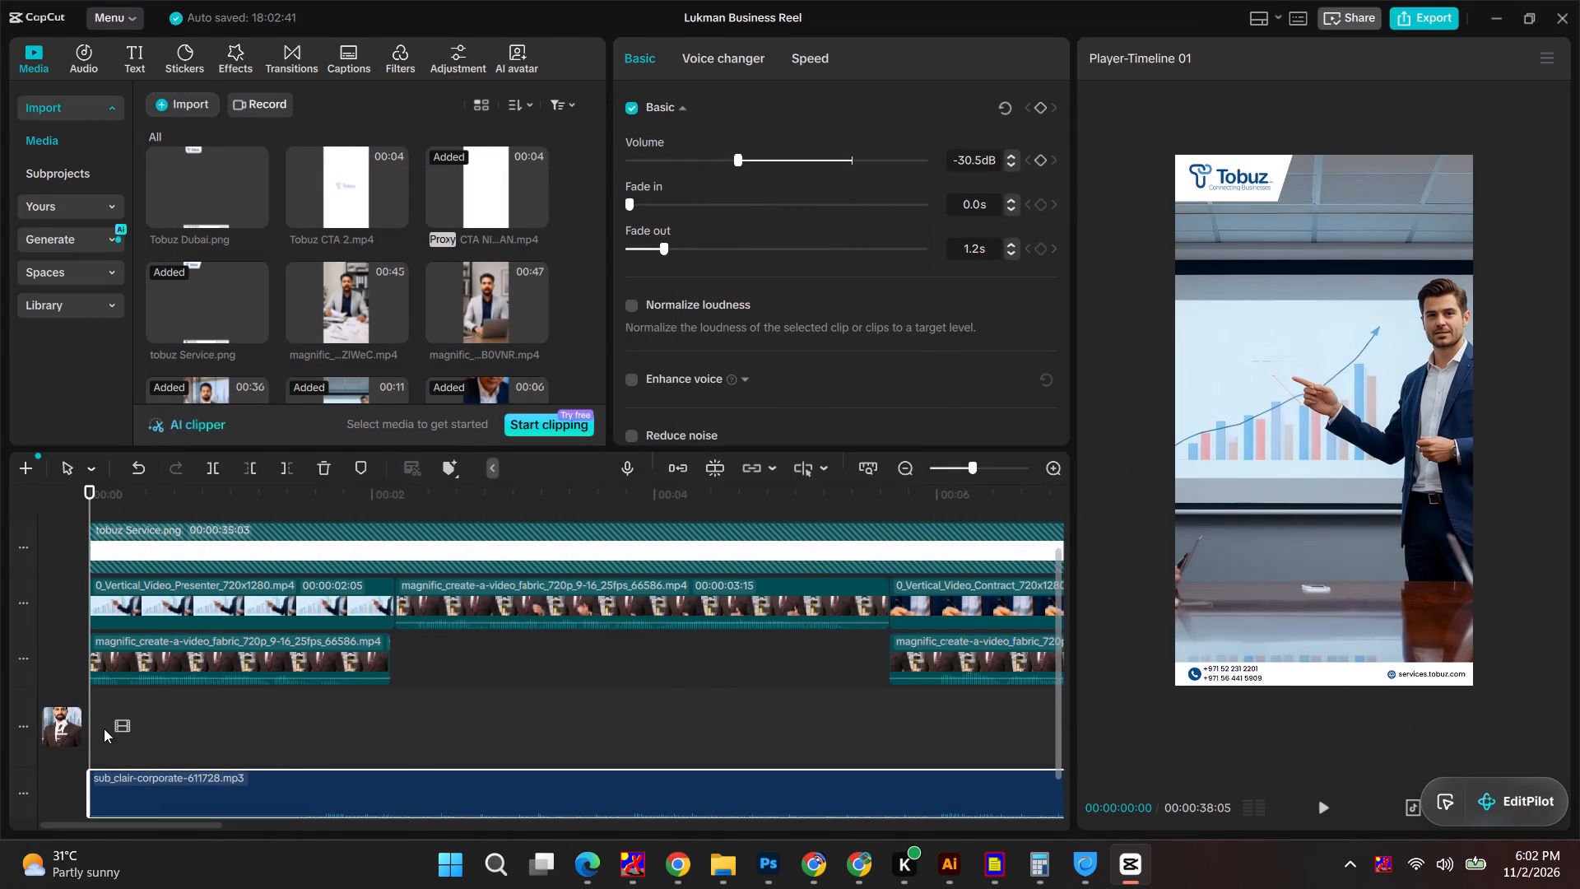
# Export the reel as Lukman Business Reel in 1080P mp4 at 30fps and close the export window.
pyautogui.click(1423, 21)
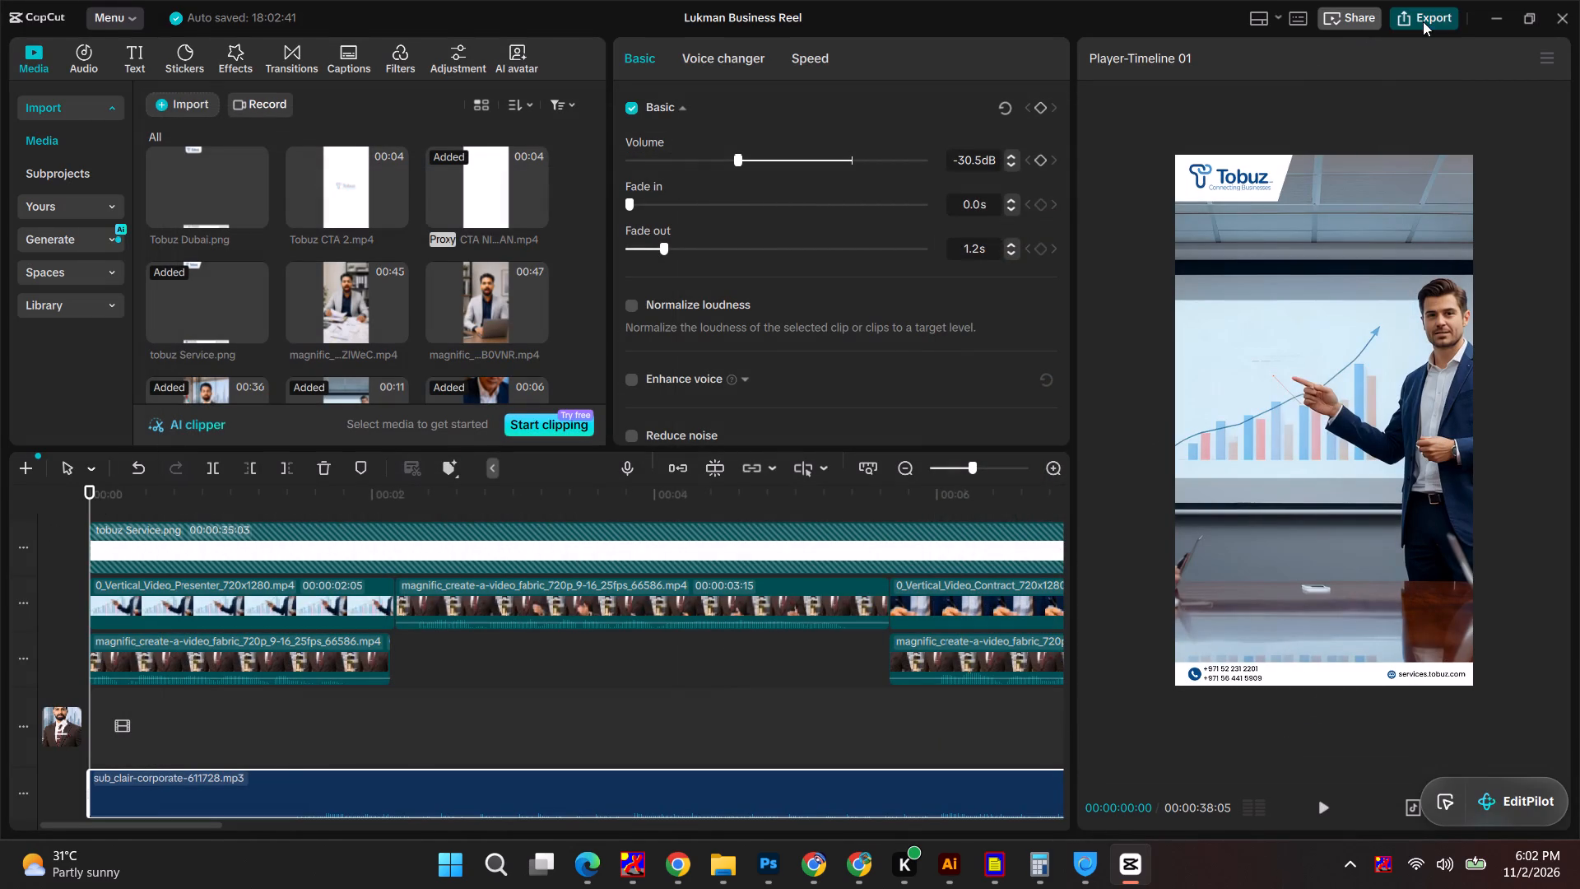
pyautogui.click(1041, 733)
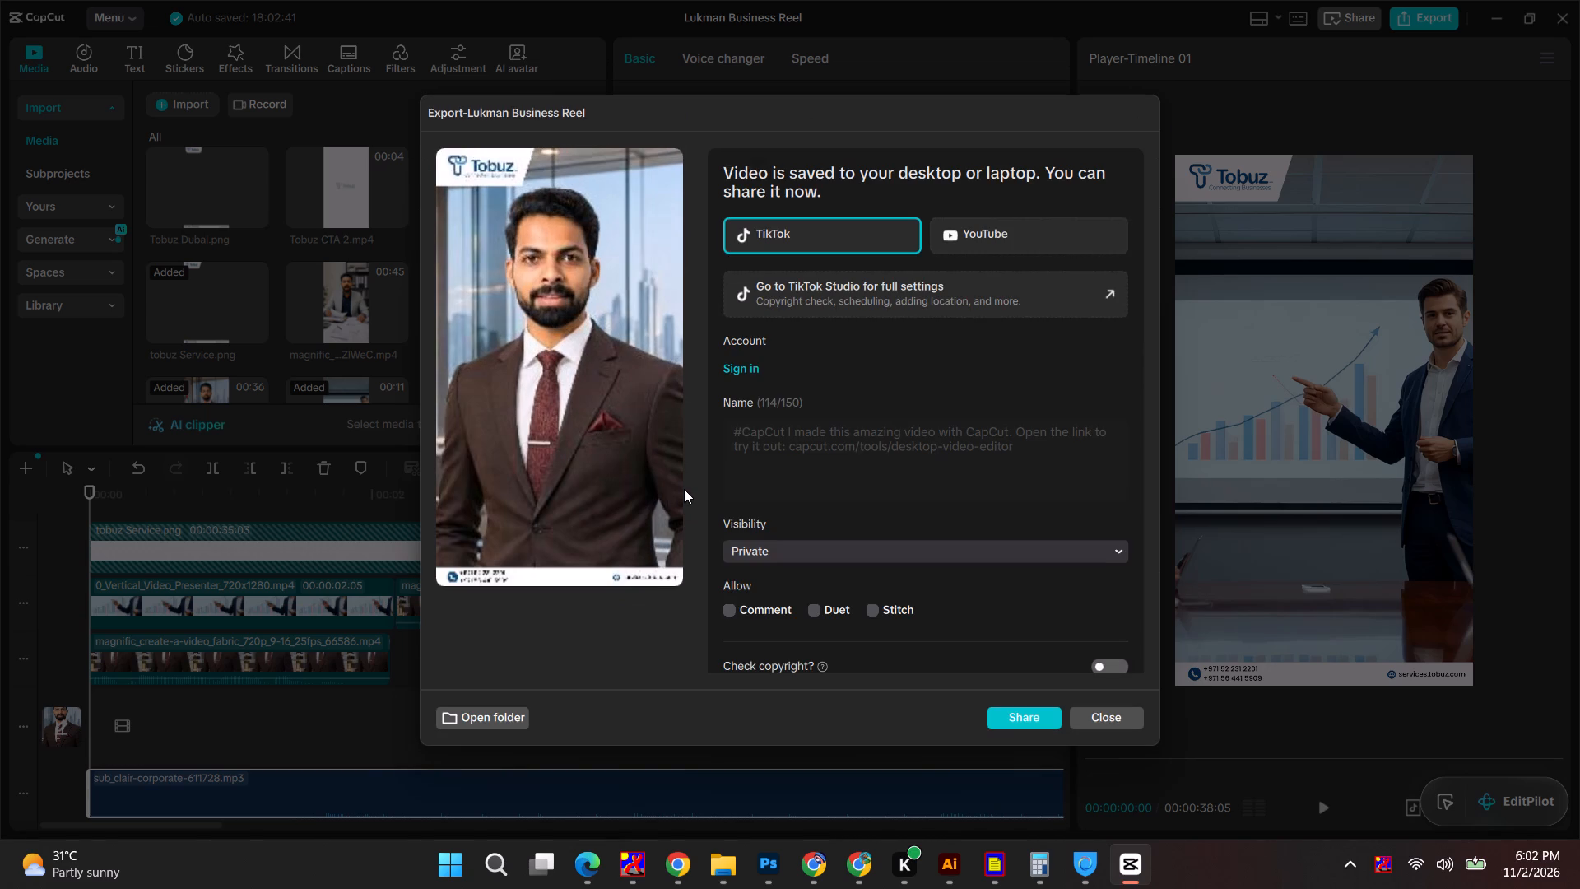
pyautogui.click(1117, 723)
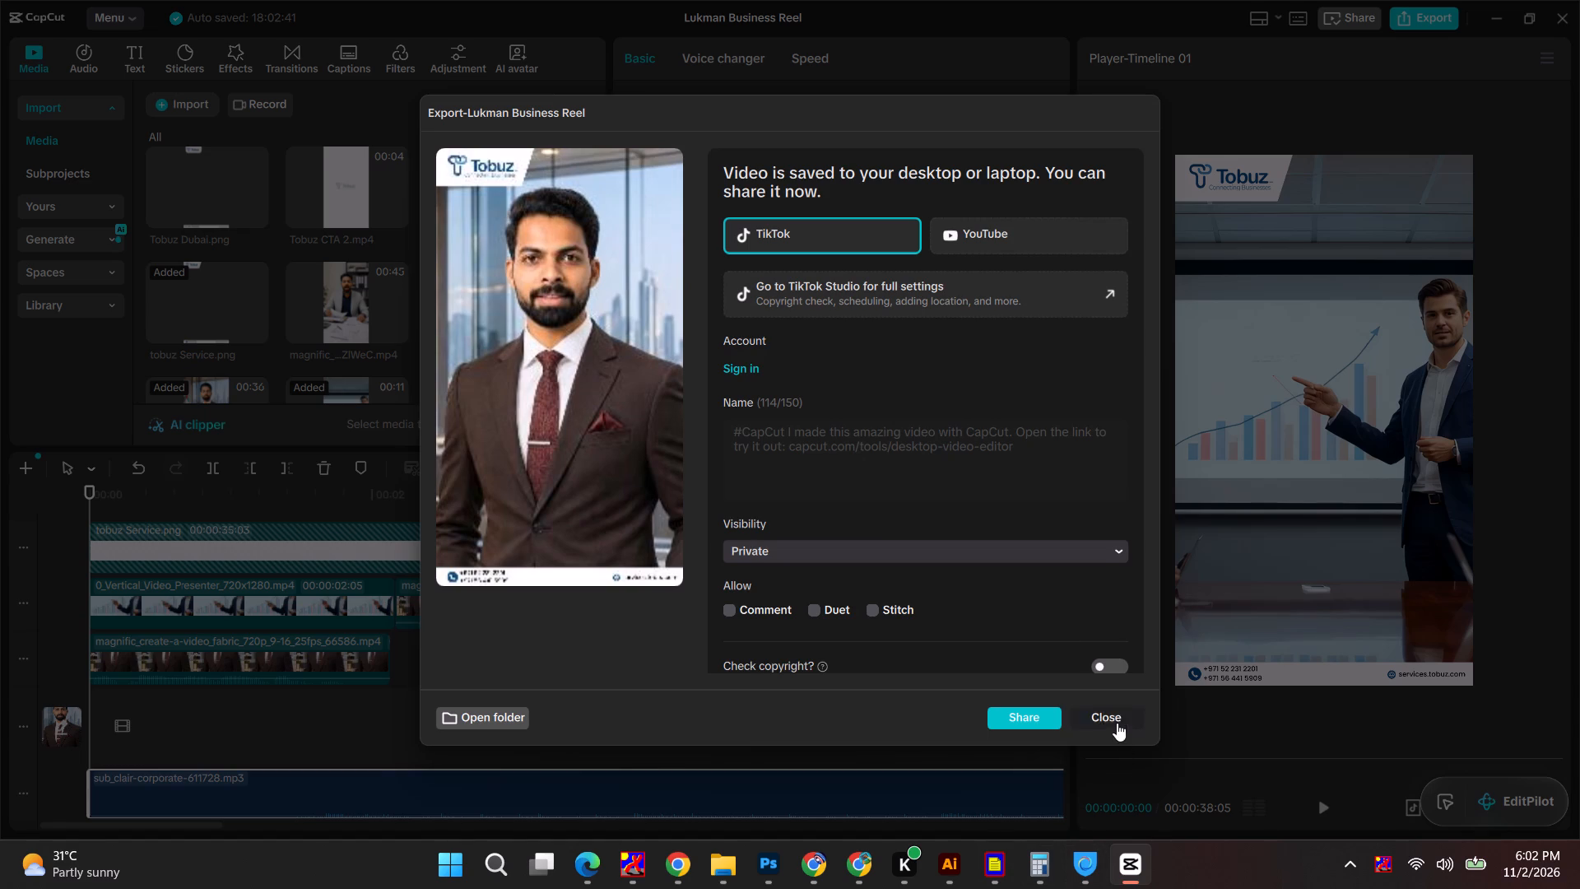
# Switch to File Explorer and look through the Downloads folder for the exported reel.
pyautogui.hotkey('alt', 'Tab')
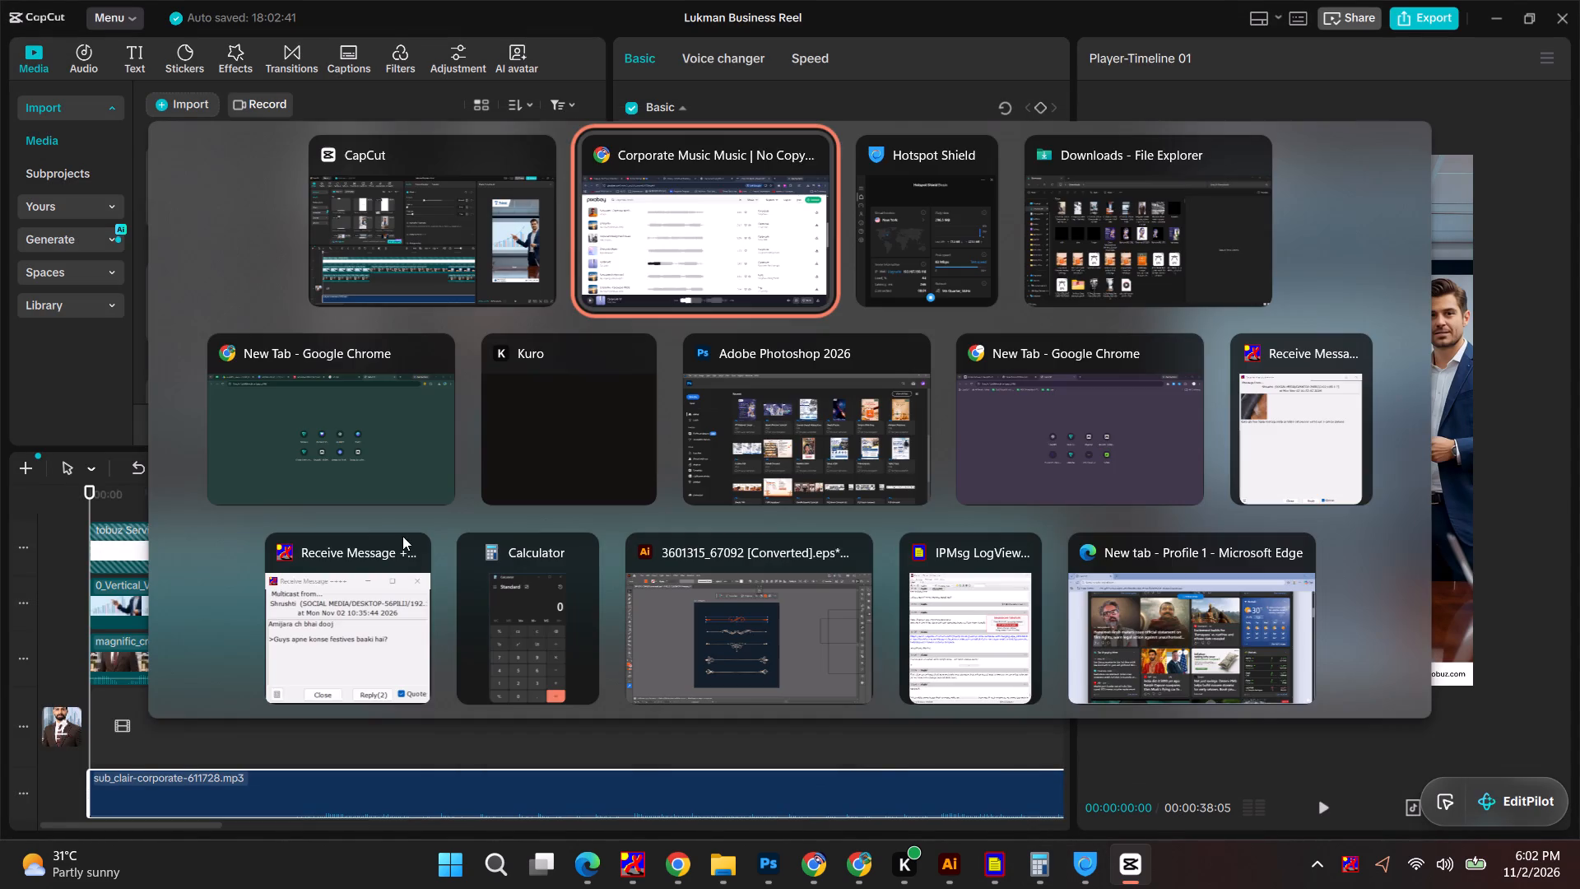
pyautogui.keyDown('alt'); pyautogui.click(1084, 226); pyautogui.keyUp('alt')
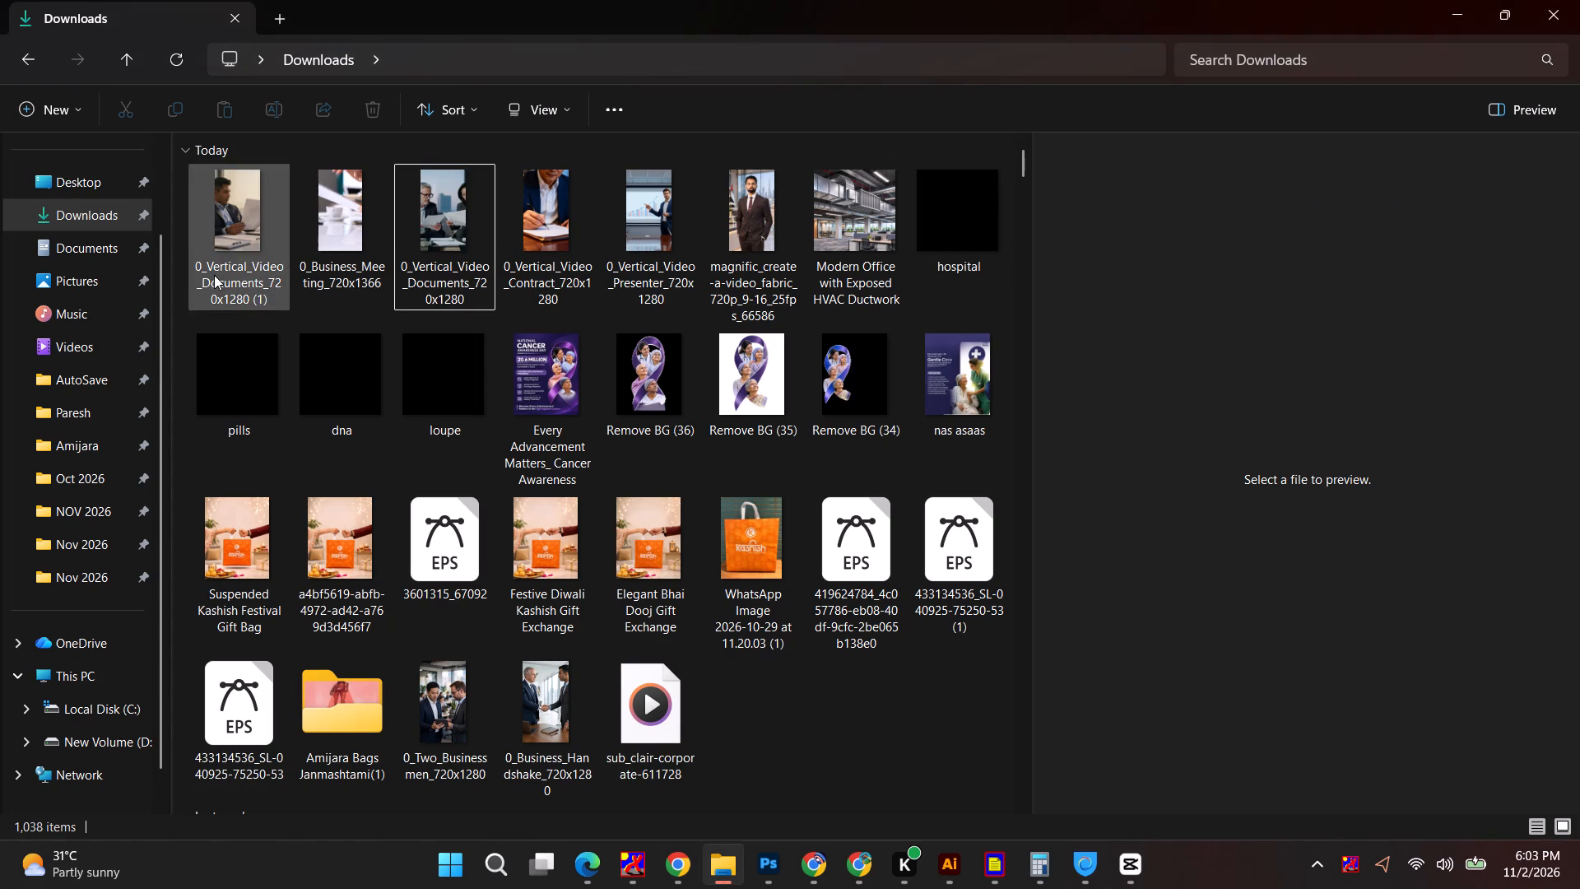
pyautogui.click(397, 700)
pyautogui.scroll(4, 542, 541)
pyautogui.scroll(-3, 542, 541)
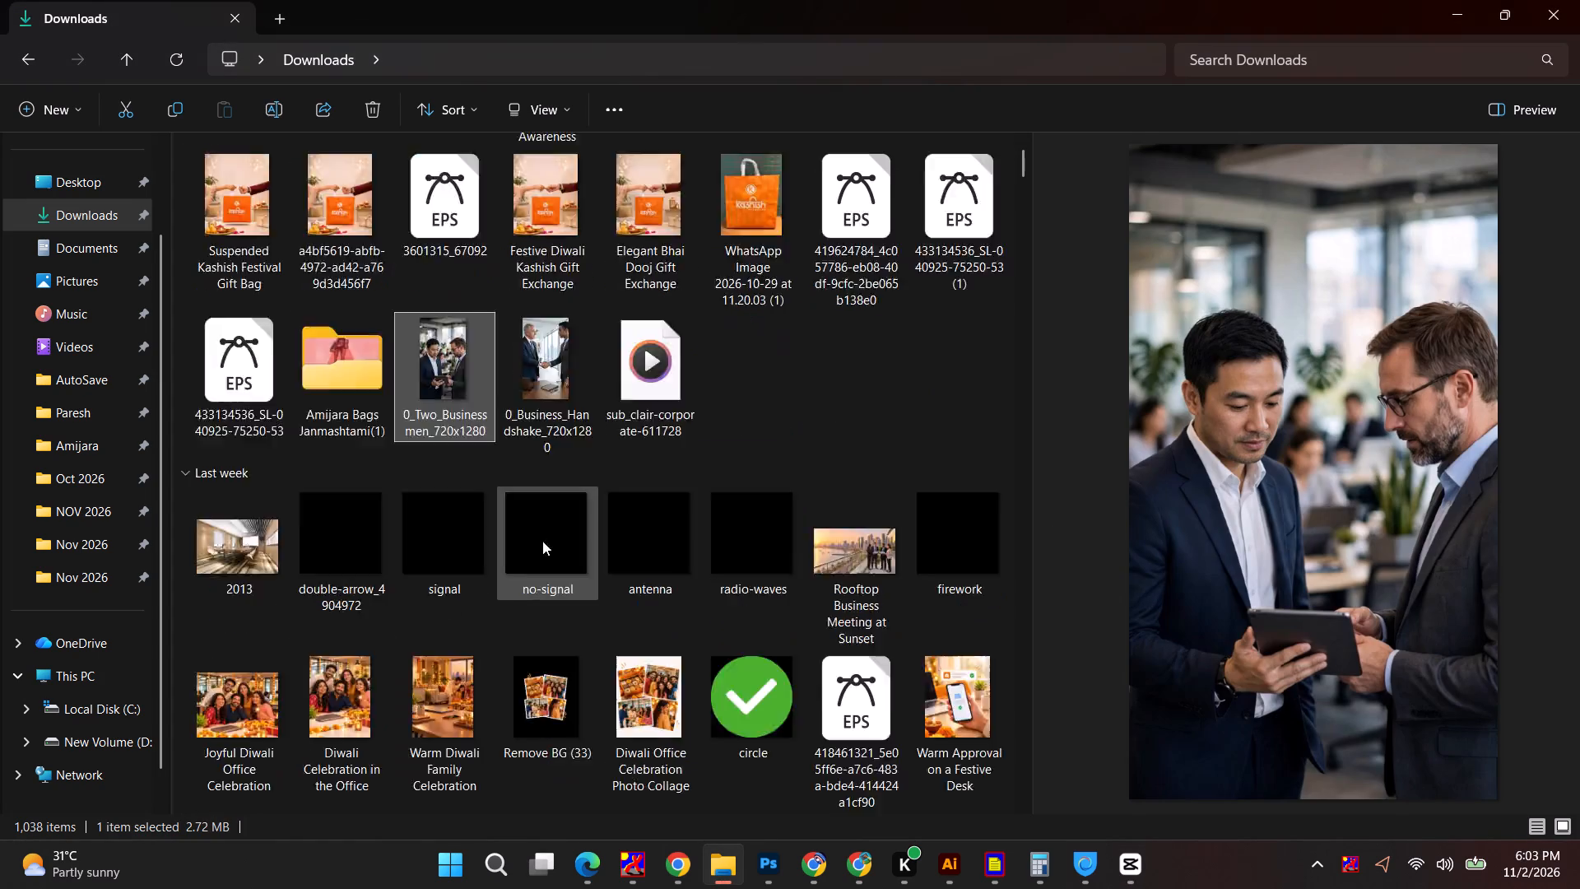
pyautogui.scroll(-1, 542, 541)
pyautogui.scroll(5, 542, 541)
pyautogui.click(92, 228)
pyautogui.click(87, 241)
pyautogui.click(87, 217)
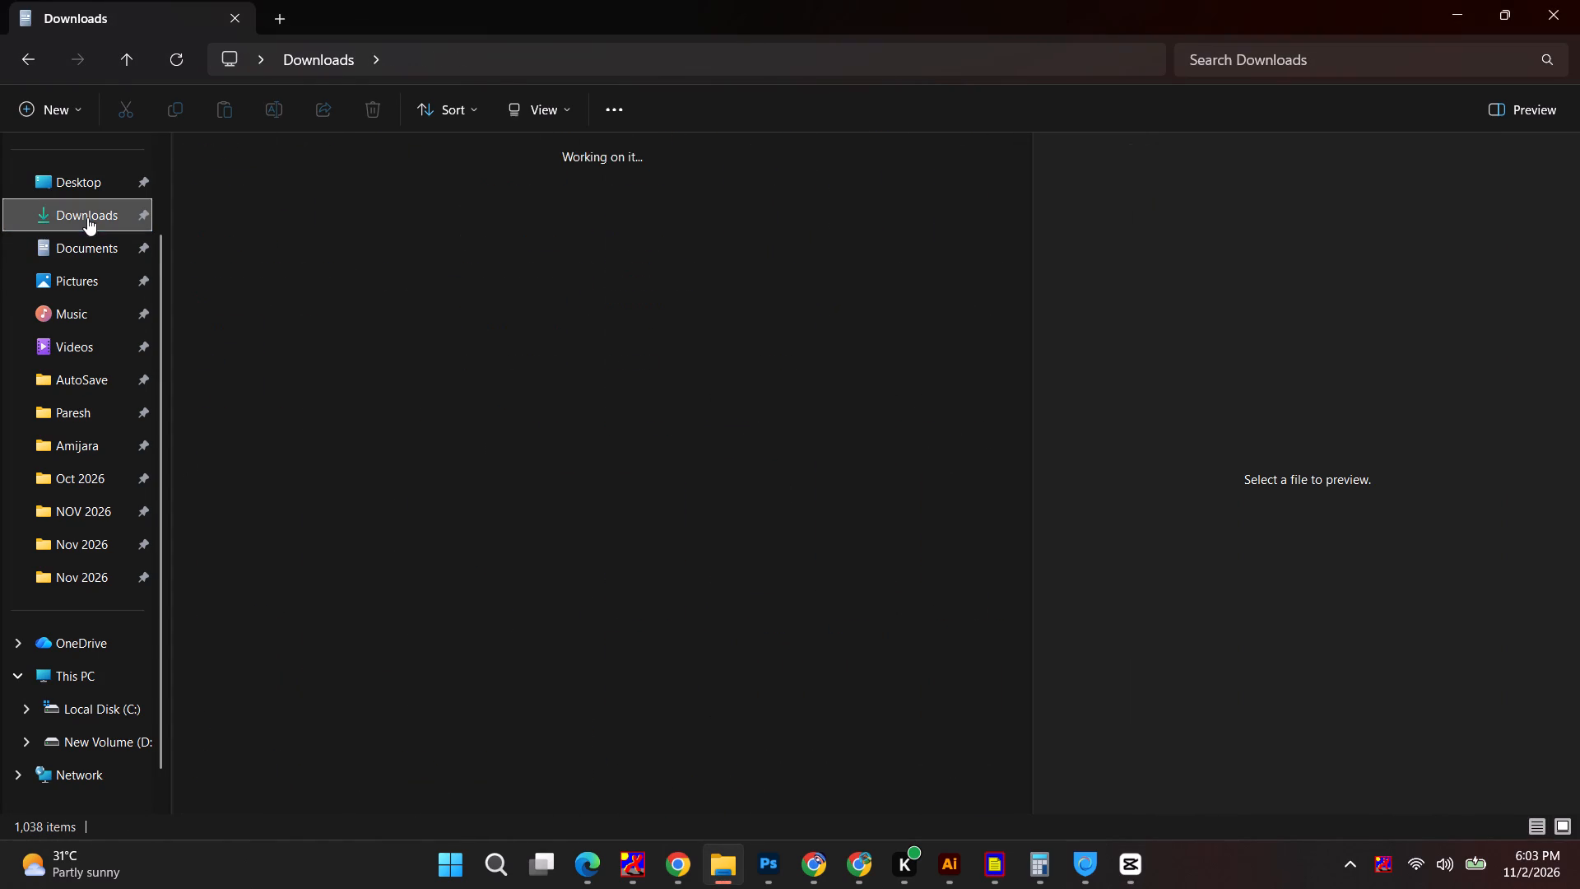
pyautogui.click(219, 225)
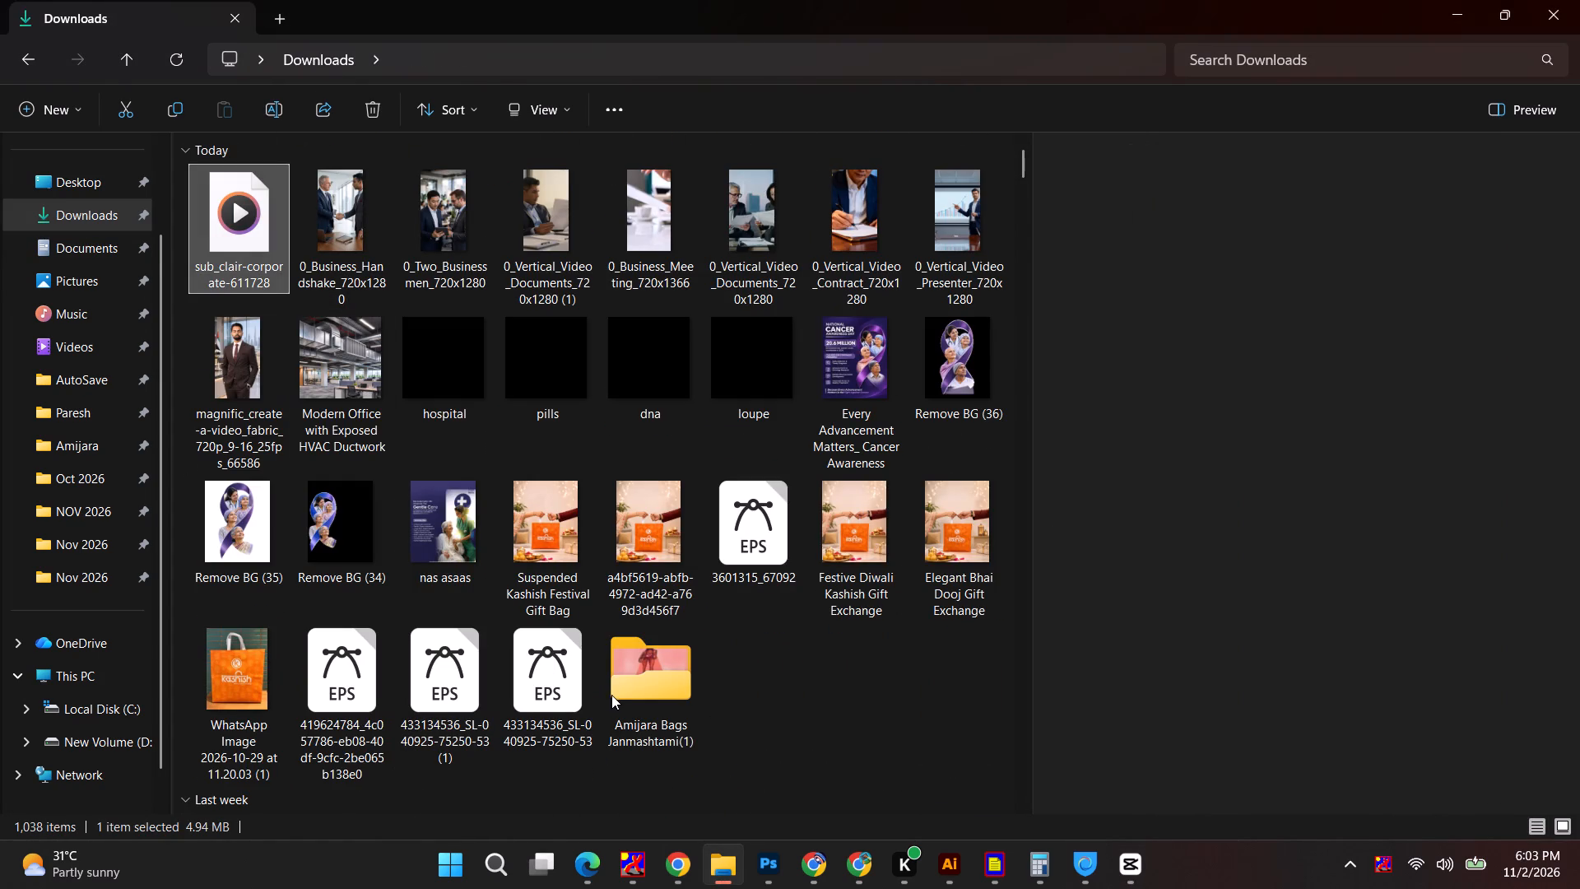
pyautogui.click(615, 695)
pyautogui.scroll(2, 633, 668)
pyautogui.scroll(-2, 634, 668)
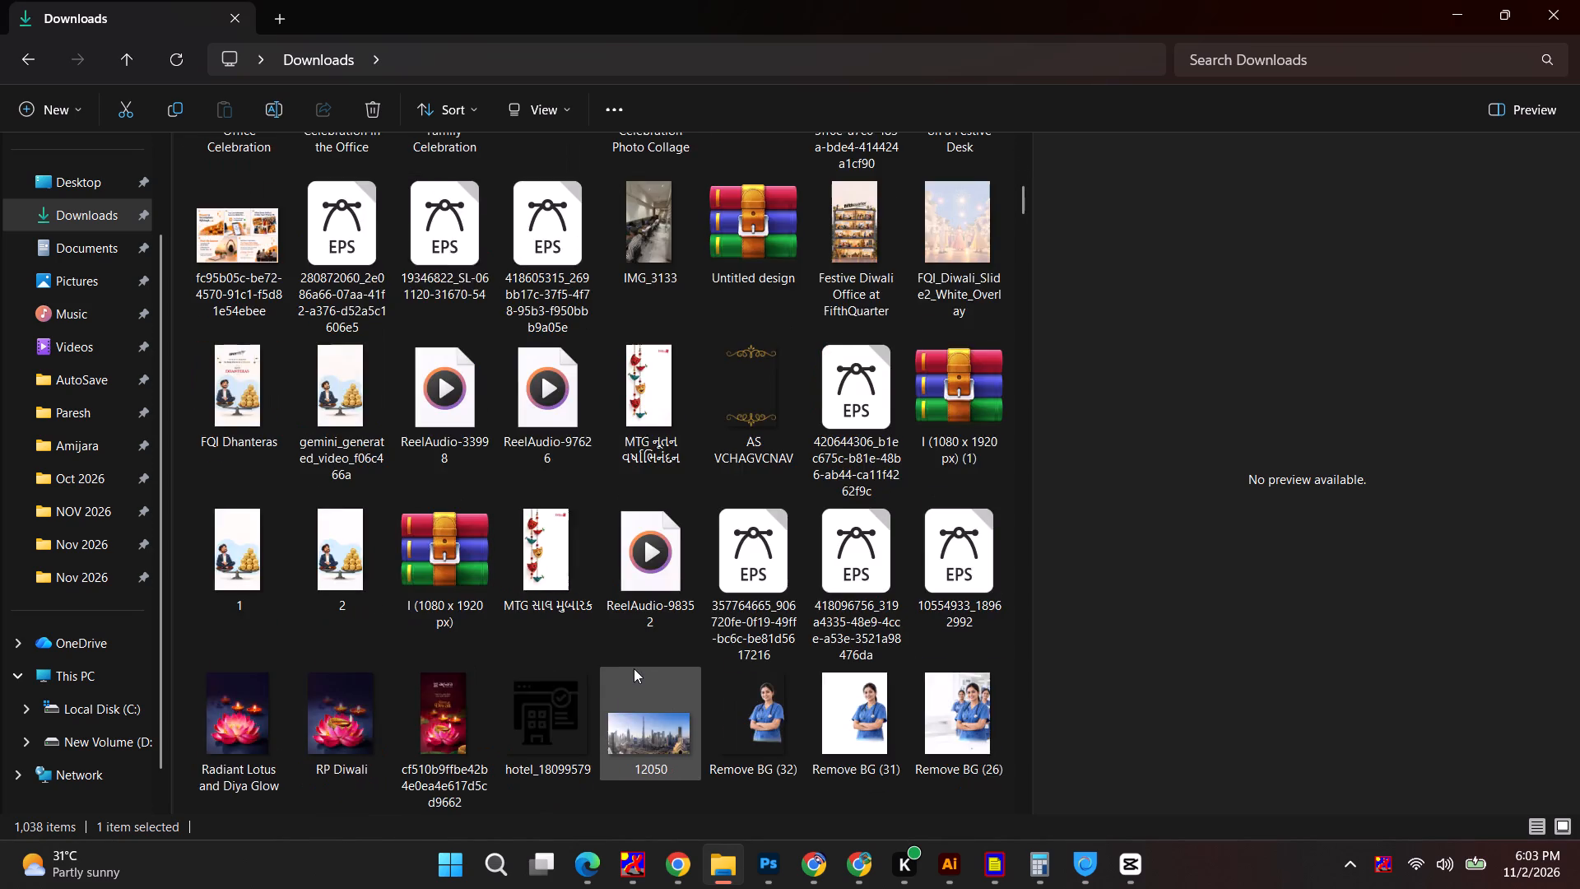
pyautogui.scroll(4, 634, 668)
pyautogui.click(913, 233)
# Switch back to CapCut and reopen the reel's export settings.
pyautogui.hotkey('alt', 'Tab')
pyautogui.keyDown('alt'); pyautogui.click(655, 271); pyautogui.keyUp('alt')
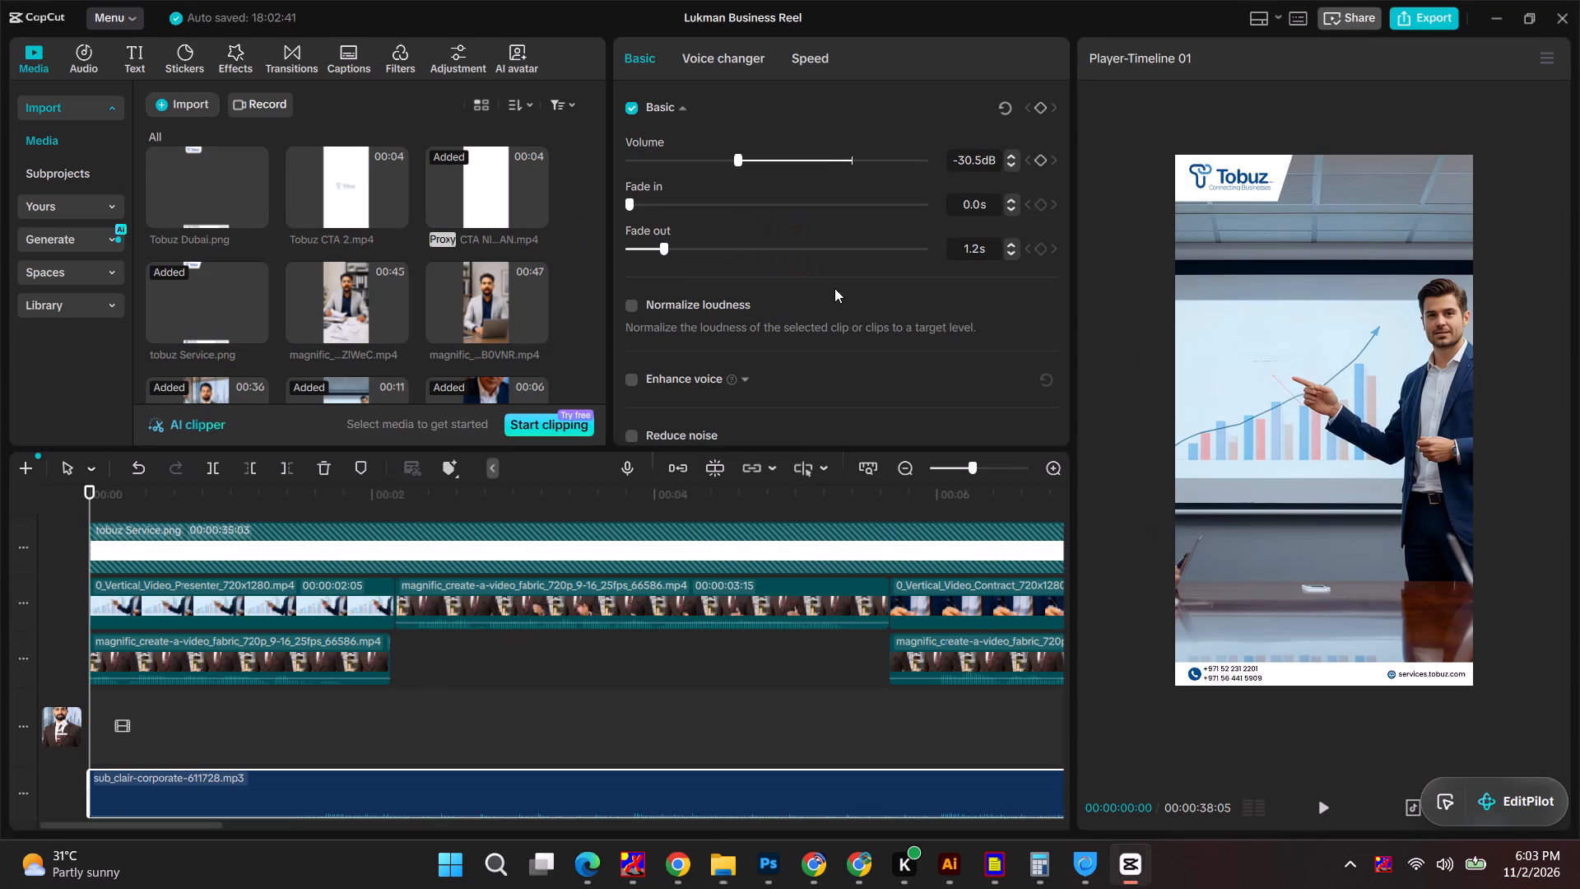
pyautogui.click(1427, 28)
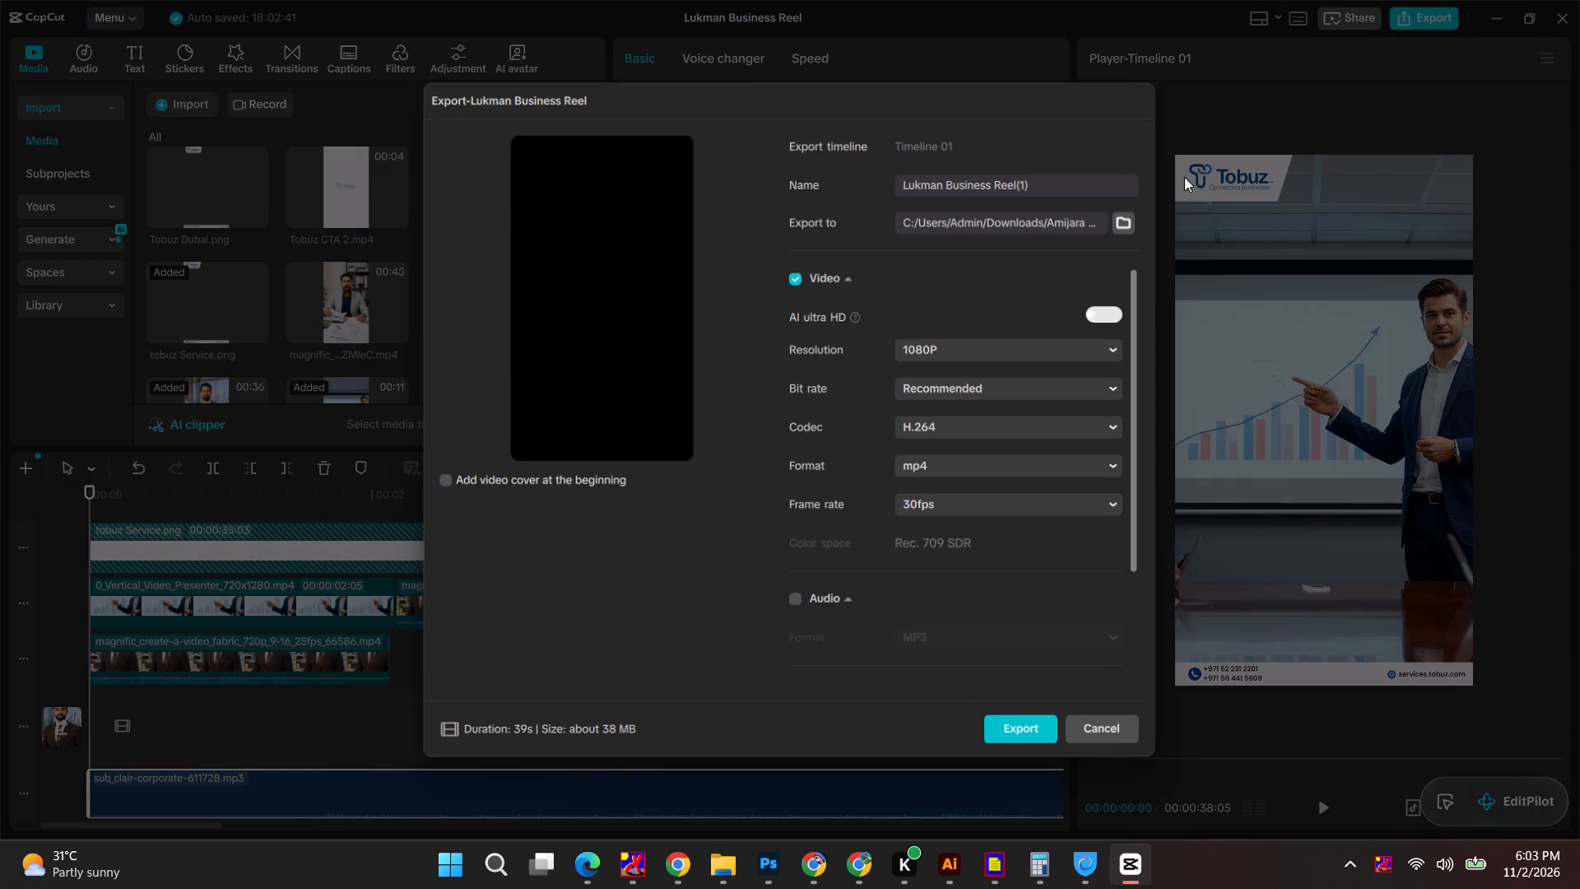
# Check the reel's export destination folder and close the export settings without exporting again.
pyautogui.click(1127, 221)
pyautogui.press('Escape')
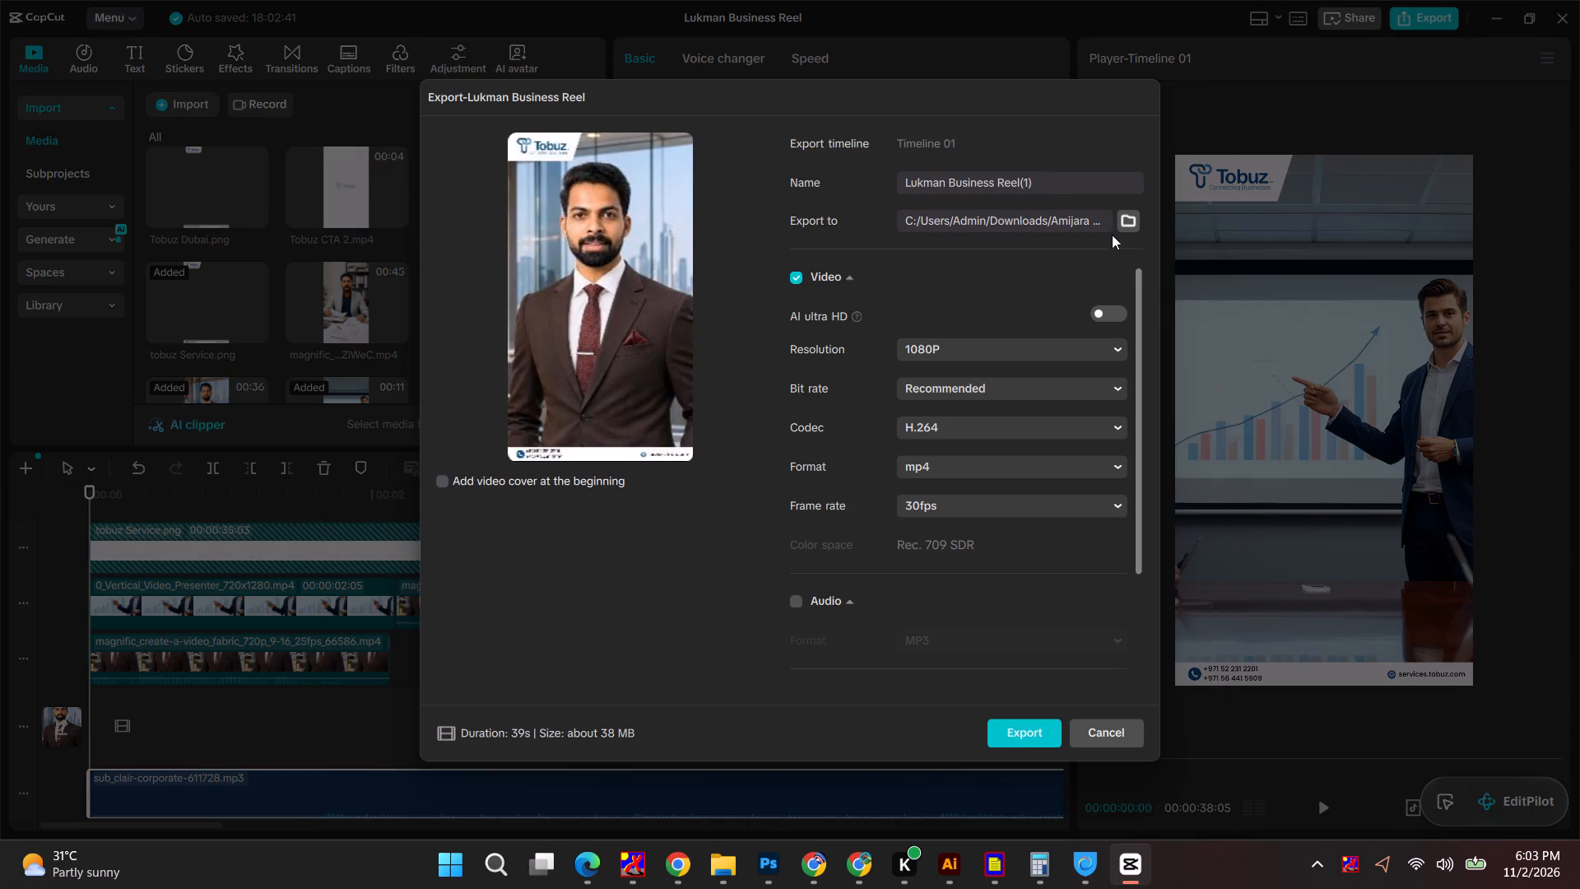
pyautogui.click(1120, 746)
# Switch to File Explorer, open the Lukman Business Reel folder inside Amijara Bags Janmashtami(1) and select the exported MP4 file.
pyautogui.hotkey('alt', 'Tab')
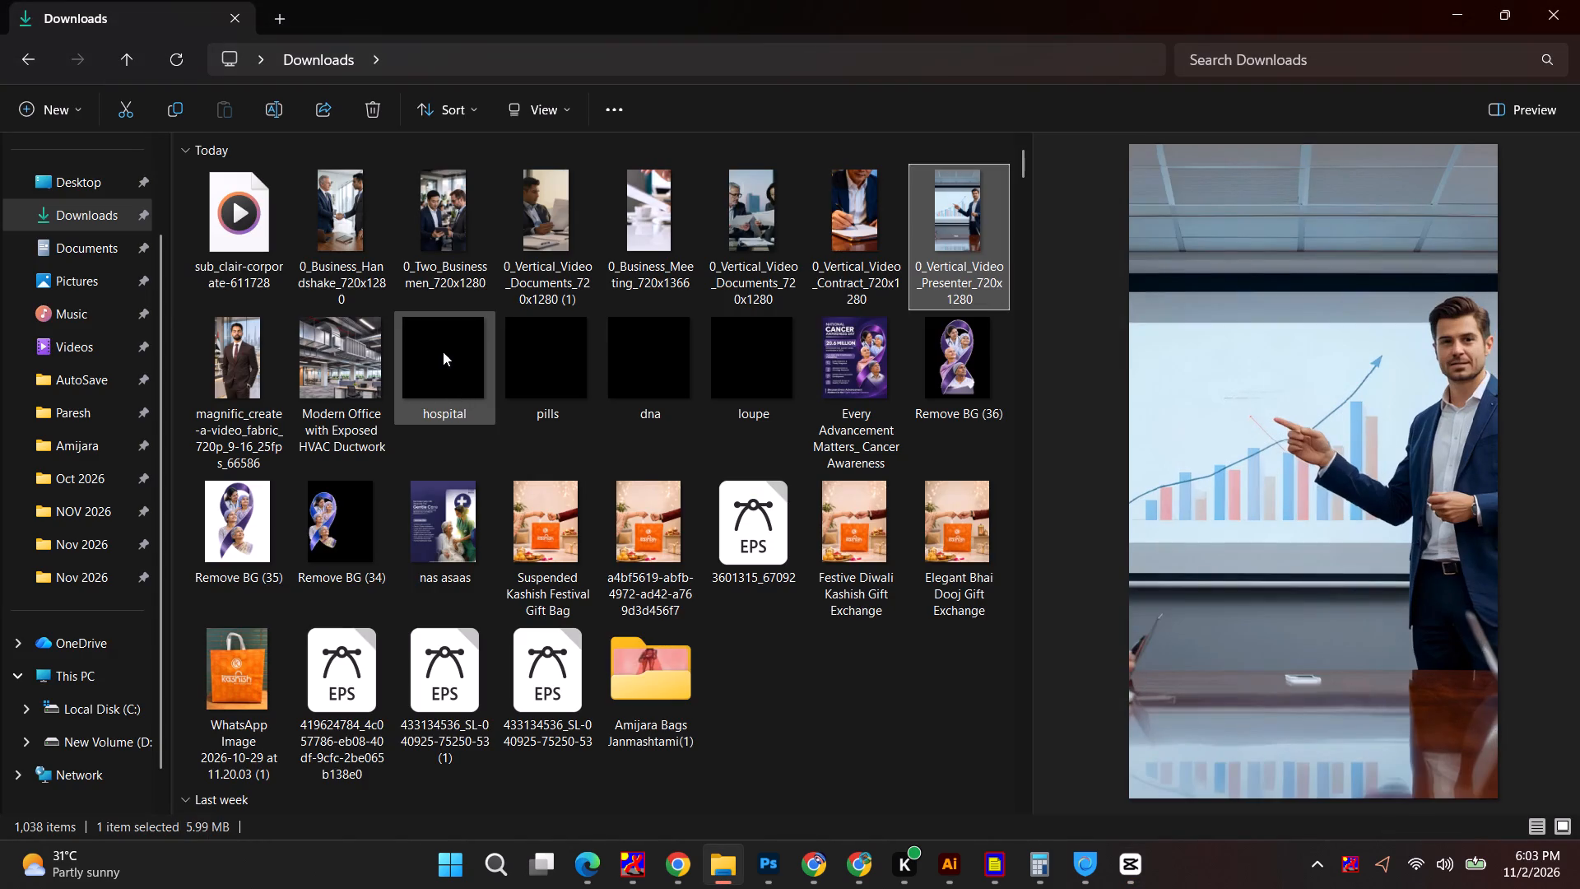
pyautogui.doubleClick(645, 719)
pyautogui.doubleClick(304, 234)
pyautogui.doubleClick(334, 226)
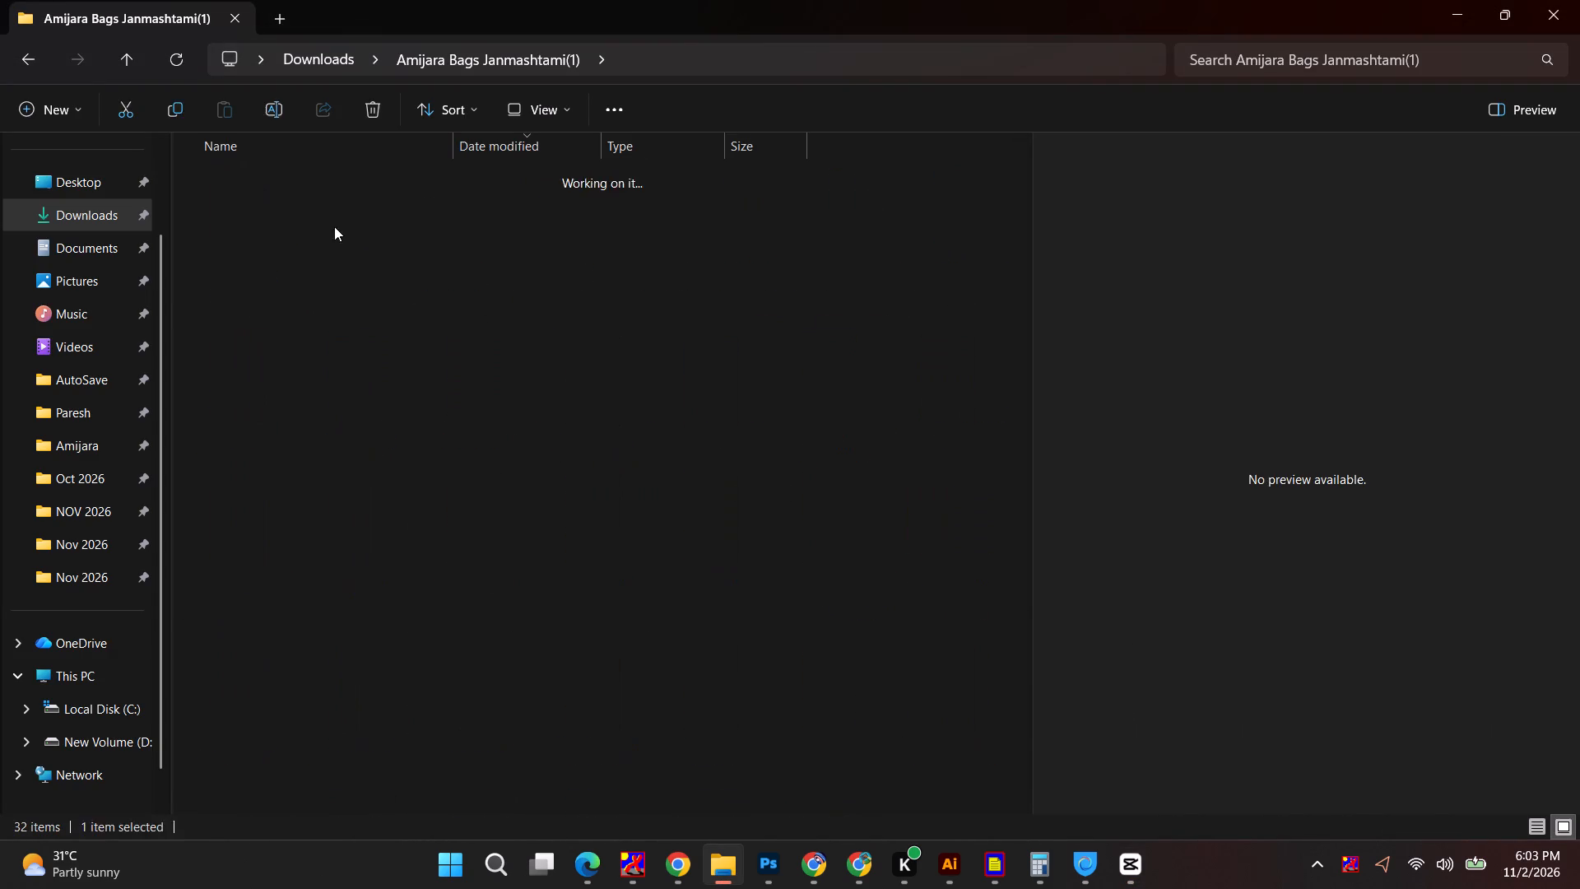
pyautogui.click(230, 202)
pyautogui.doubleClick(1351, 873)
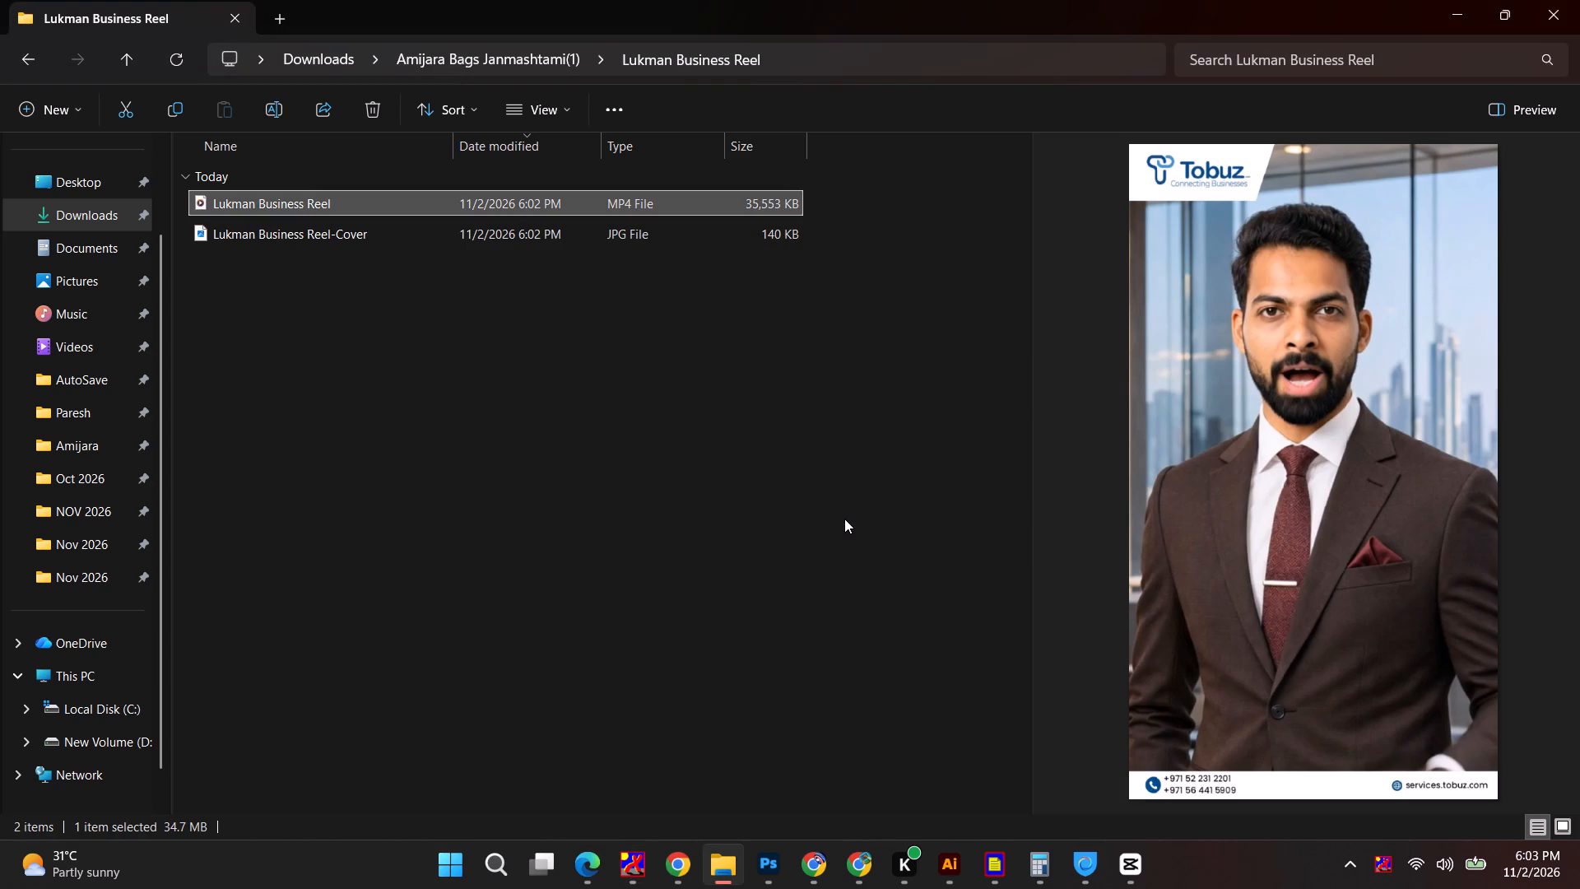